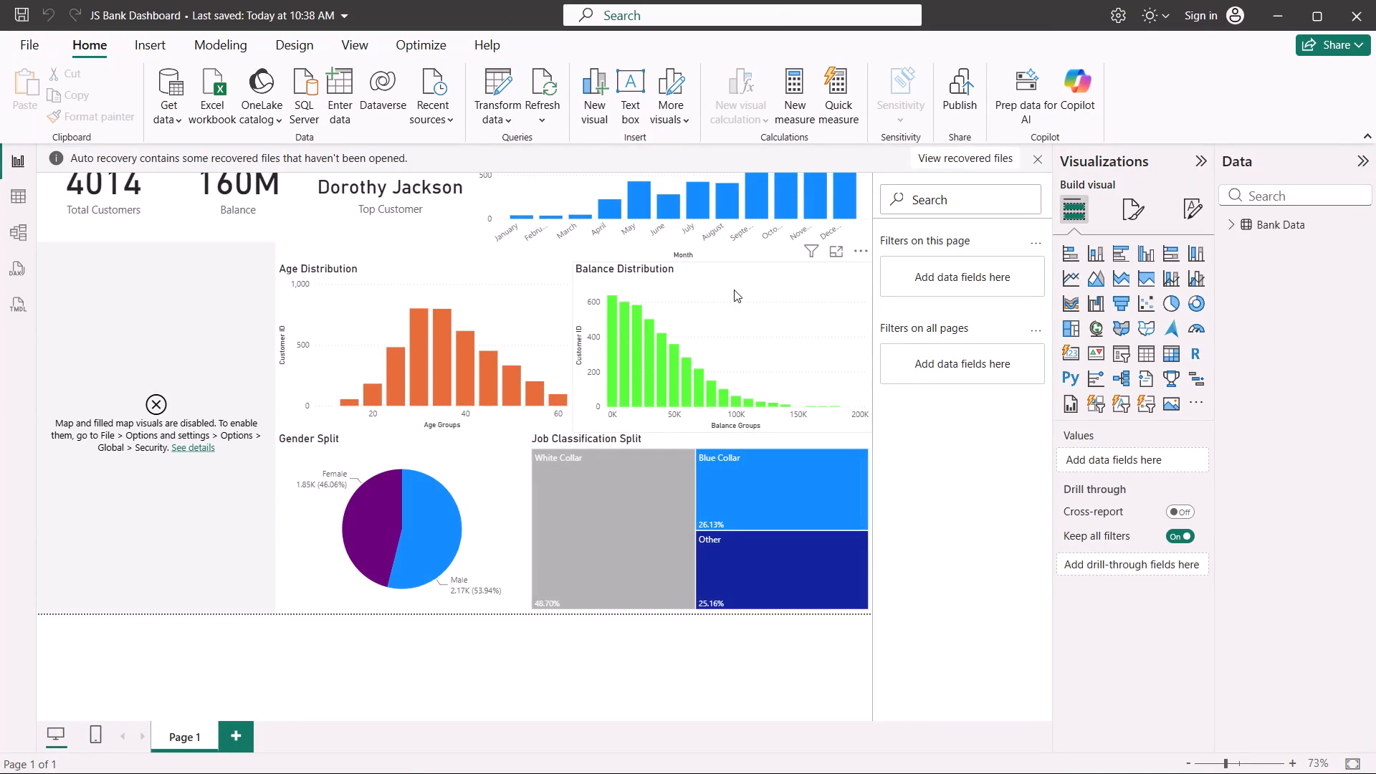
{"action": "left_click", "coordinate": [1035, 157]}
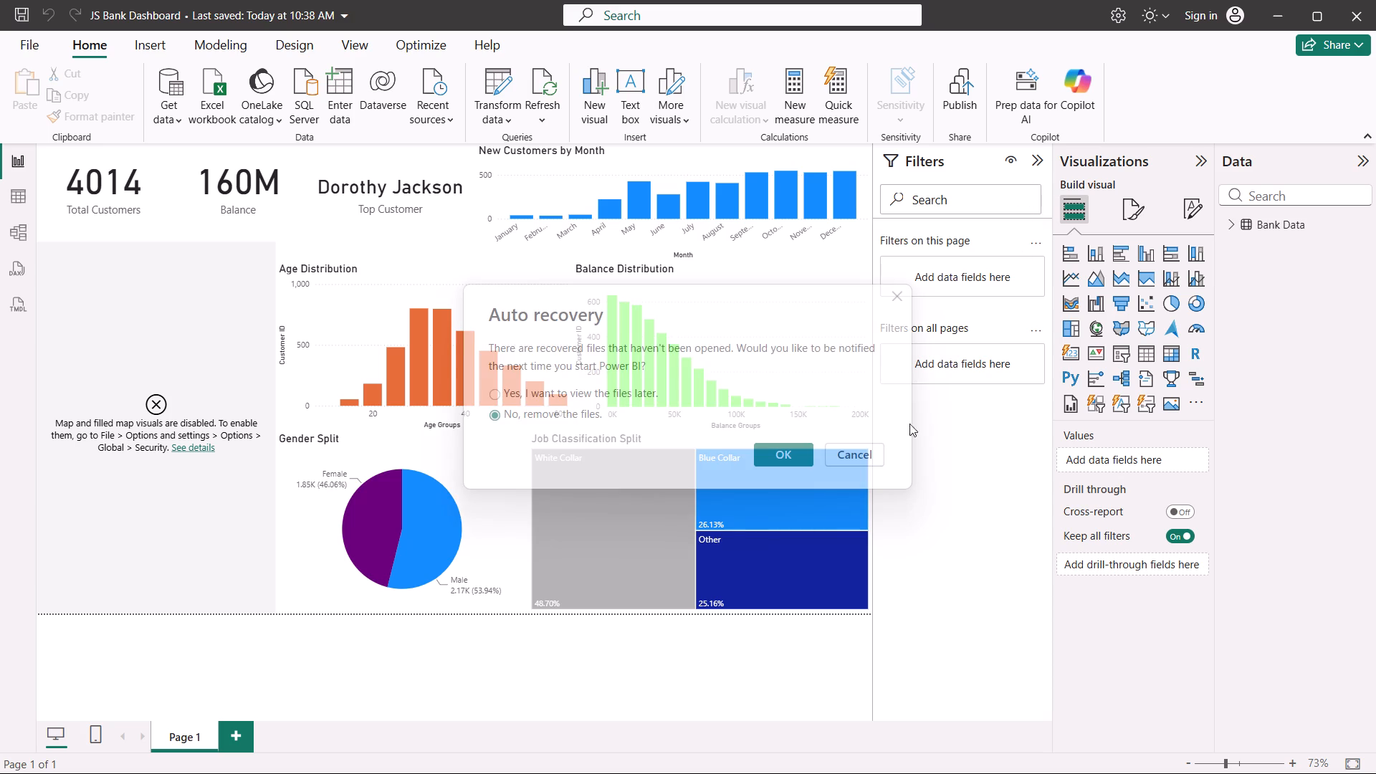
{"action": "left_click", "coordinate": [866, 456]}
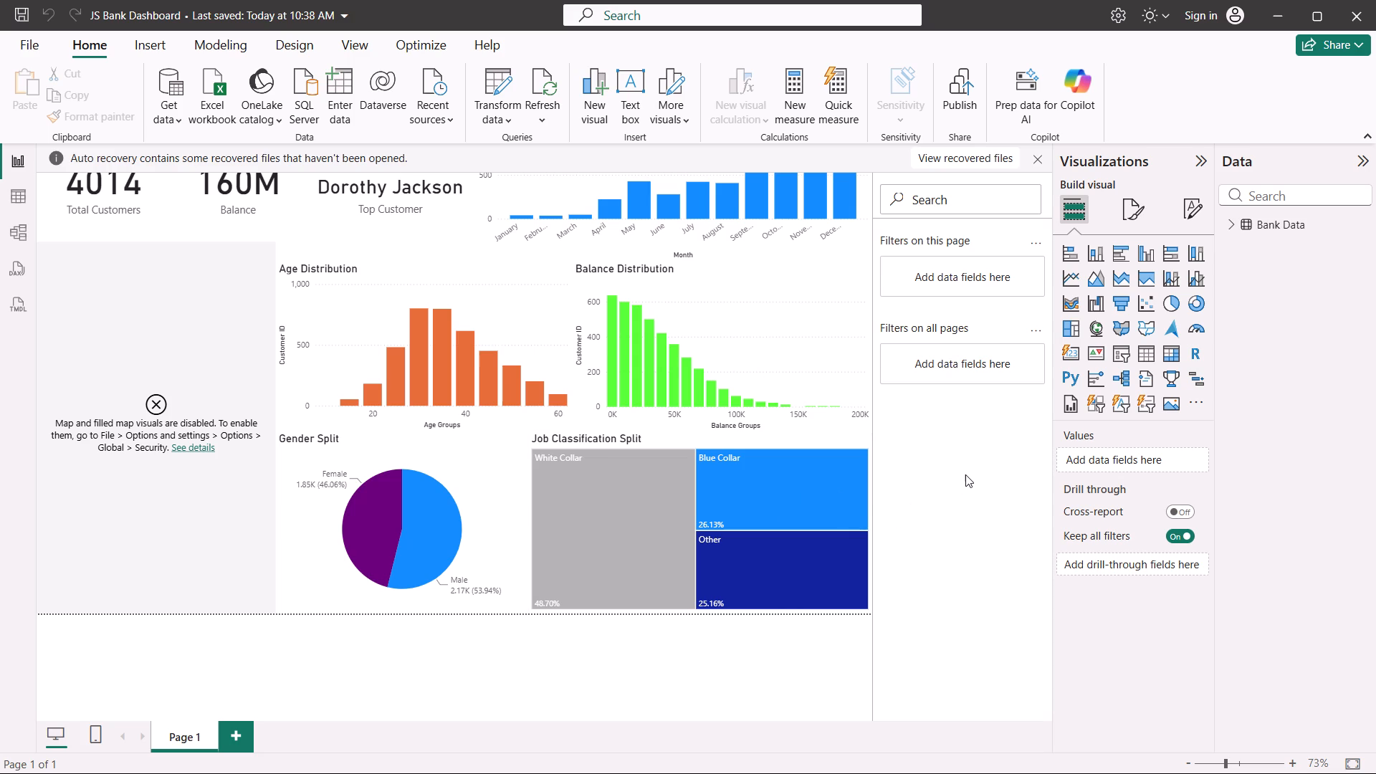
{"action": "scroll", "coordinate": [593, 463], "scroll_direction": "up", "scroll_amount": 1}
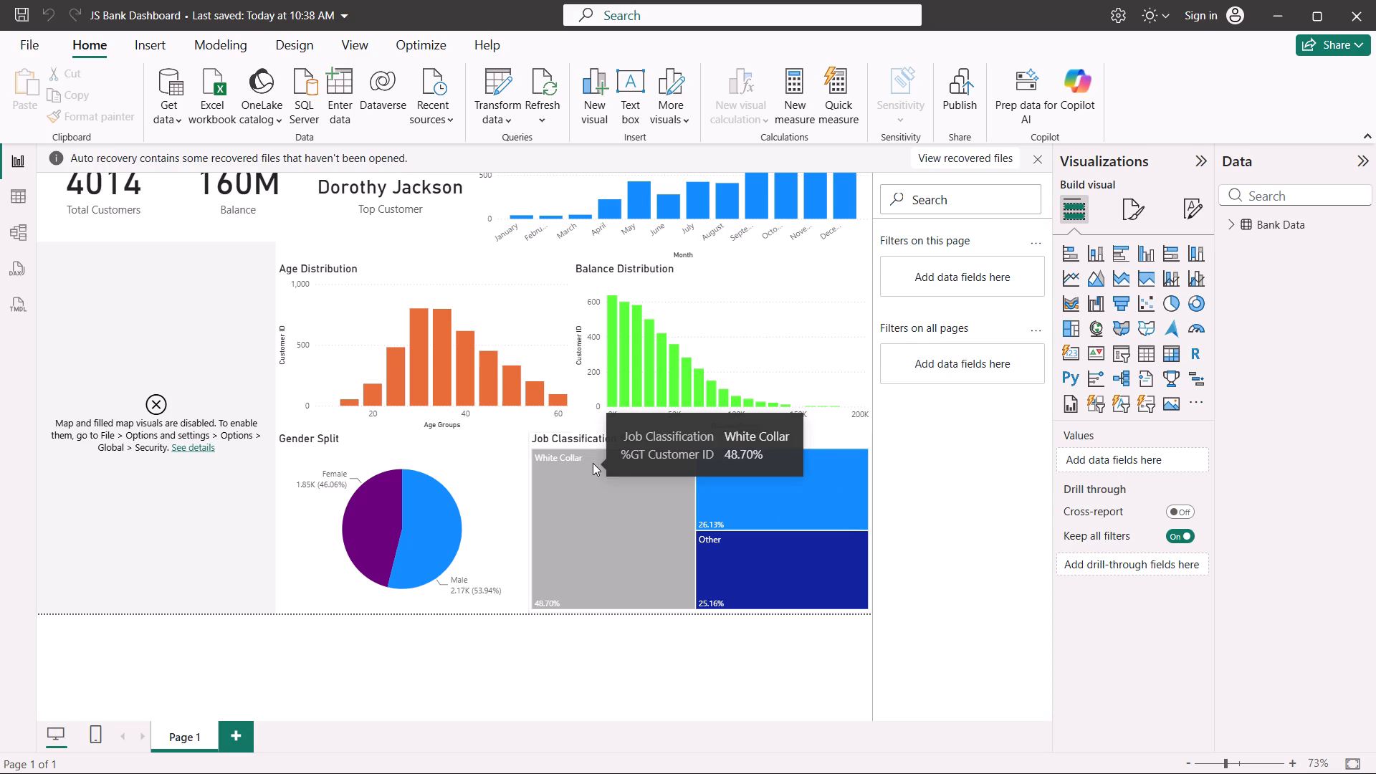
Switch to File Explorer, open the Module 2 - JS Mart Data workbook with editing enabled, and show the top of the Order Breakdown sheet.
{"action": "key", "text": "alt+Tab"}
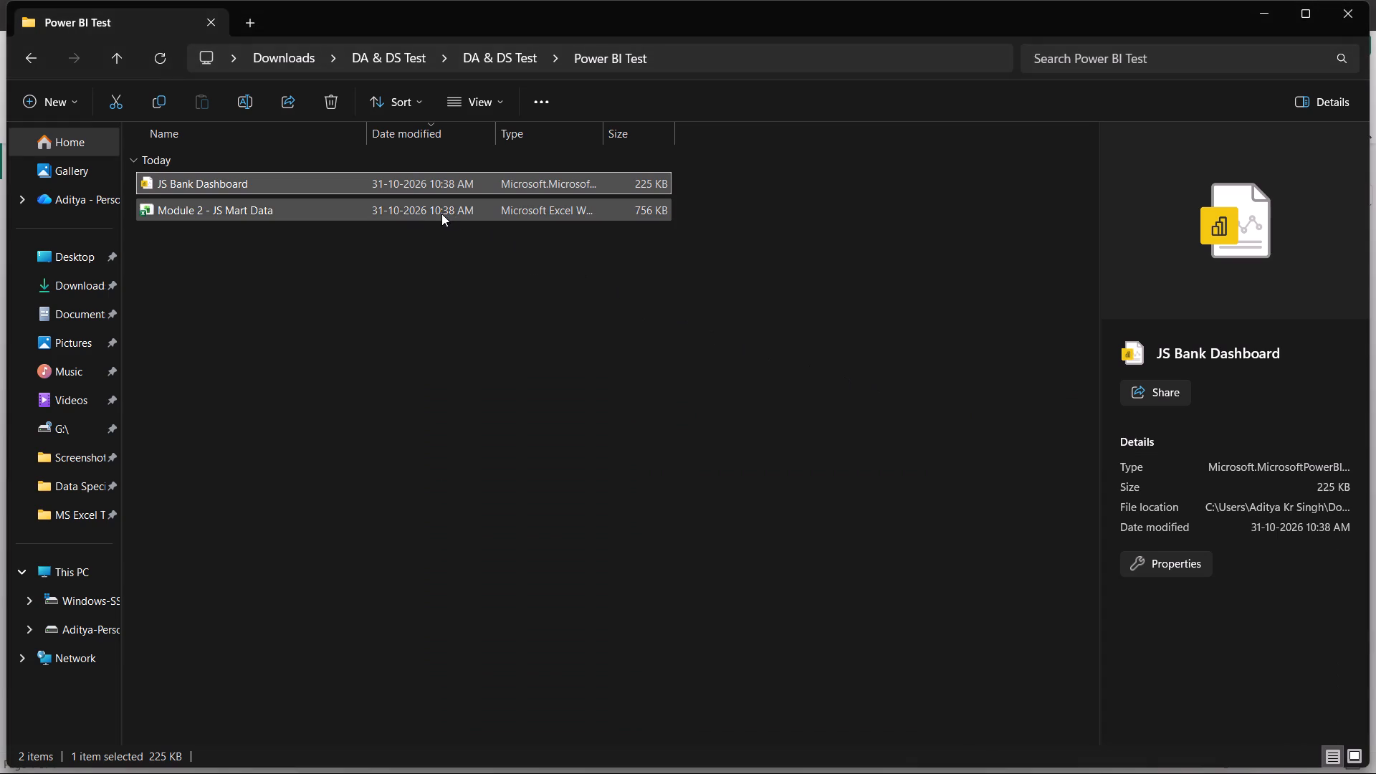
{"action": "double_click", "coordinate": [442, 209]}
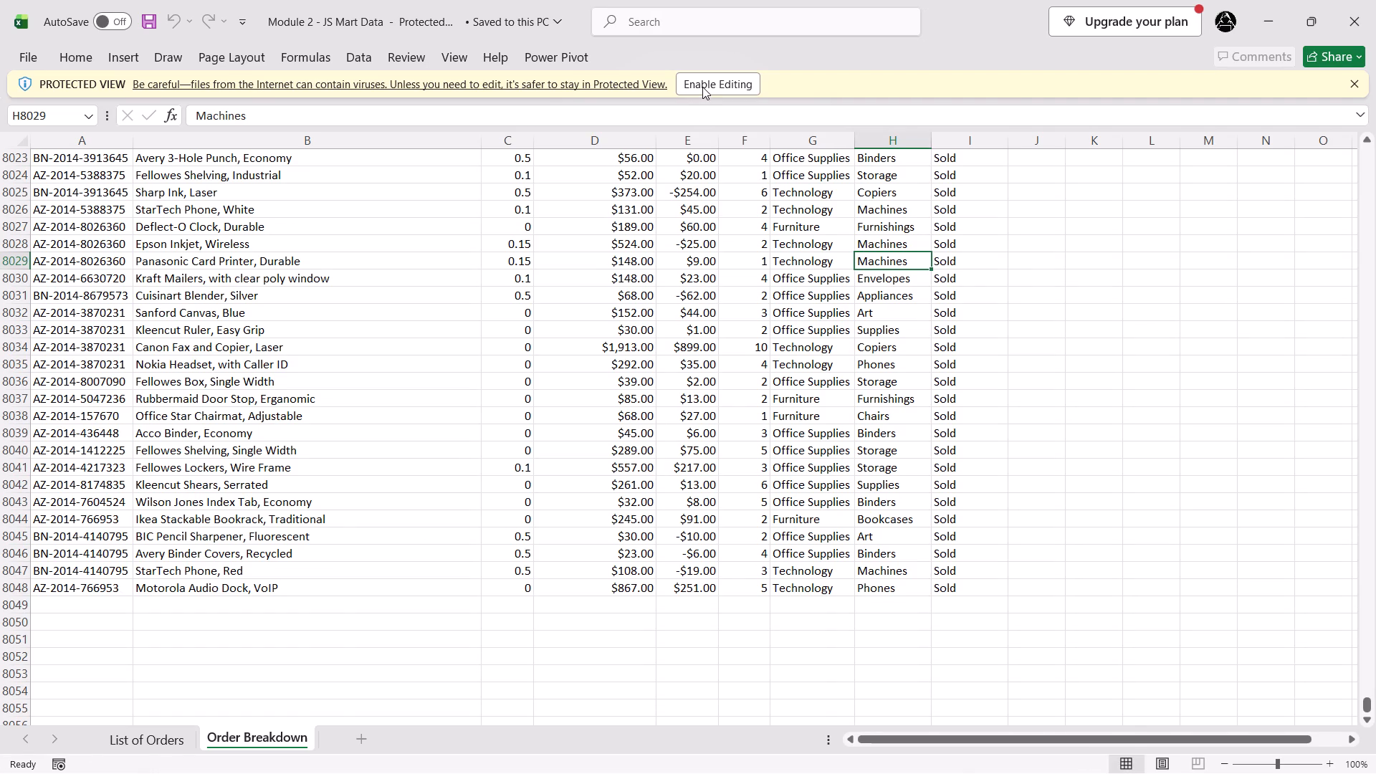
{"action": "left_click", "coordinate": [702, 87]}
{"action": "scroll", "coordinate": [752, 393], "scroll_direction": "up", "scroll_amount": 2}
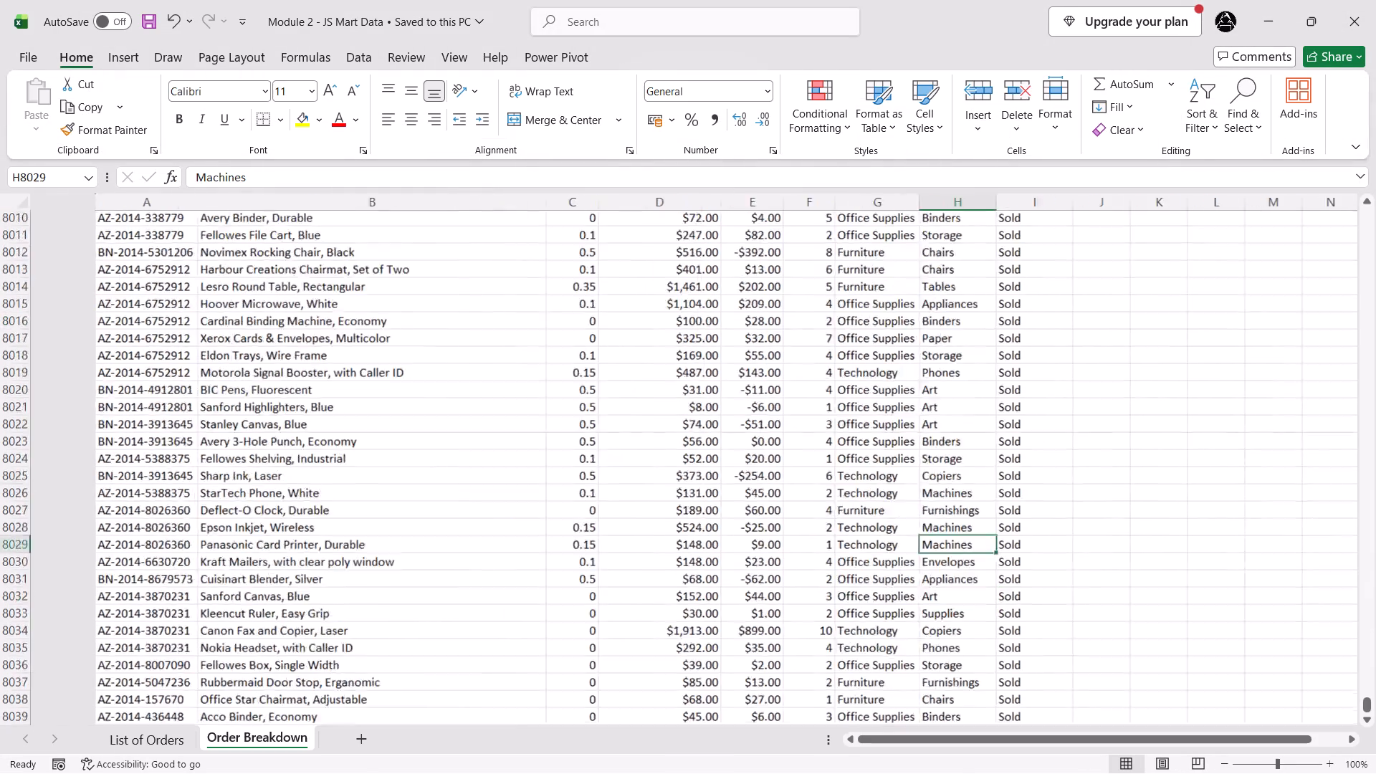
{"action": "scroll", "coordinate": [752, 393], "scroll_direction": "up", "scroll_amount": 1}
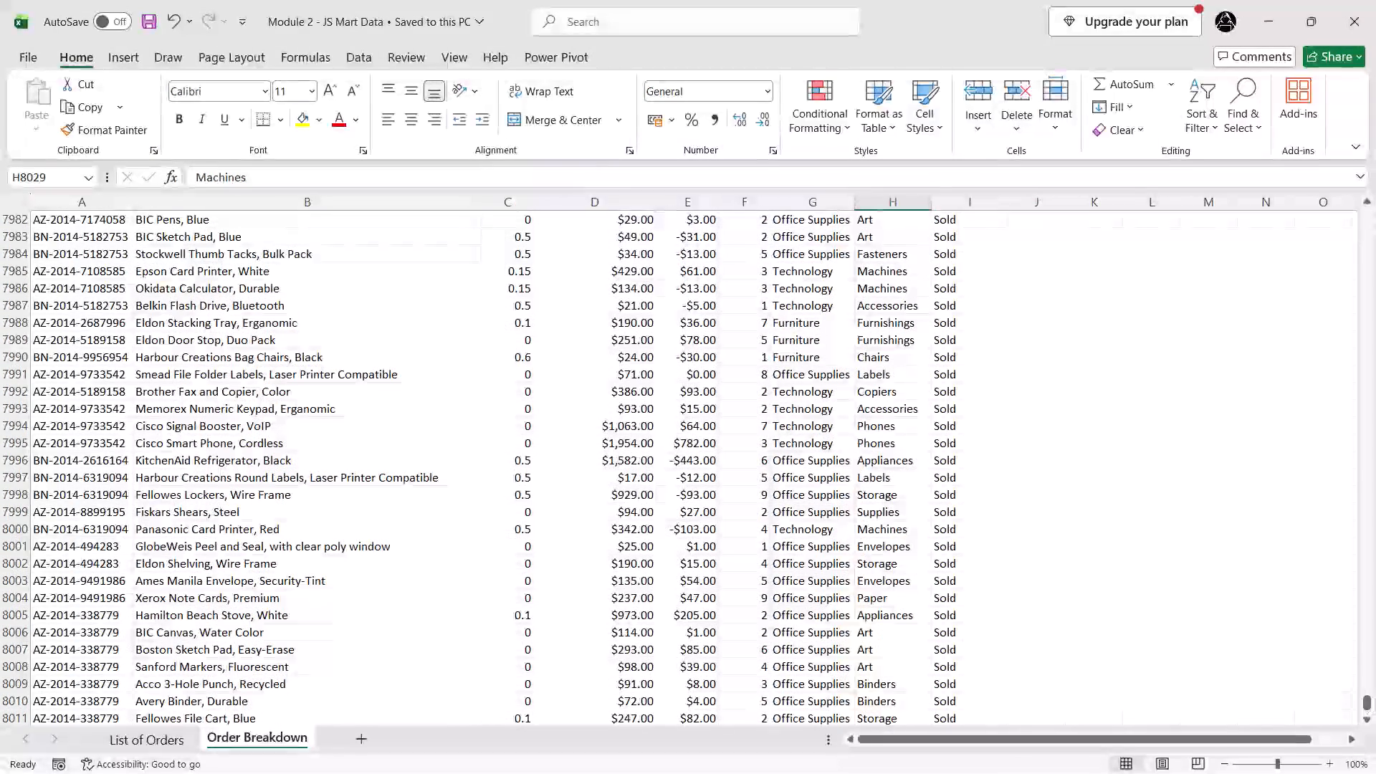
{"action": "left_click_drag", "start_coordinate": [1363, 701], "coordinate": [1330, 204]}
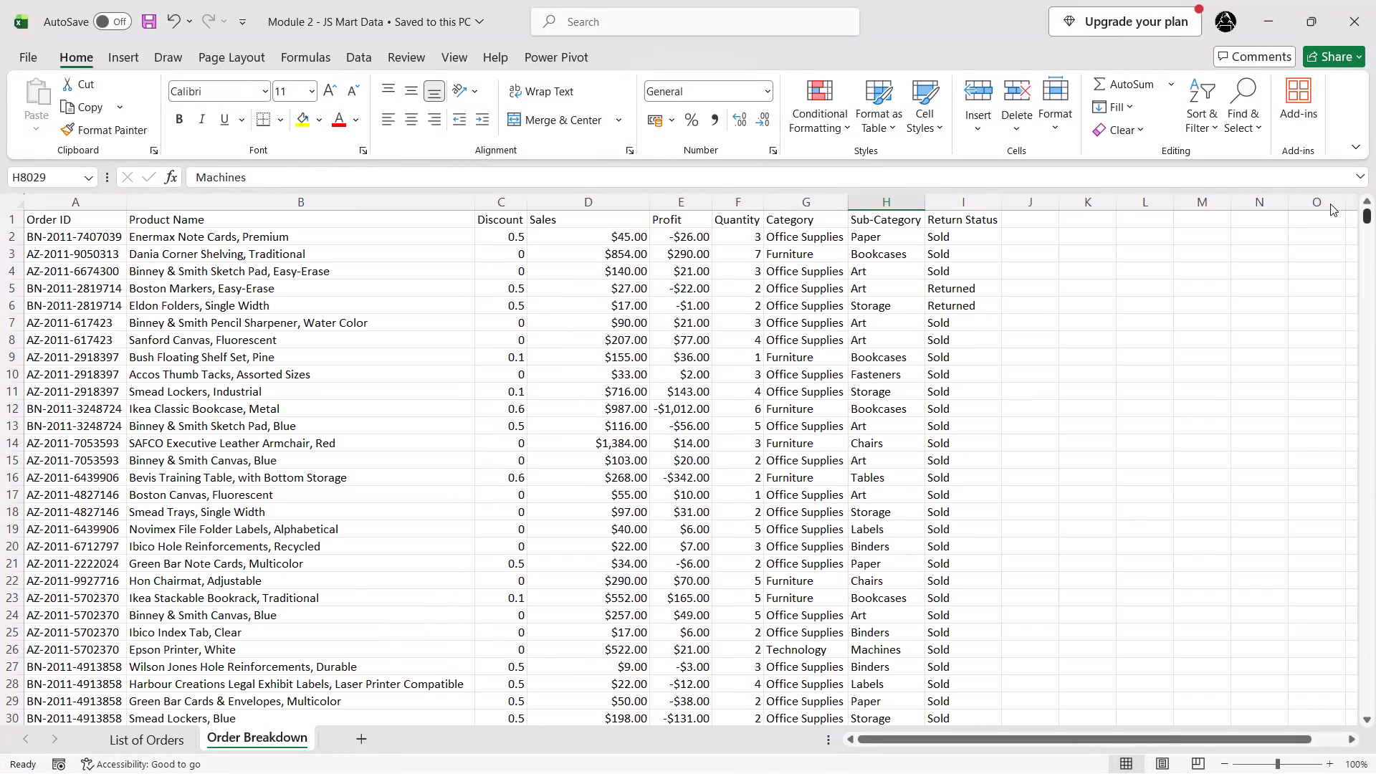
{"action": "left_click_drag", "start_coordinate": [1330, 204], "coordinate": [1330, 200]}
{"action": "scroll", "coordinate": [1200, 295], "scroll_direction": "up", "scroll_amount": 1}
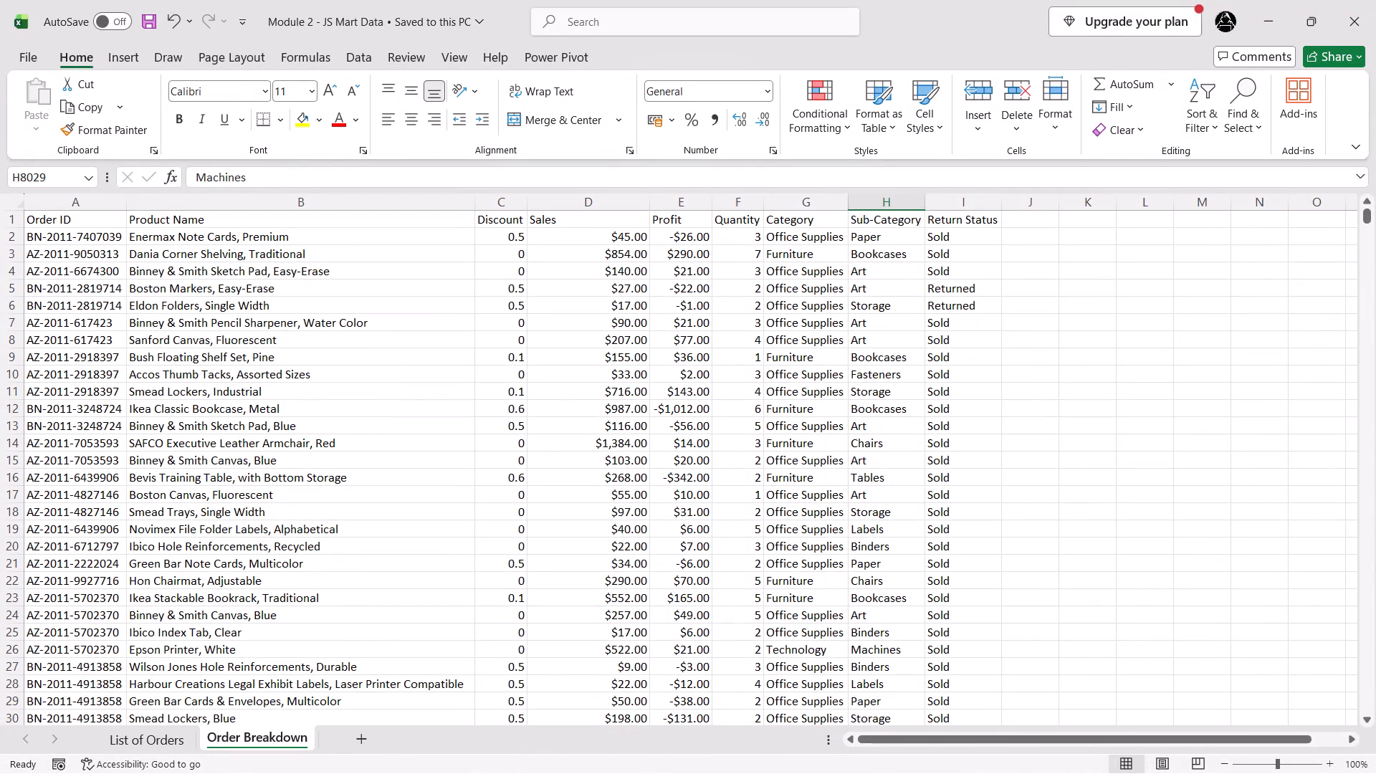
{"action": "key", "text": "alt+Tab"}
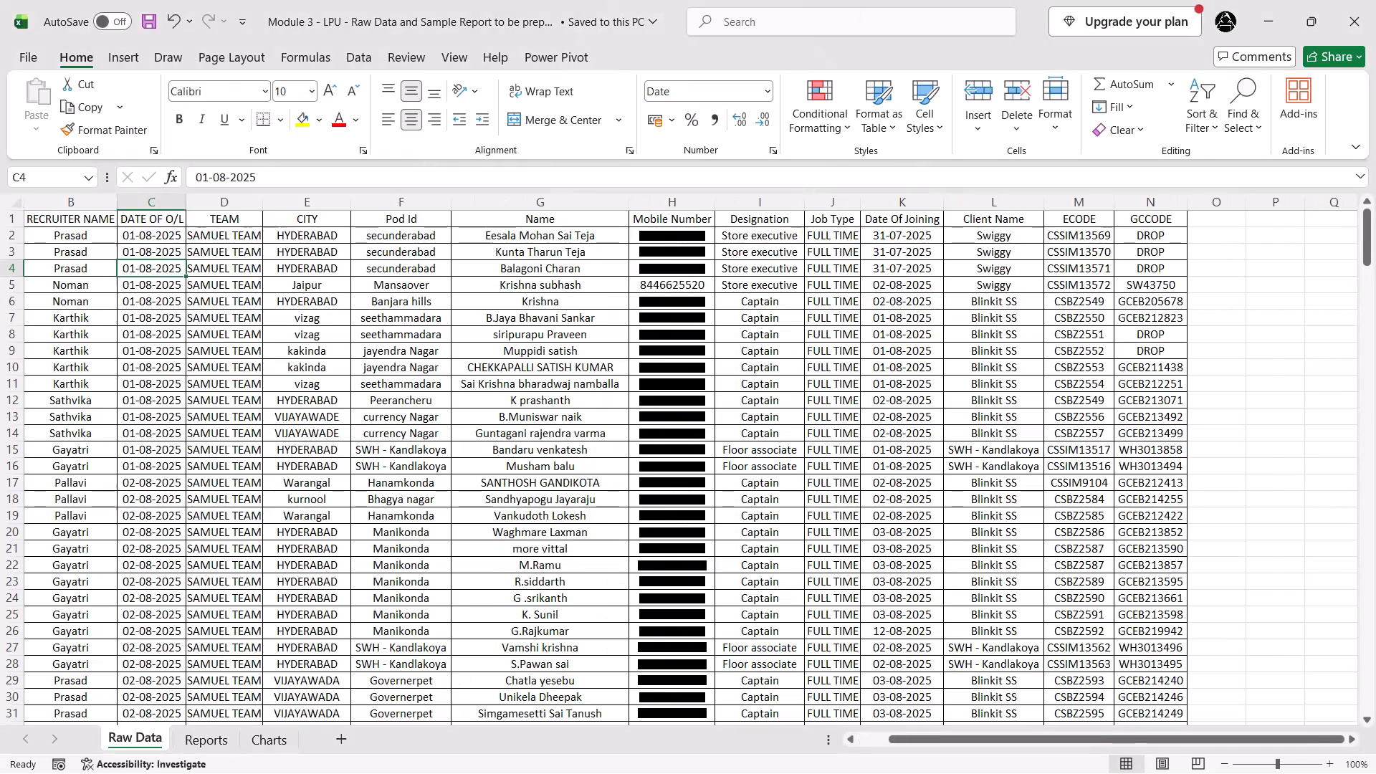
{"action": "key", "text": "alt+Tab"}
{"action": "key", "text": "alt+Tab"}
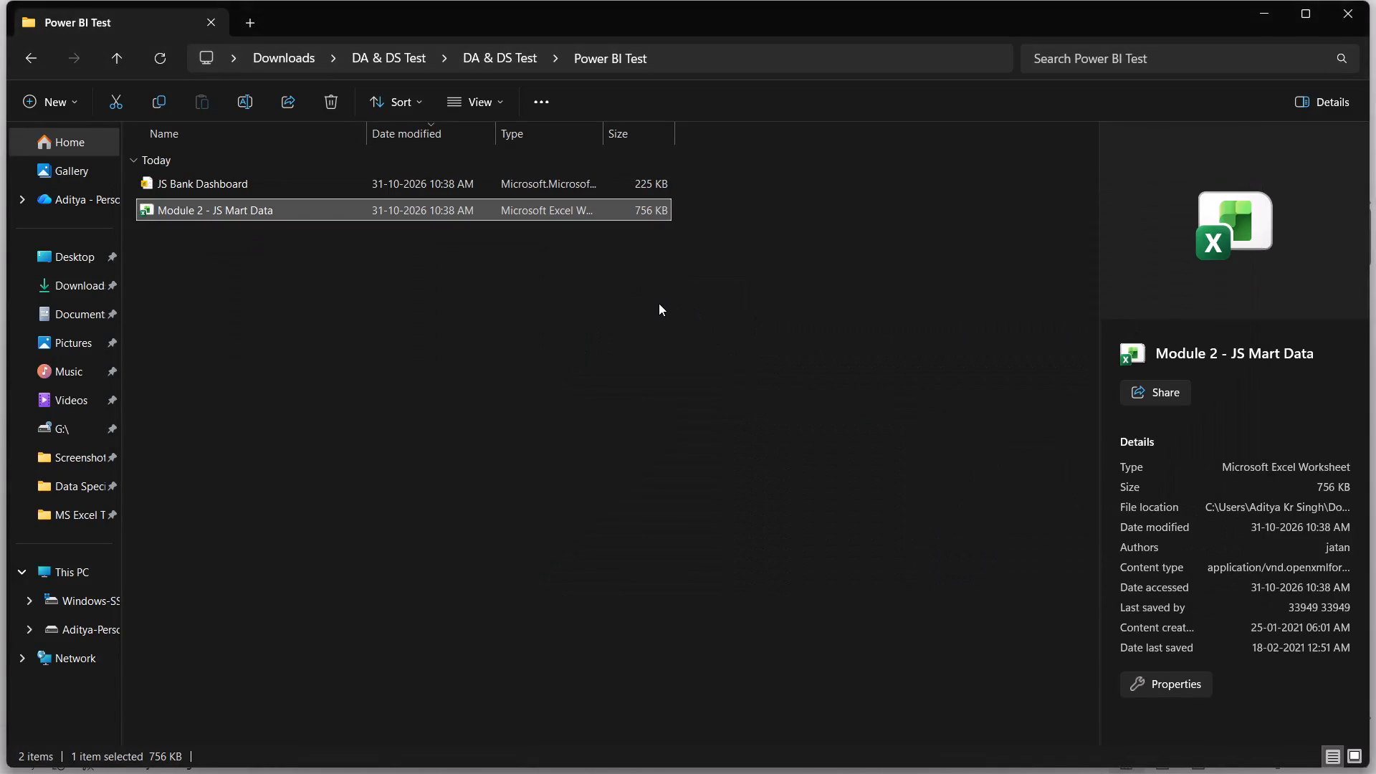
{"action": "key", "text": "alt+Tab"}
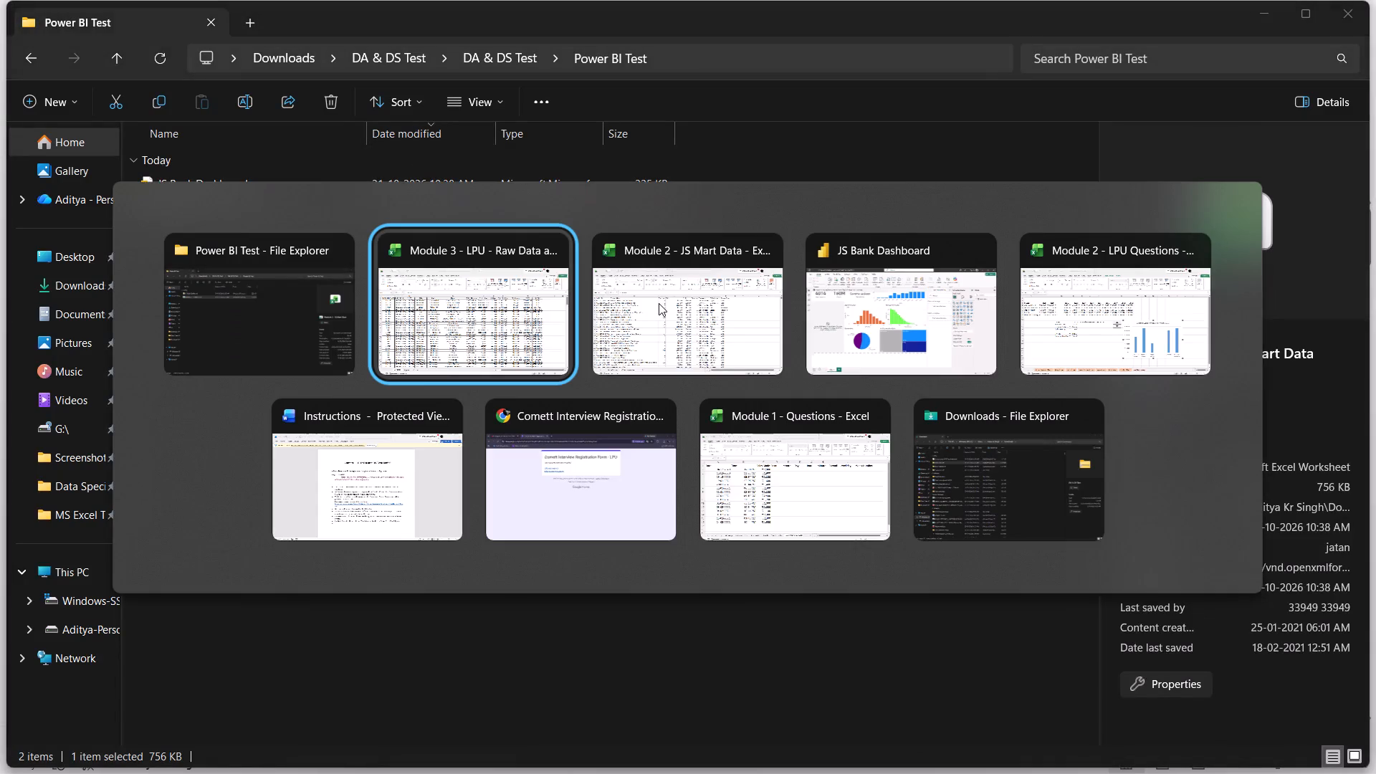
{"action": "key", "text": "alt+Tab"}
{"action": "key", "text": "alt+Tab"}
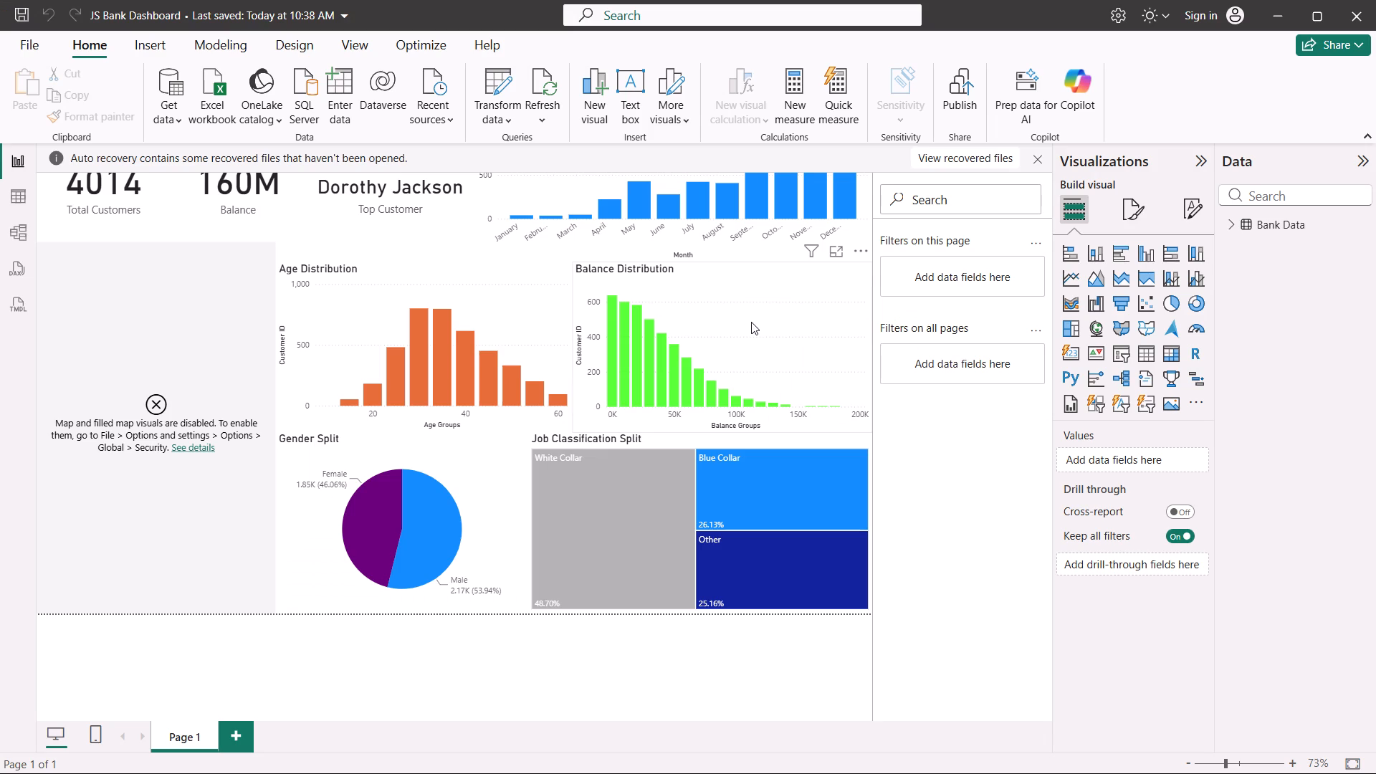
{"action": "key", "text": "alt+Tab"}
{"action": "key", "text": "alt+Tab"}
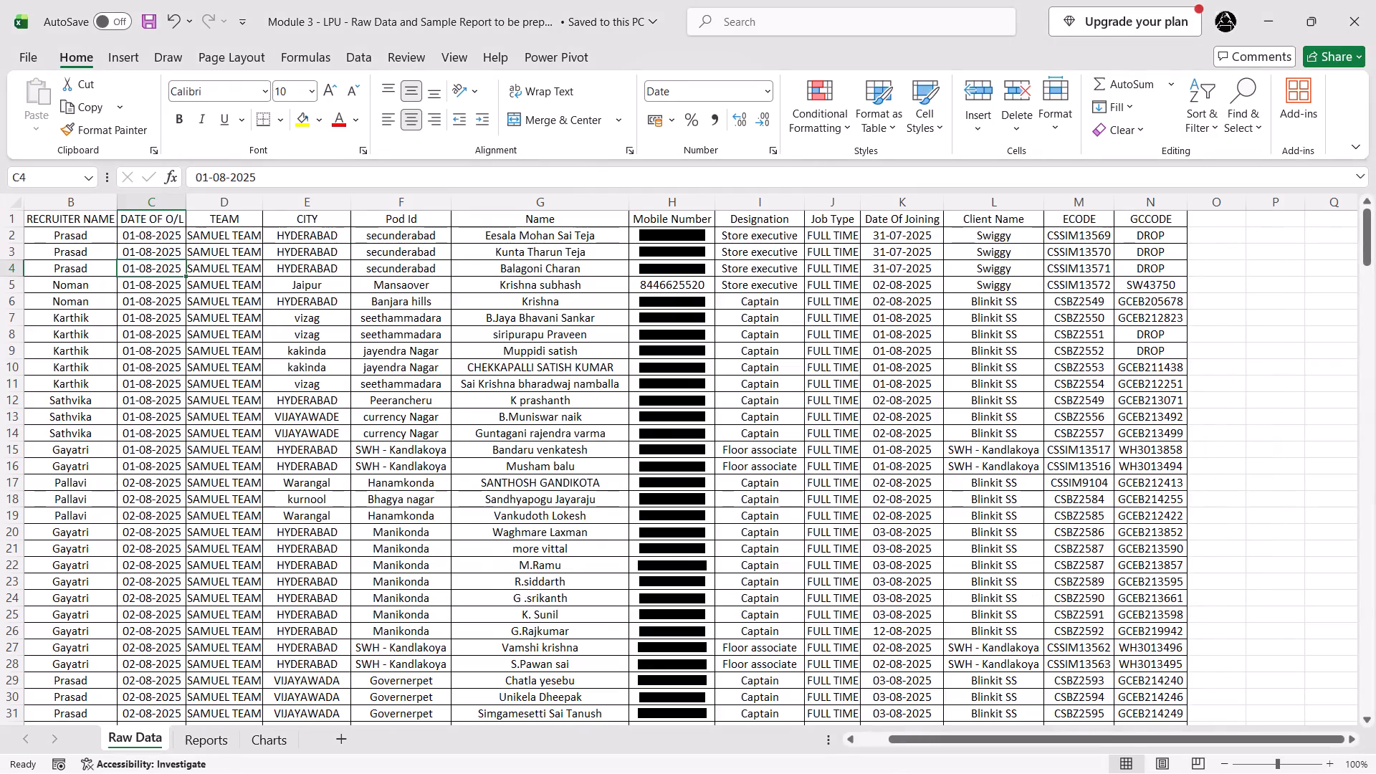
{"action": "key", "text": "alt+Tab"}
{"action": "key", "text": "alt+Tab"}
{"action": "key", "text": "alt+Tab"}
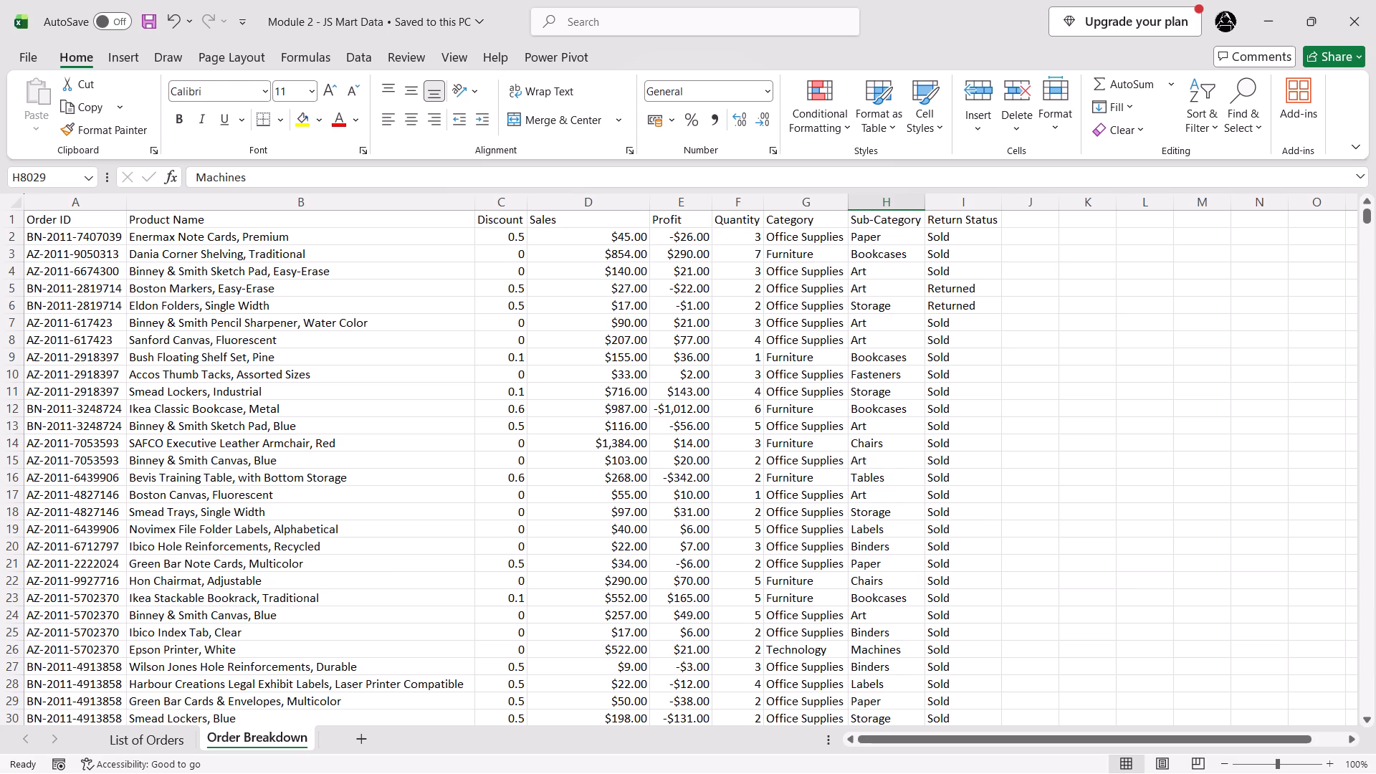
Examine the List of Orders sheet alongside Order Breakdown, going up to its column headers.
{"action": "left_click", "coordinate": [145, 745]}
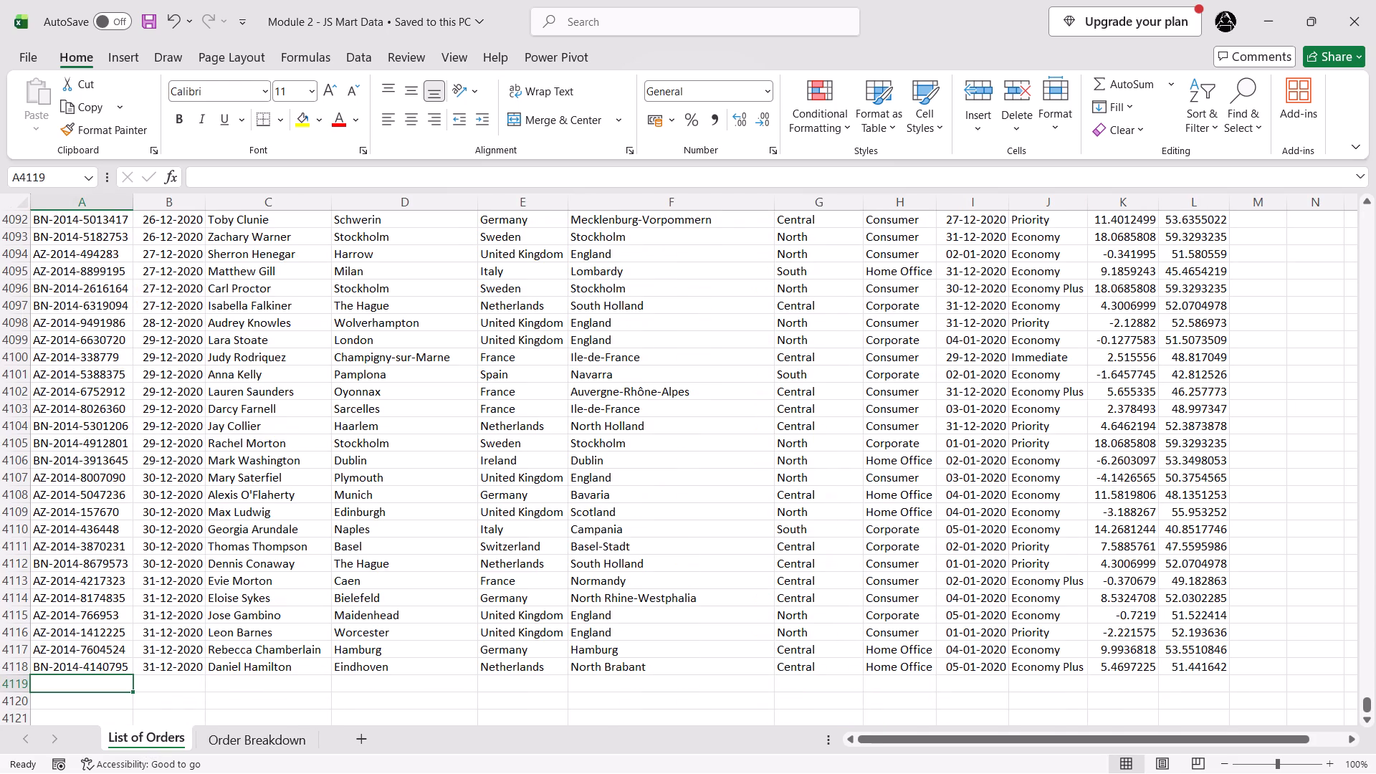
{"action": "left_click", "coordinate": [285, 735]}
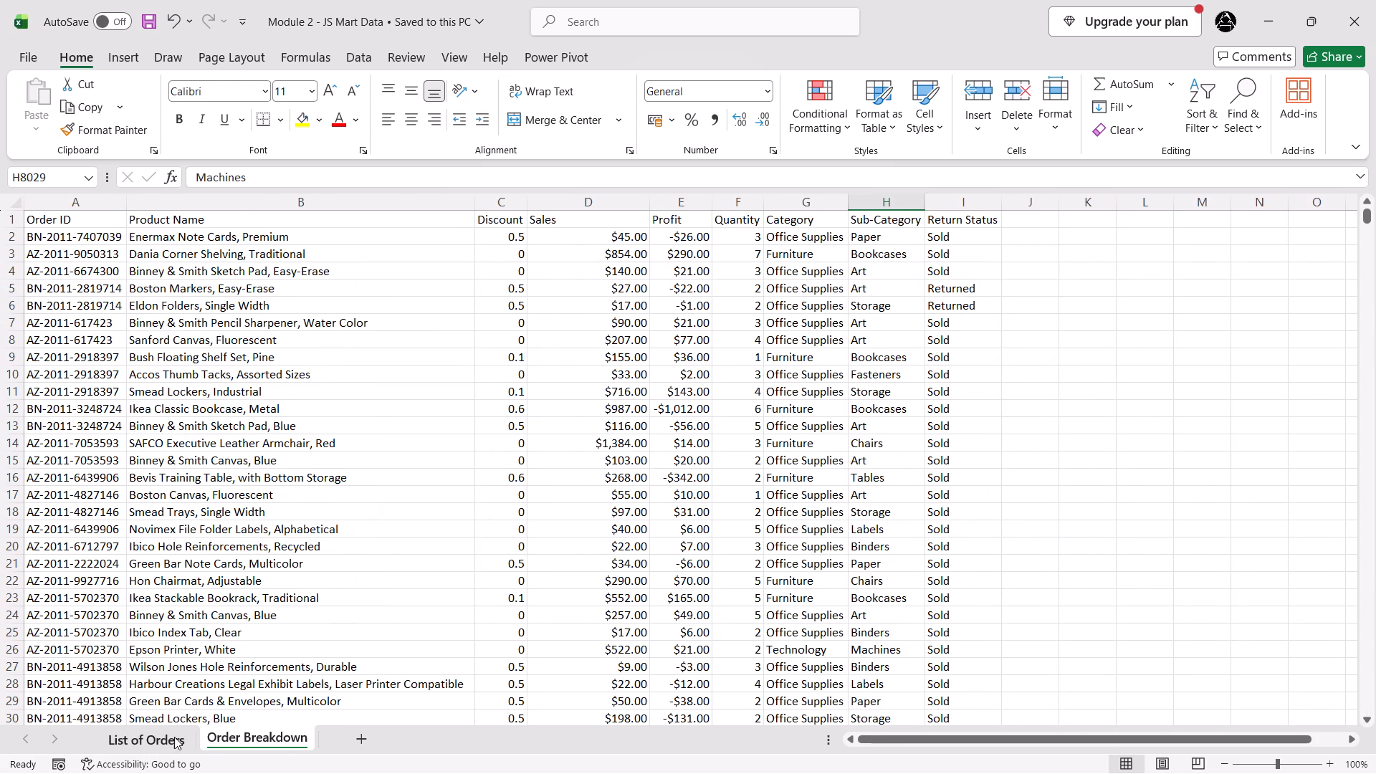
{"action": "left_click", "coordinate": [174, 737]}
{"action": "scroll", "coordinate": [558, 547], "scroll_direction": "up", "scroll_amount": 13}
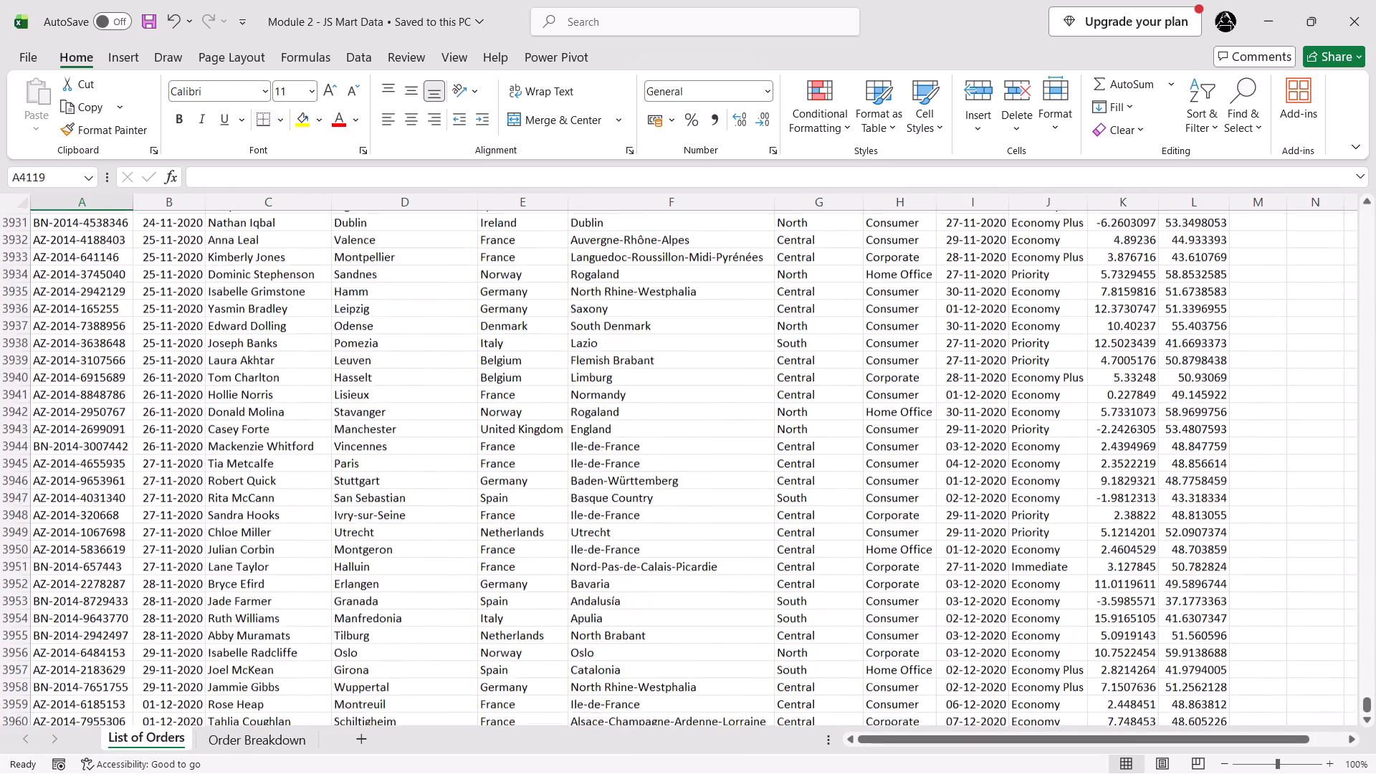
{"action": "scroll", "coordinate": [558, 547], "scroll_direction": "up", "scroll_amount": 13}
{"action": "scroll", "coordinate": [558, 547], "scroll_direction": "up", "scroll_amount": 10}
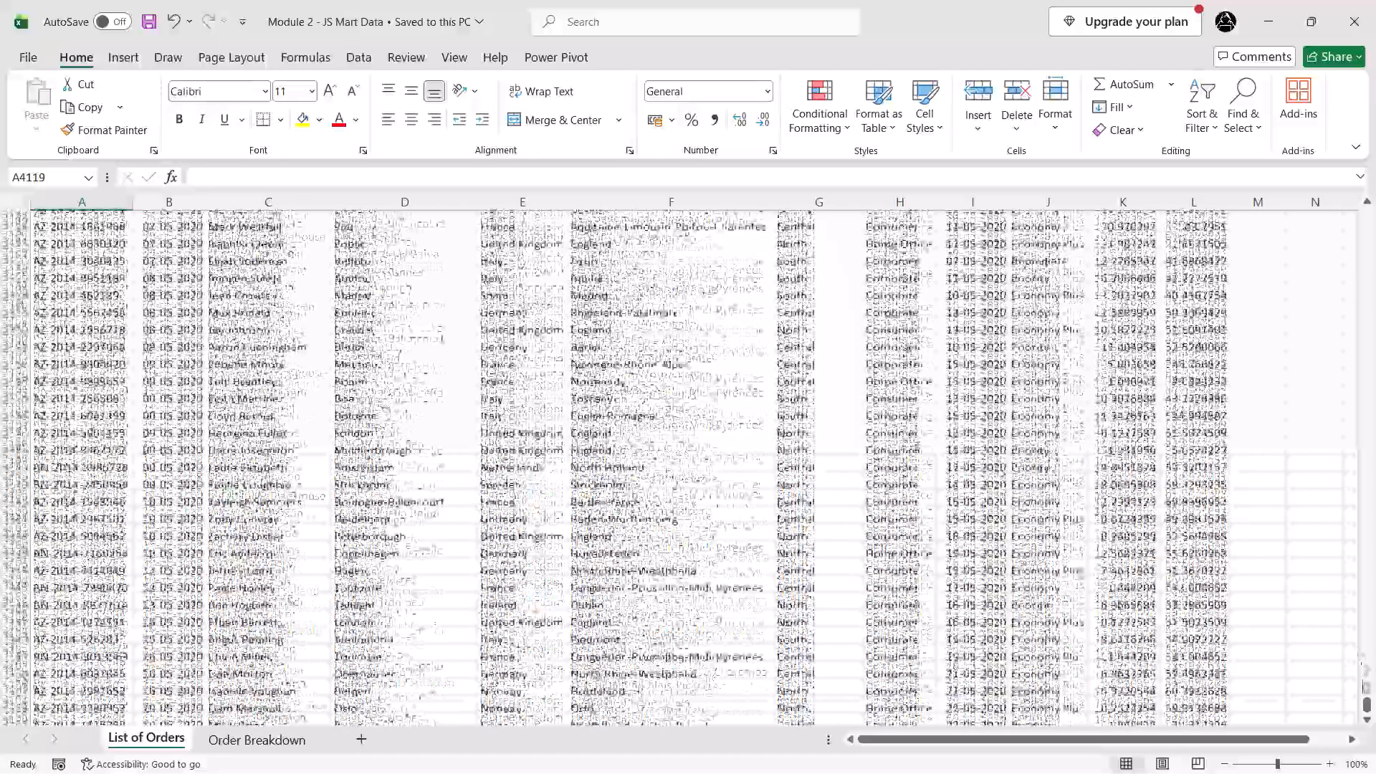
{"action": "left_click_drag", "start_coordinate": [1368, 704], "coordinate": [1375, 190]}
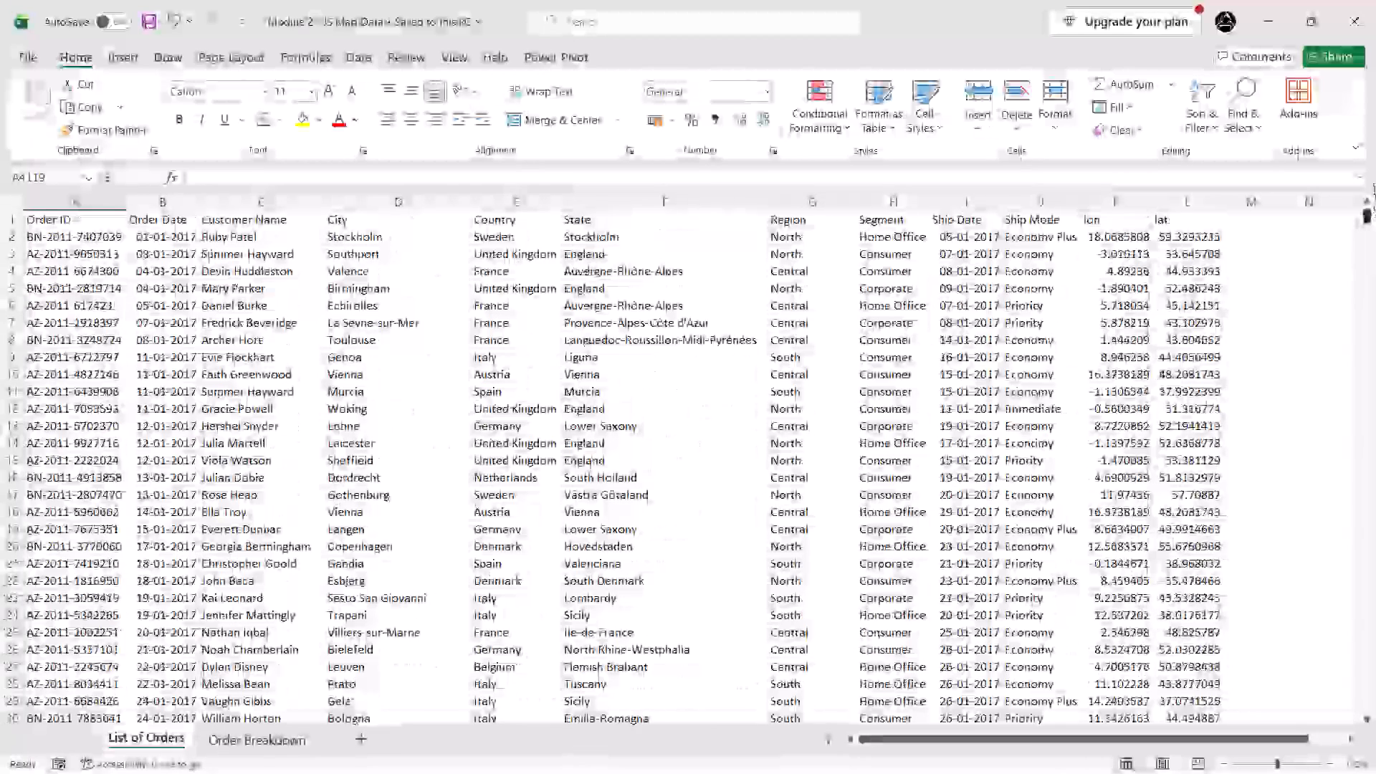
Switch back to the JS Bank Dashboard report in Power BI Desktop.
{"action": "key", "text": "alt+Tab"}
{"action": "key", "text": "alt+Tab"}
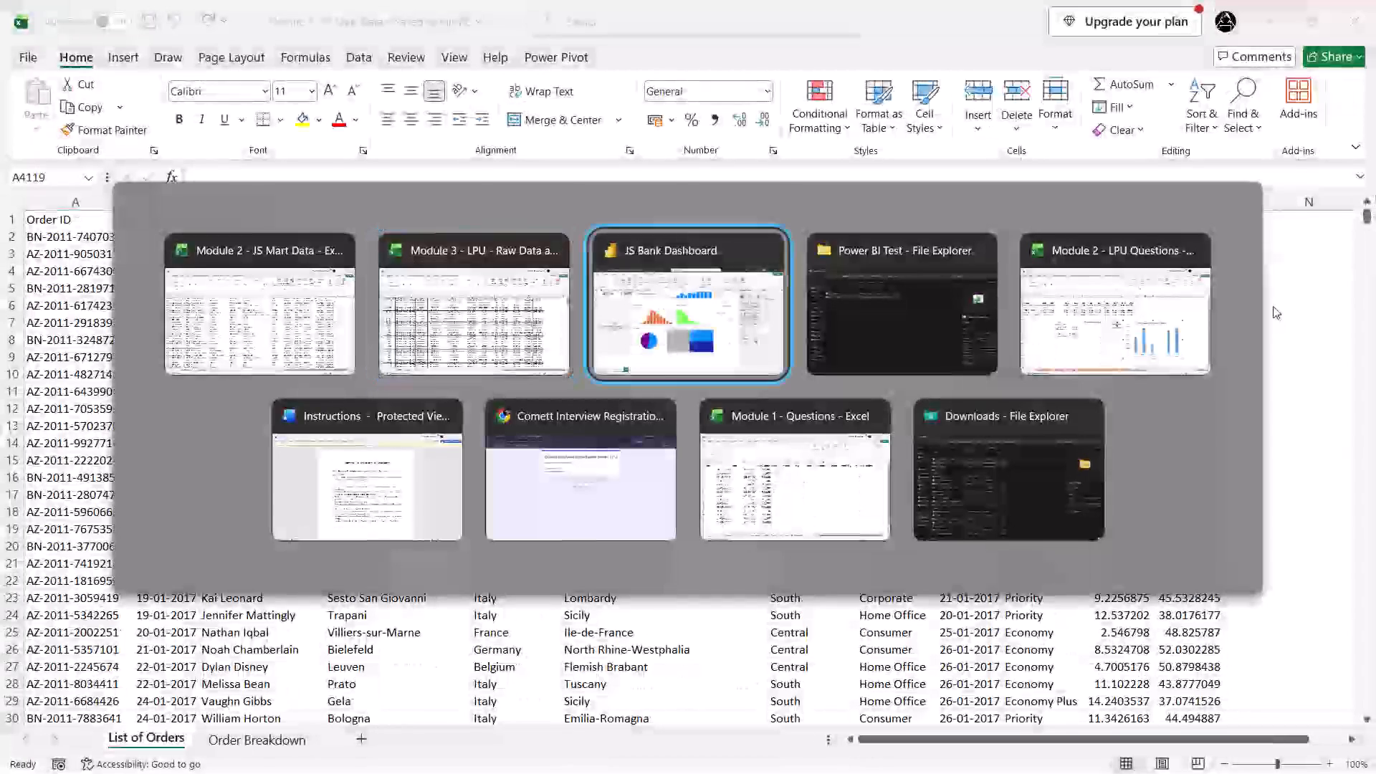
{"action": "key", "text": "alt+Tab"}
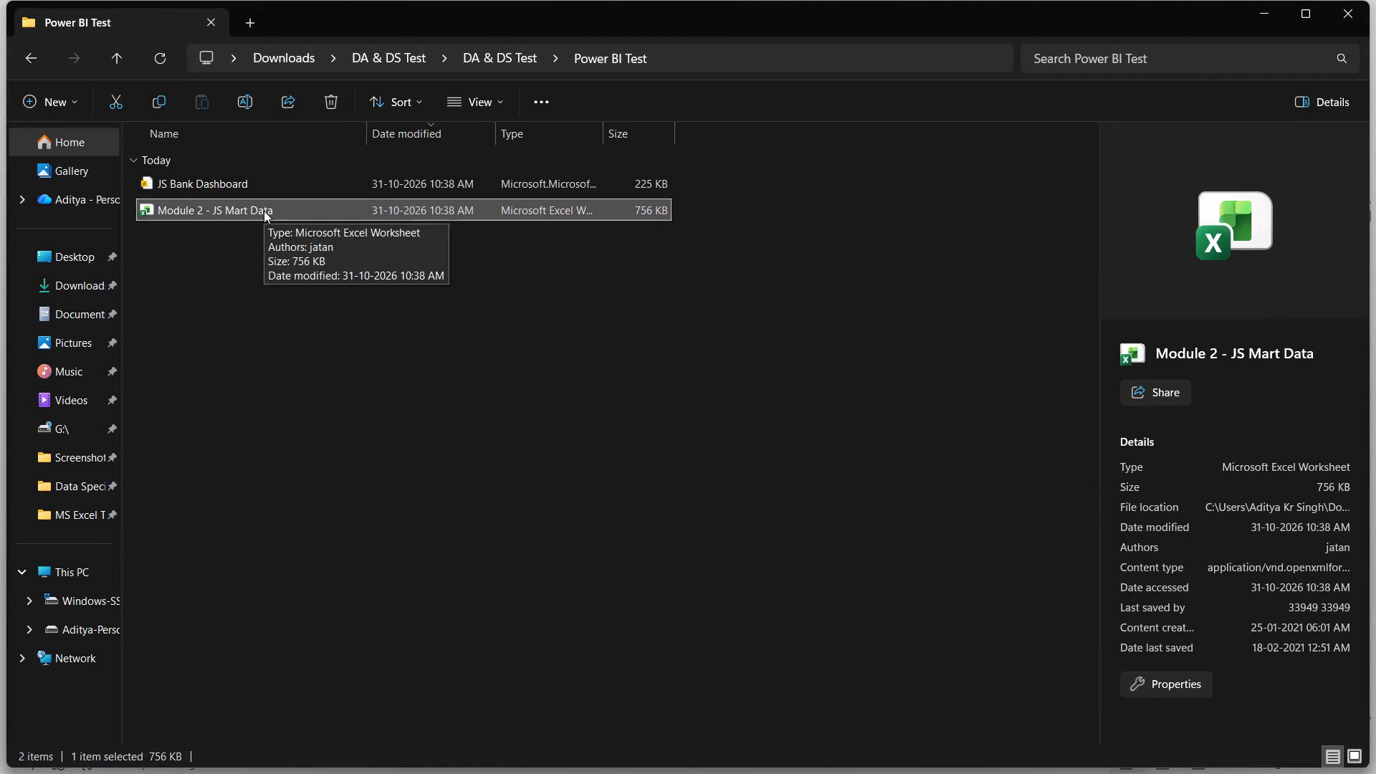
{"action": "key", "text": "alt+Tab"}
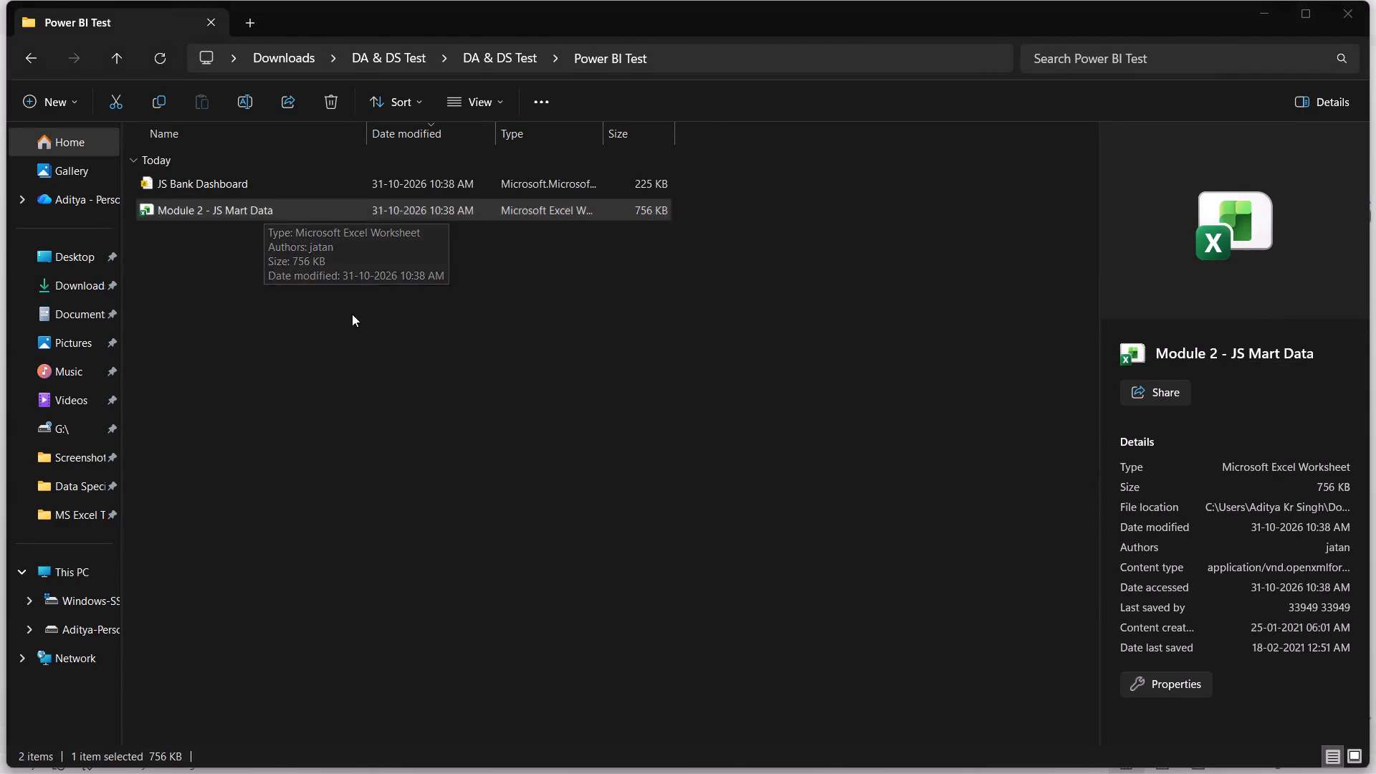
{"action": "key", "text": "alt+Tab"}
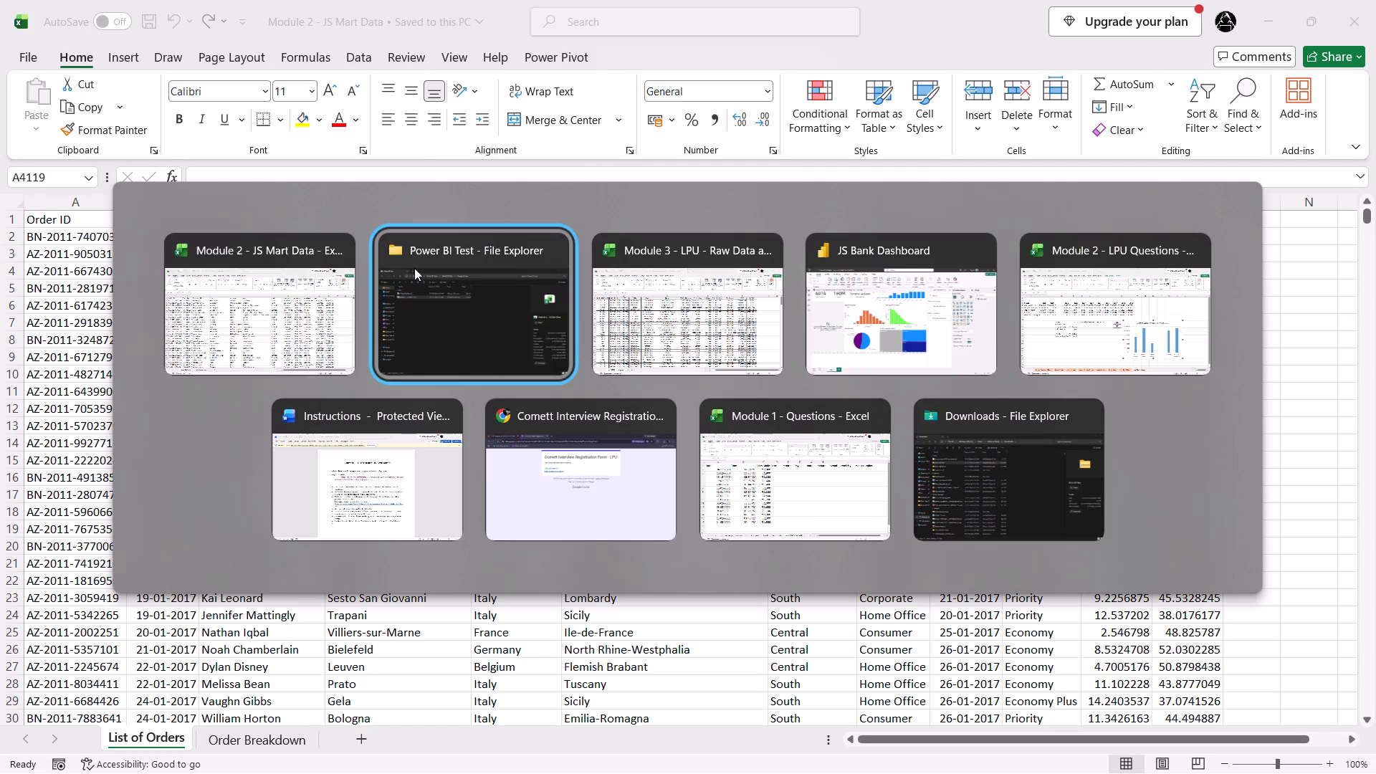
{"action": "key", "text": "alt+Tab"}
{"action": "key", "text": "alt+Tab"}
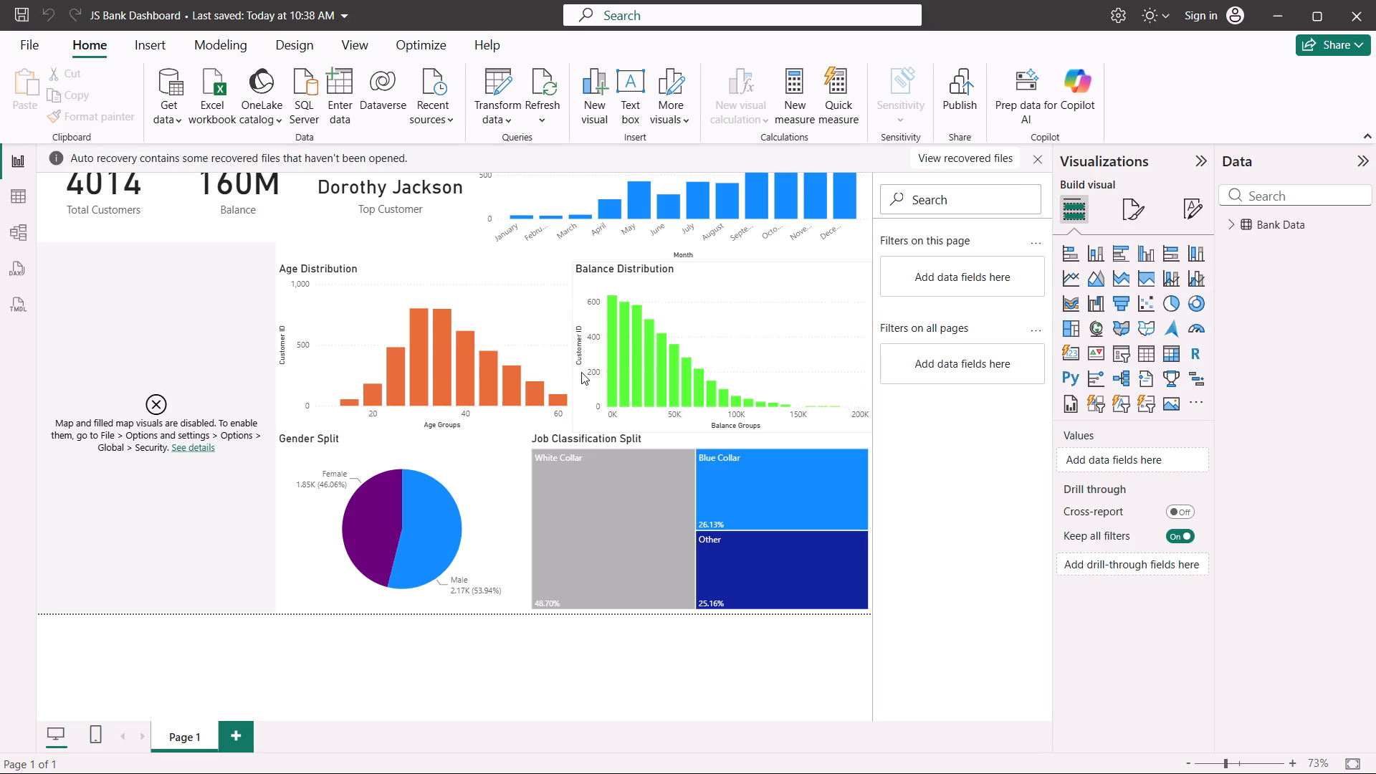
{"action": "scroll", "coordinate": [580, 381], "scroll_direction": "up", "scroll_amount": 1}
Connect to the Module 2 - JS Mart Data Excel workbook in the Power BI Test folder as a data source.
{"action": "left_click", "coordinate": [28, 47]}
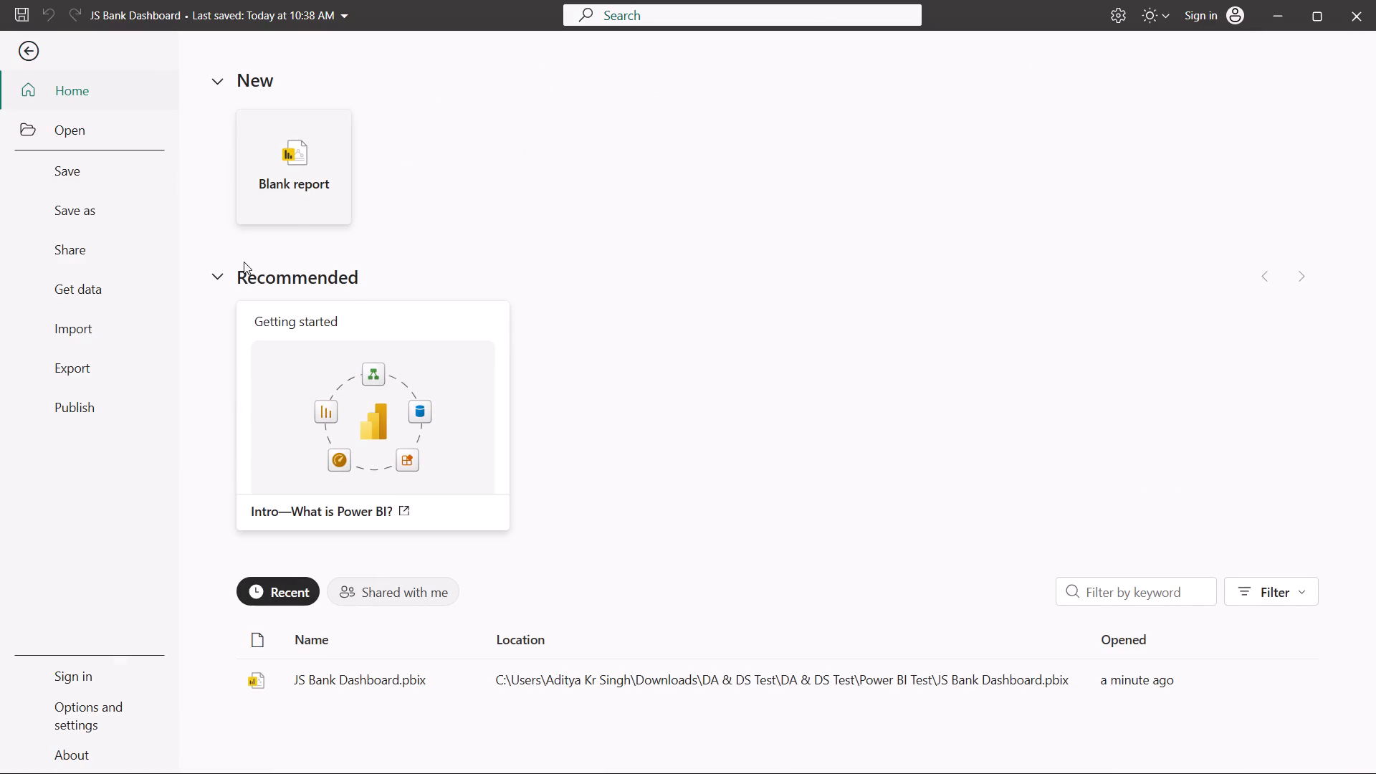
{"action": "left_click", "coordinate": [22, 50]}
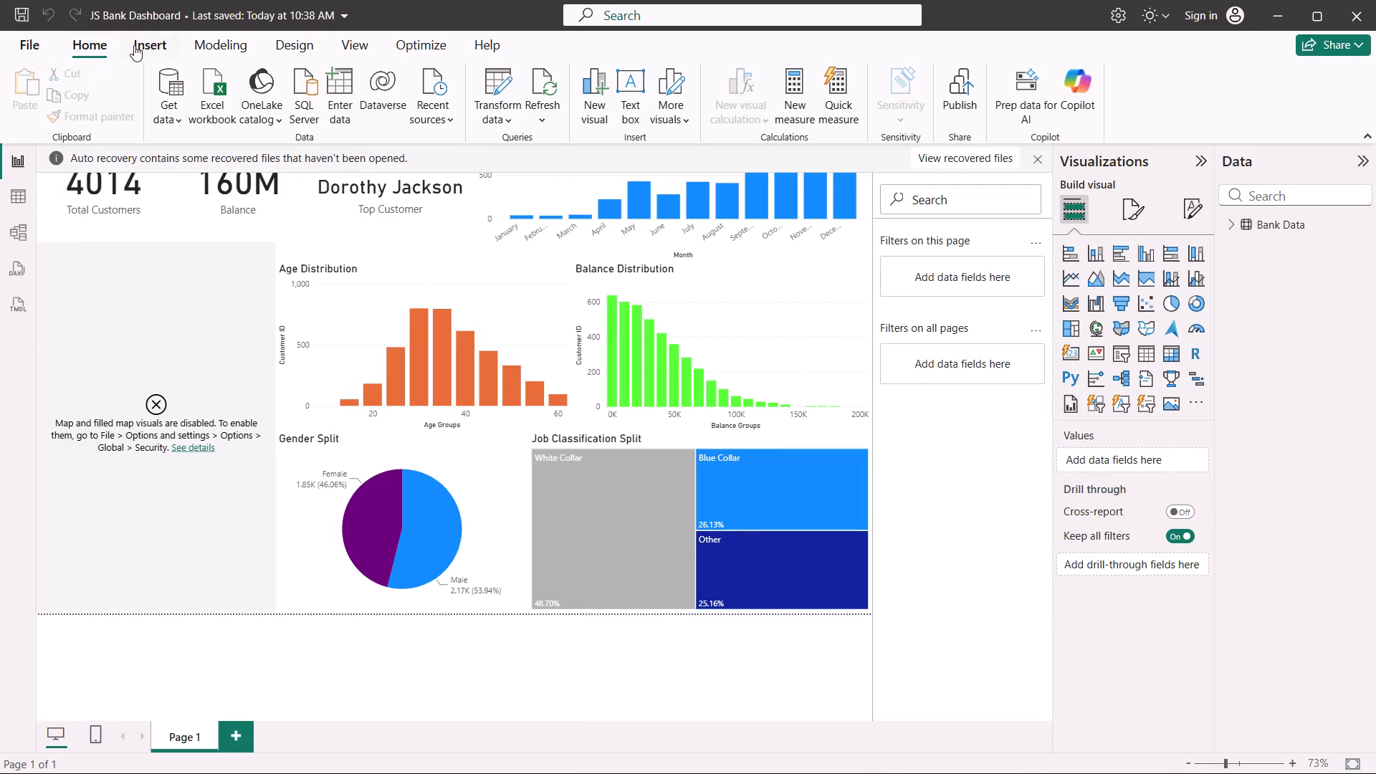
{"action": "left_click", "coordinate": [185, 101]}
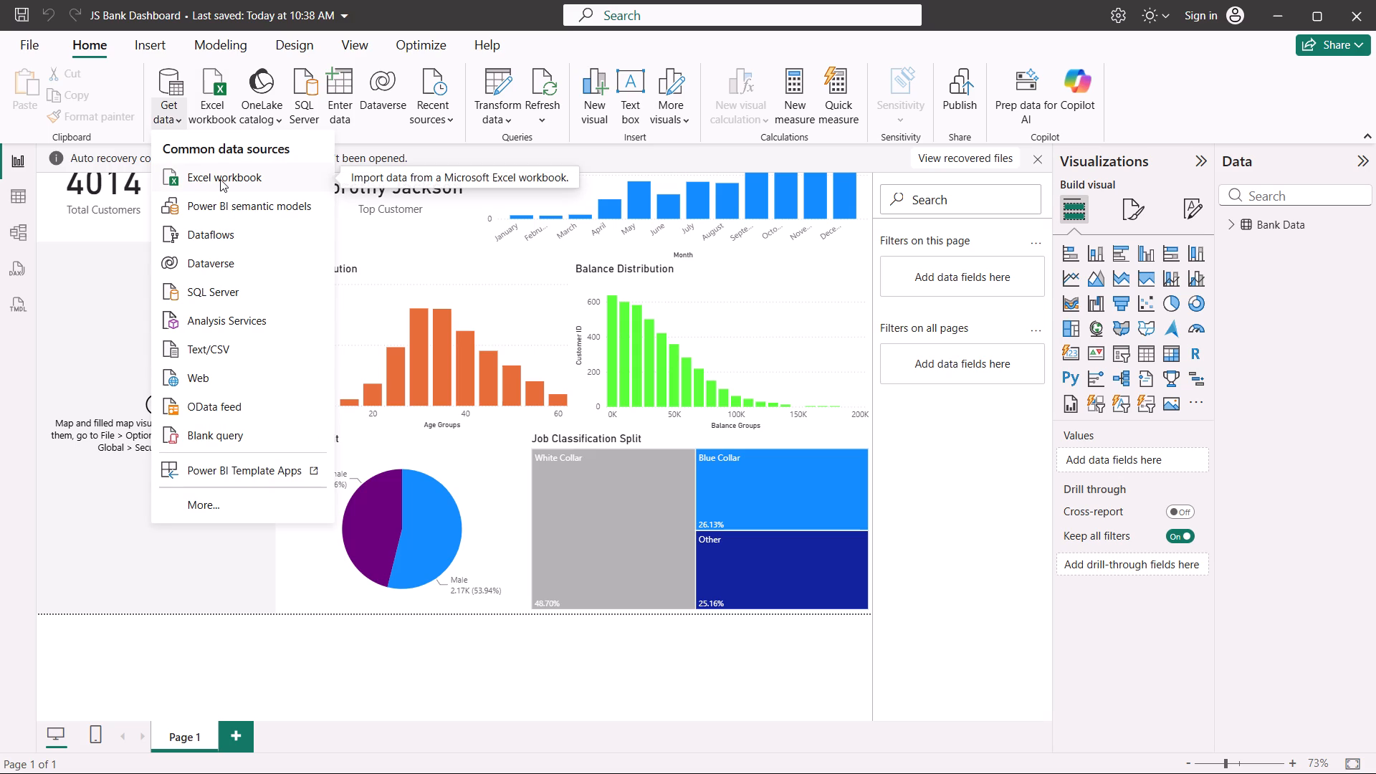
{"action": "left_click", "coordinate": [220, 179]}
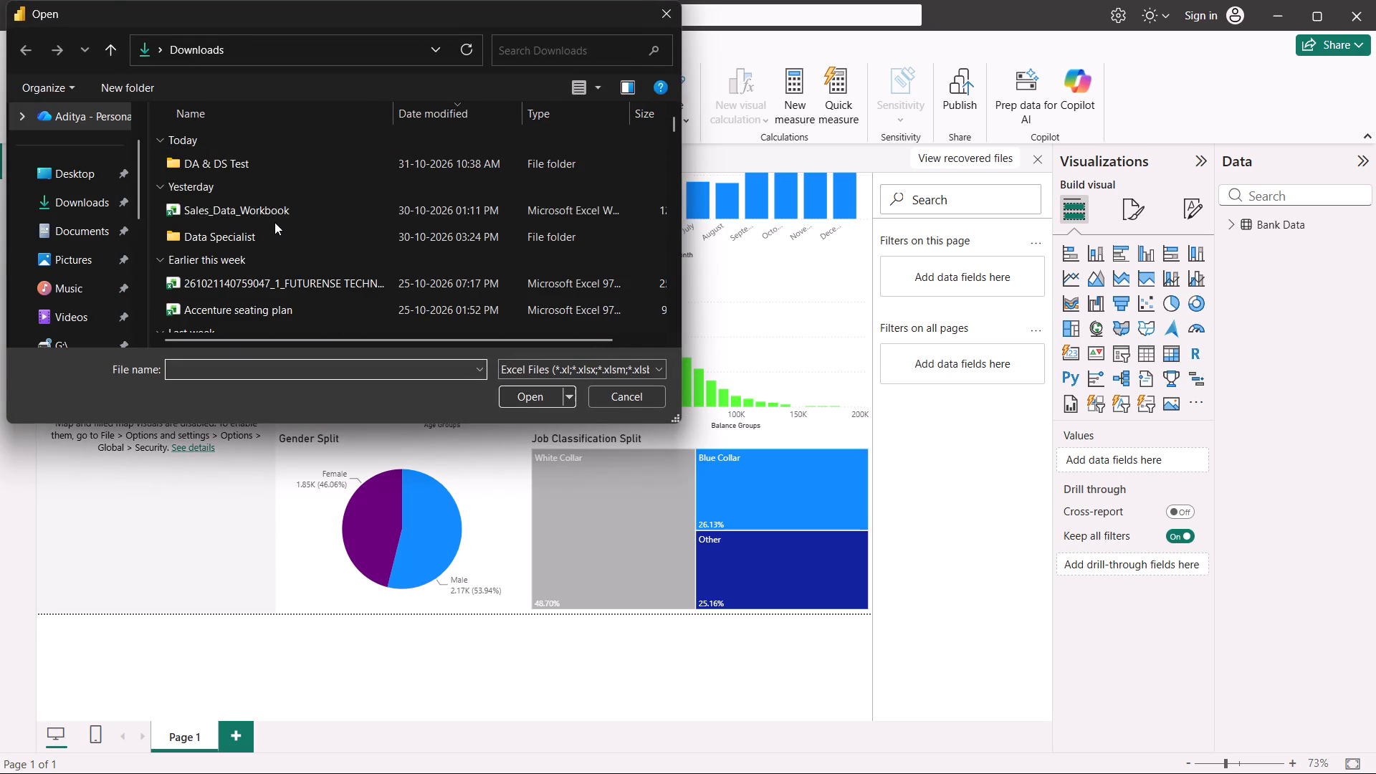
{"action": "double_click", "coordinate": [270, 172]}
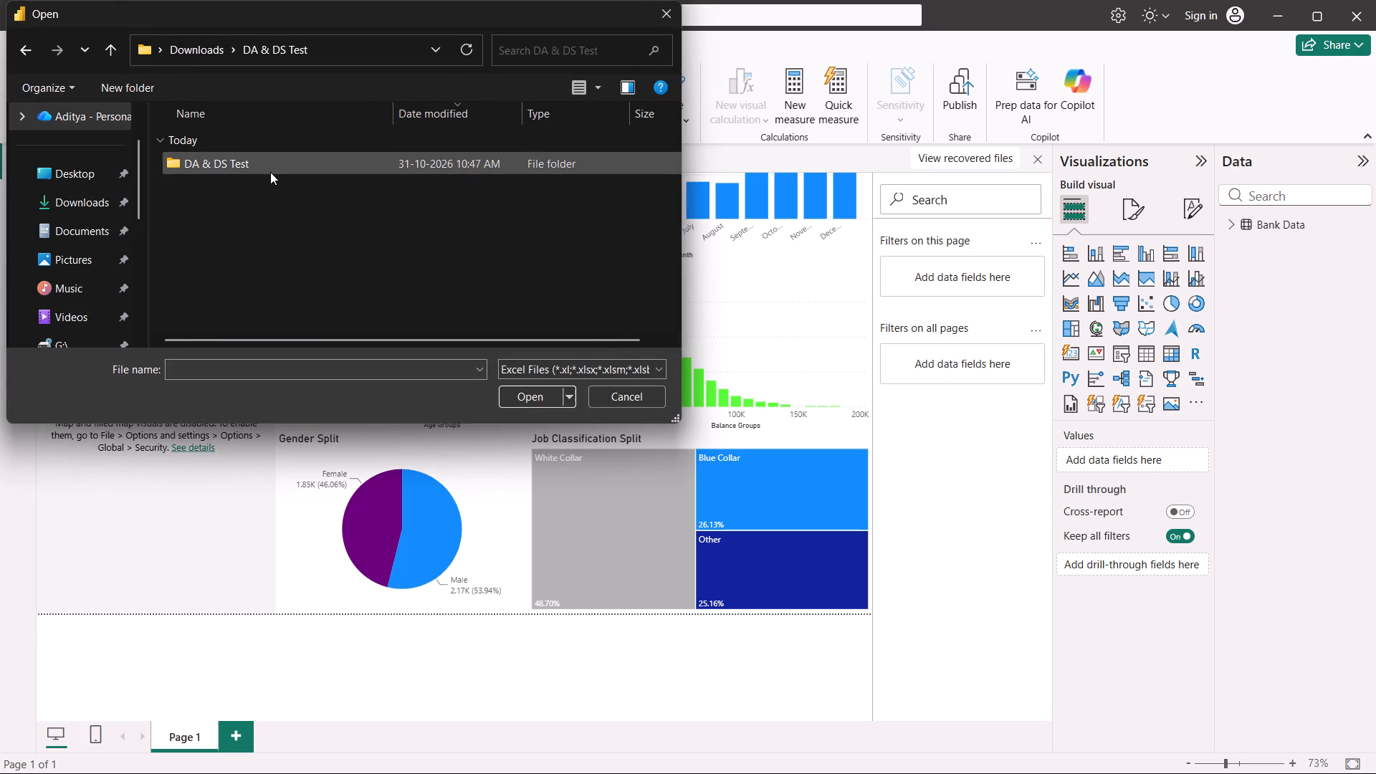
{"action": "double_click", "coordinate": [239, 163]}
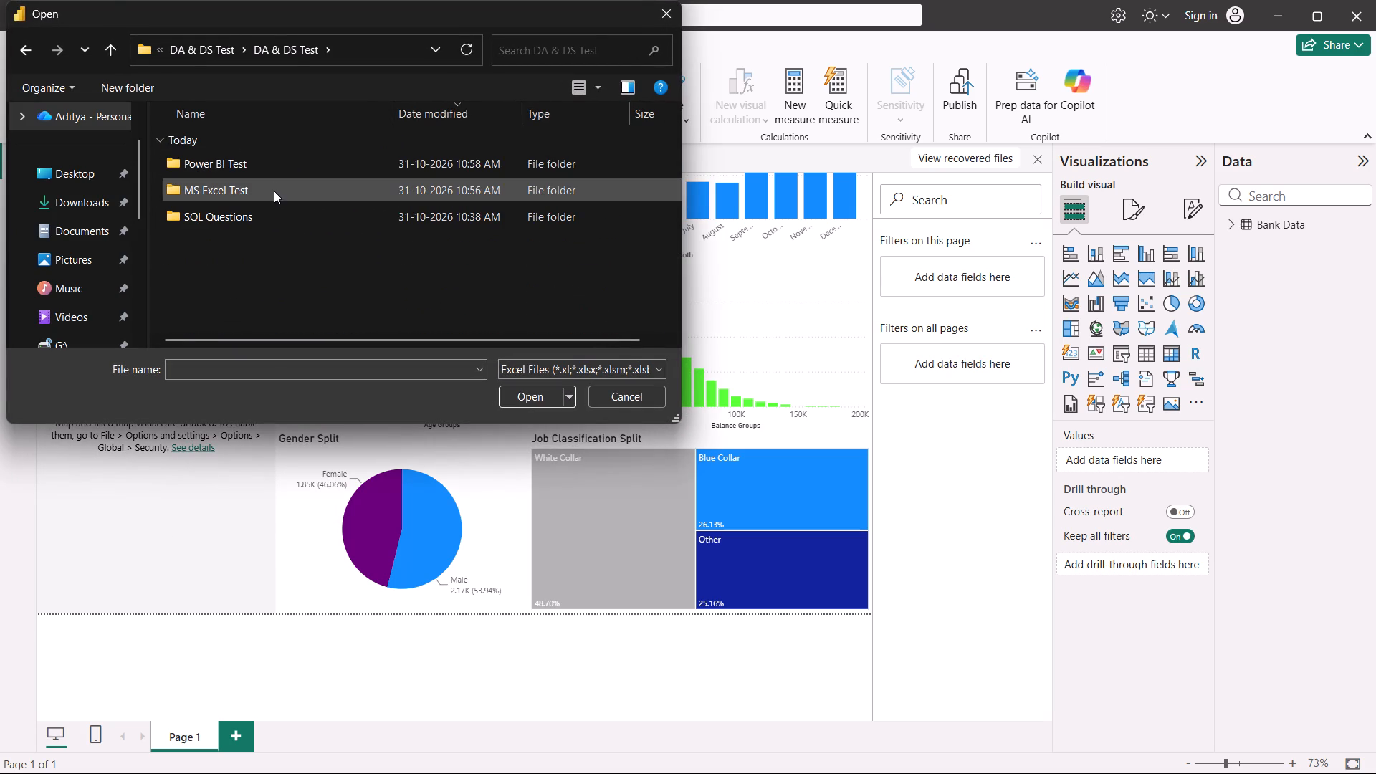
{"action": "double_click", "coordinate": [260, 172]}
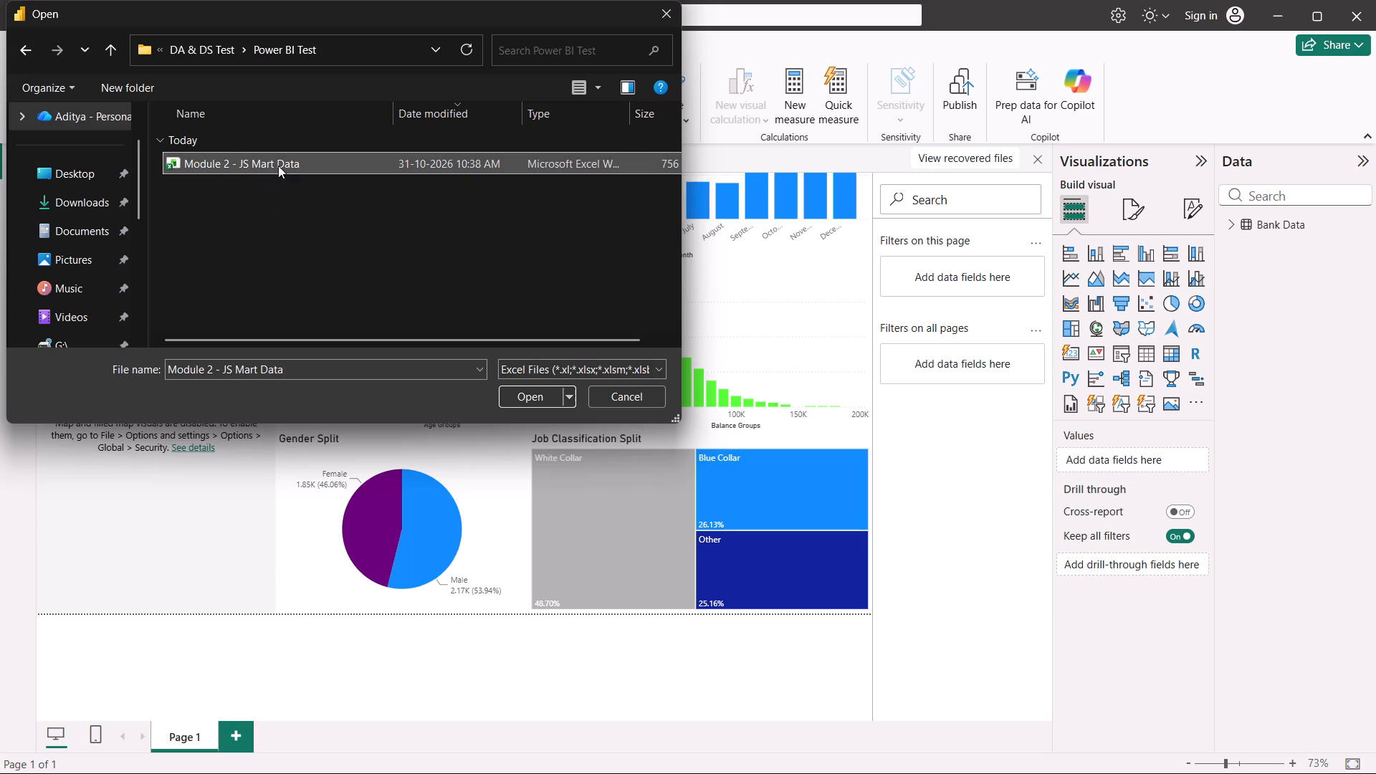
{"action": "left_click", "coordinate": [278, 166]}
{"action": "left_click", "coordinate": [515, 394]}
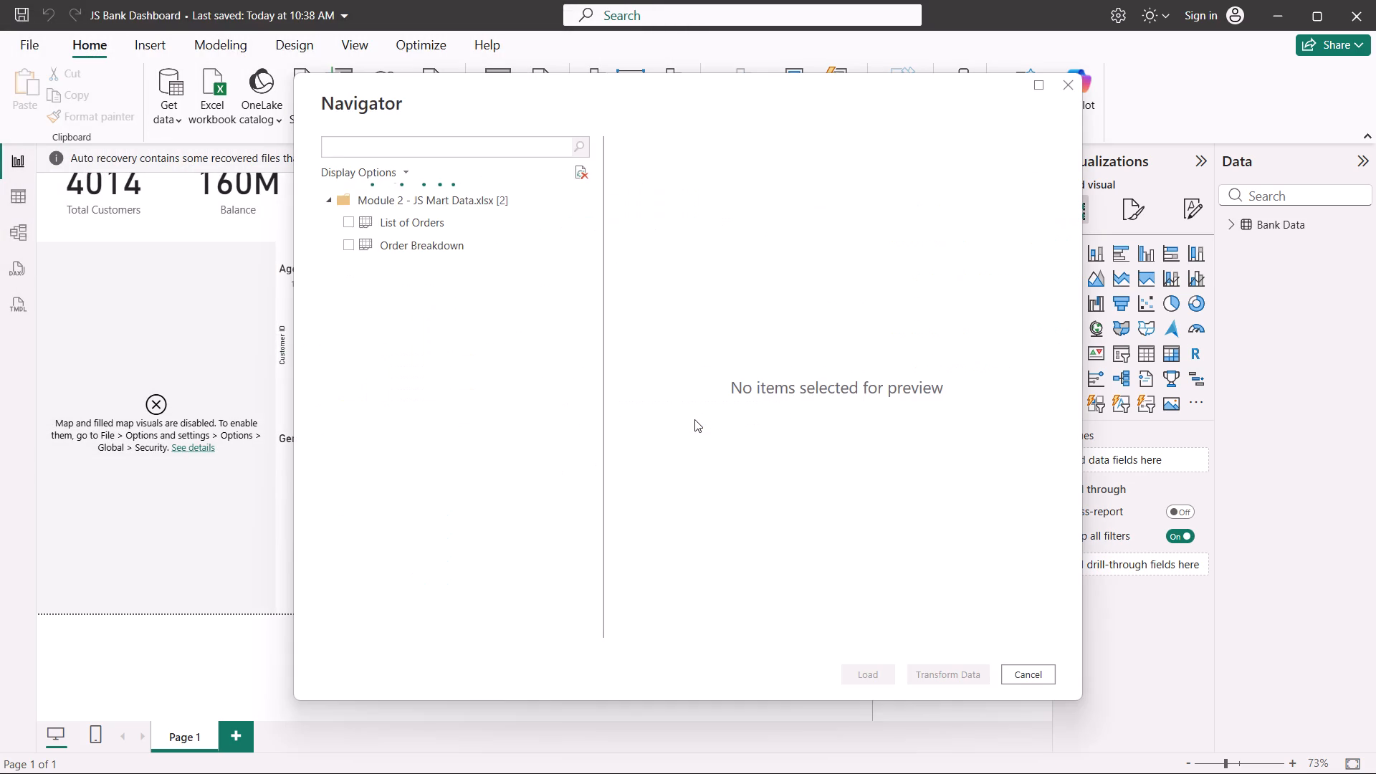
Select the List of Orders and Order Breakdown tables and open them for transformation in a maximized Power Query Editor.
{"action": "left_click", "coordinate": [348, 224]}
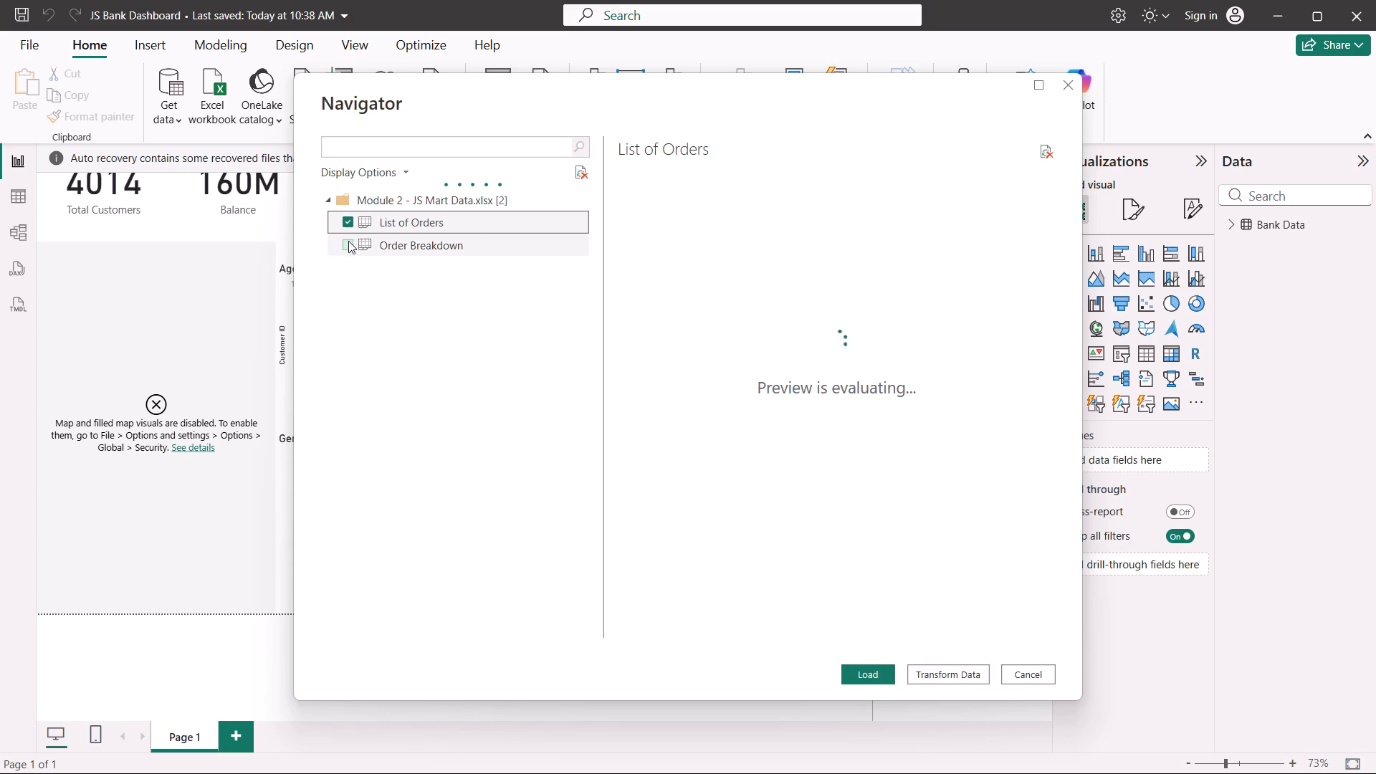
{"action": "left_click", "coordinate": [348, 241]}
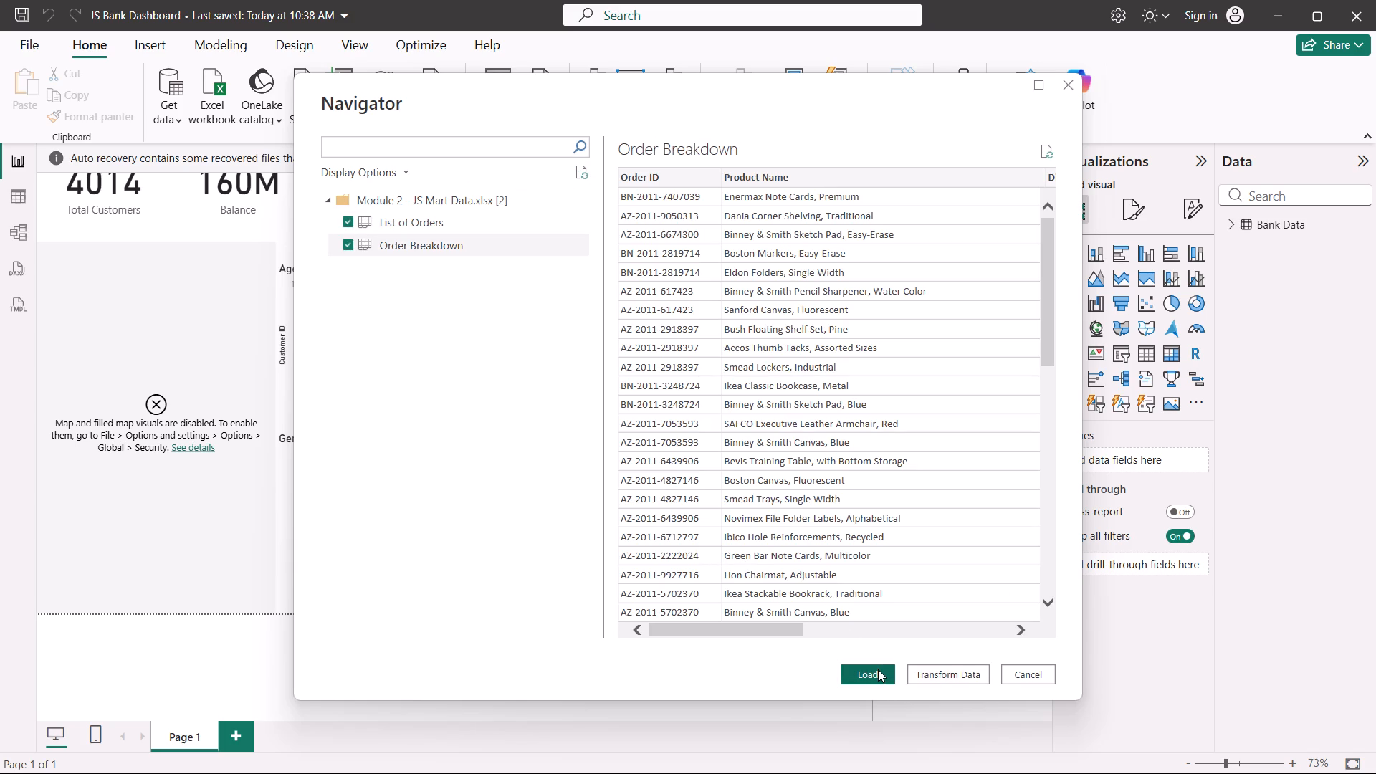
{"action": "left_click", "coordinate": [927, 671]}
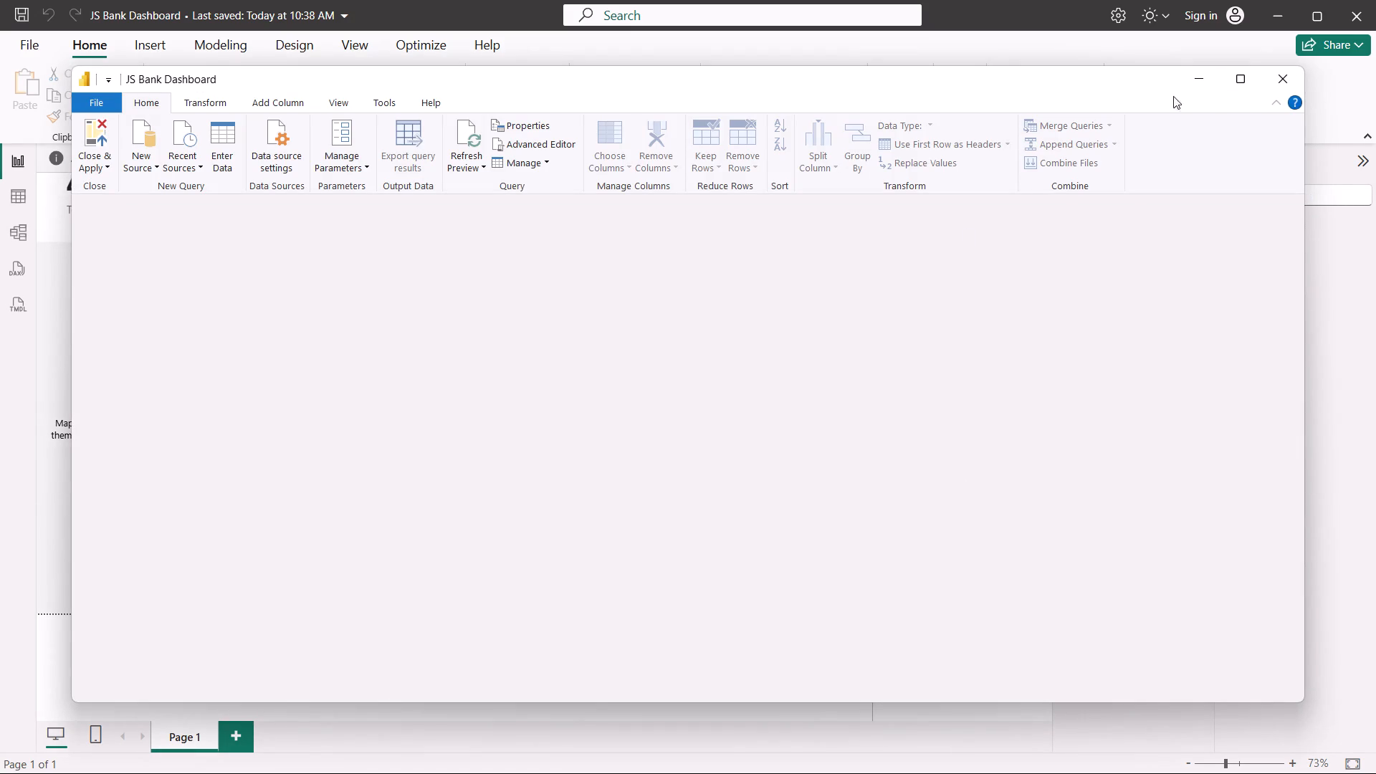
{"action": "left_click", "coordinate": [1241, 75]}
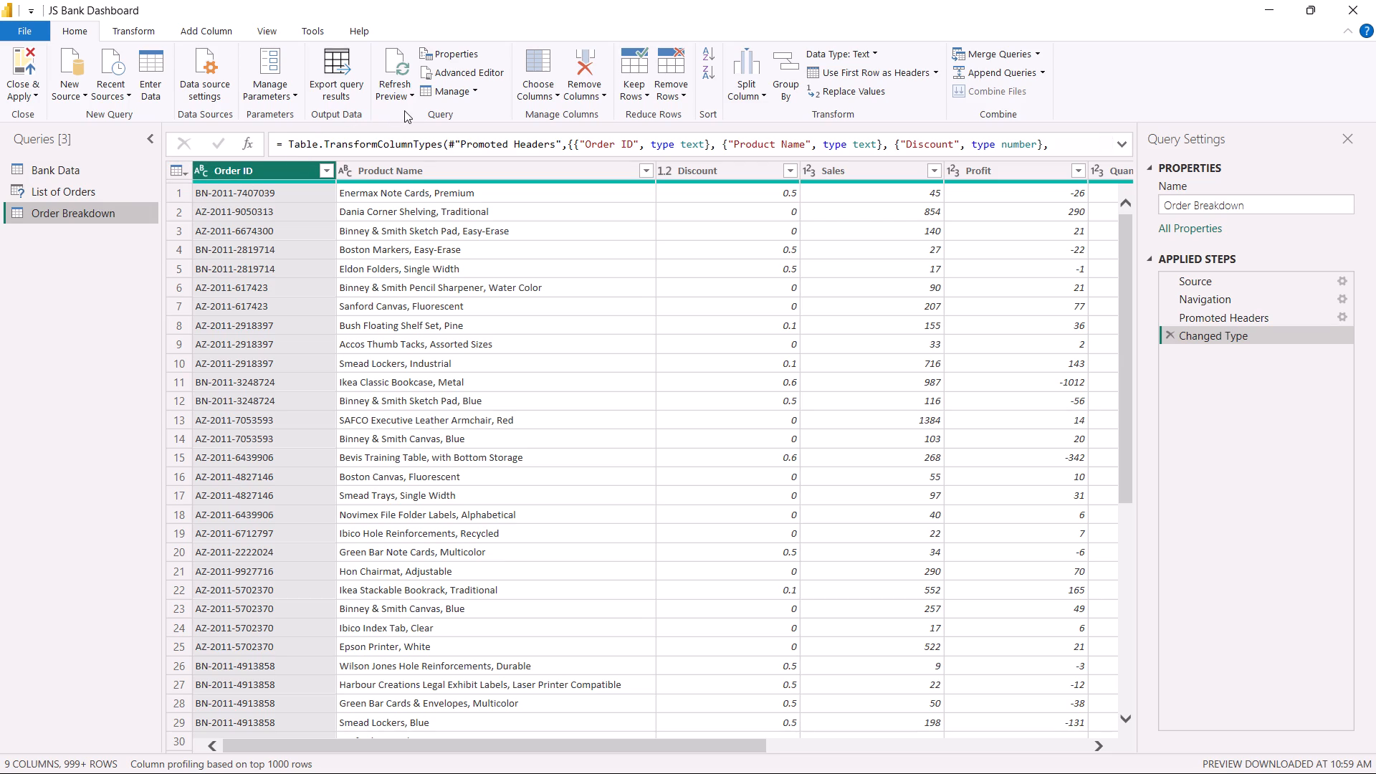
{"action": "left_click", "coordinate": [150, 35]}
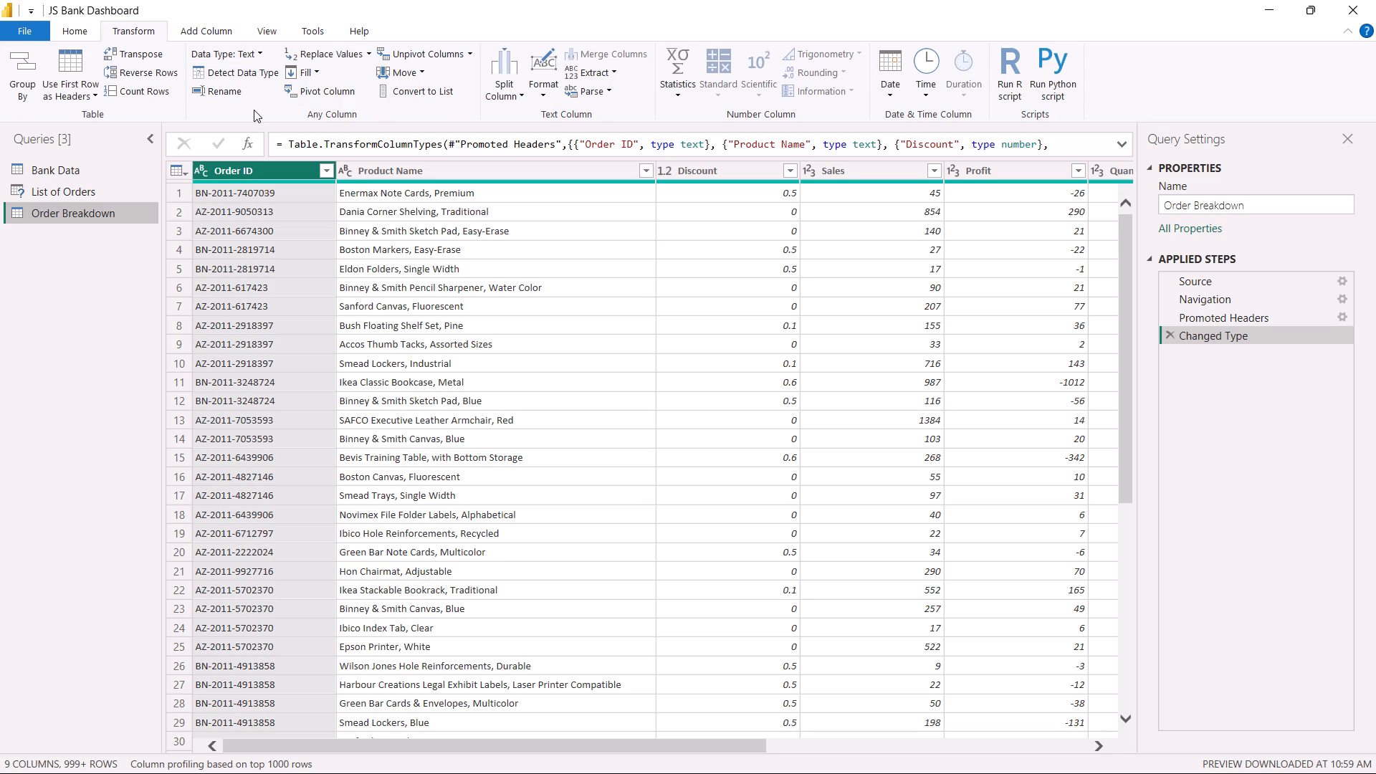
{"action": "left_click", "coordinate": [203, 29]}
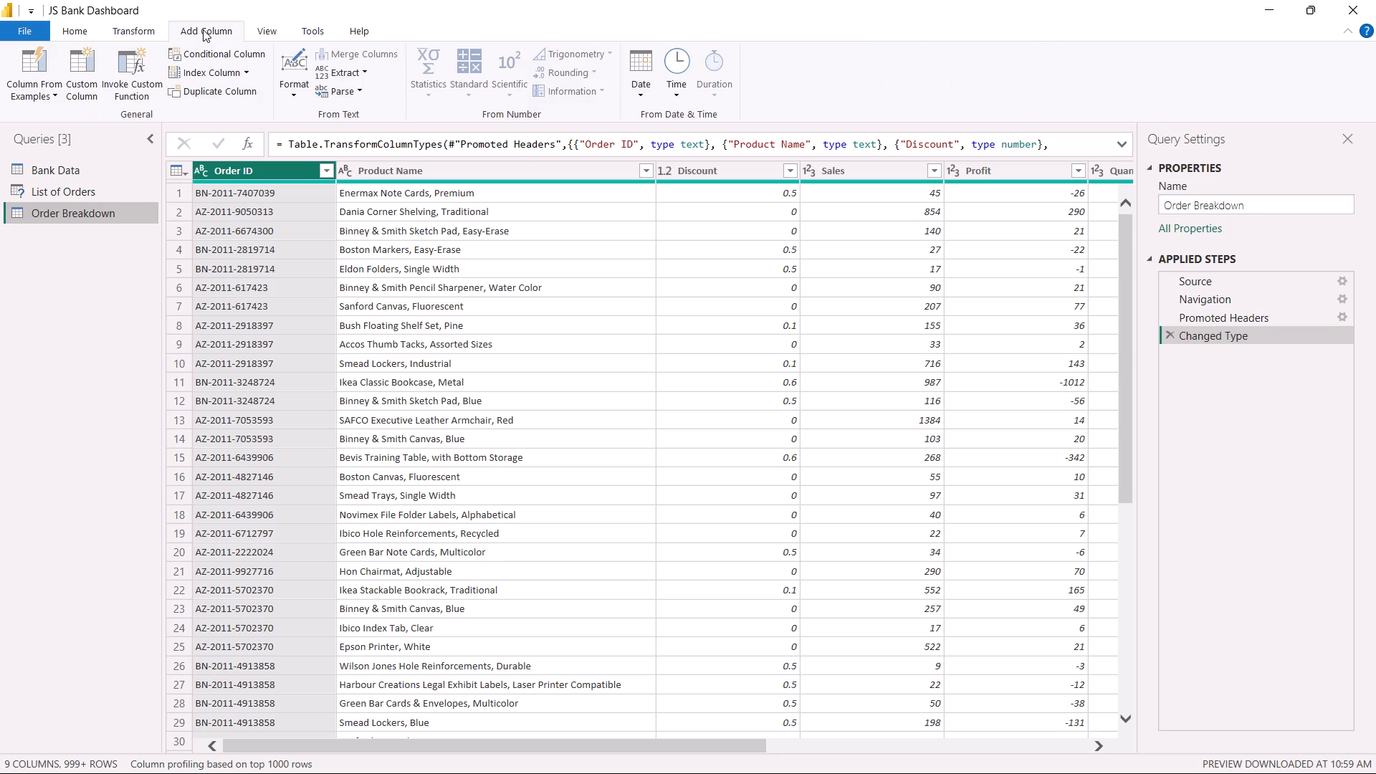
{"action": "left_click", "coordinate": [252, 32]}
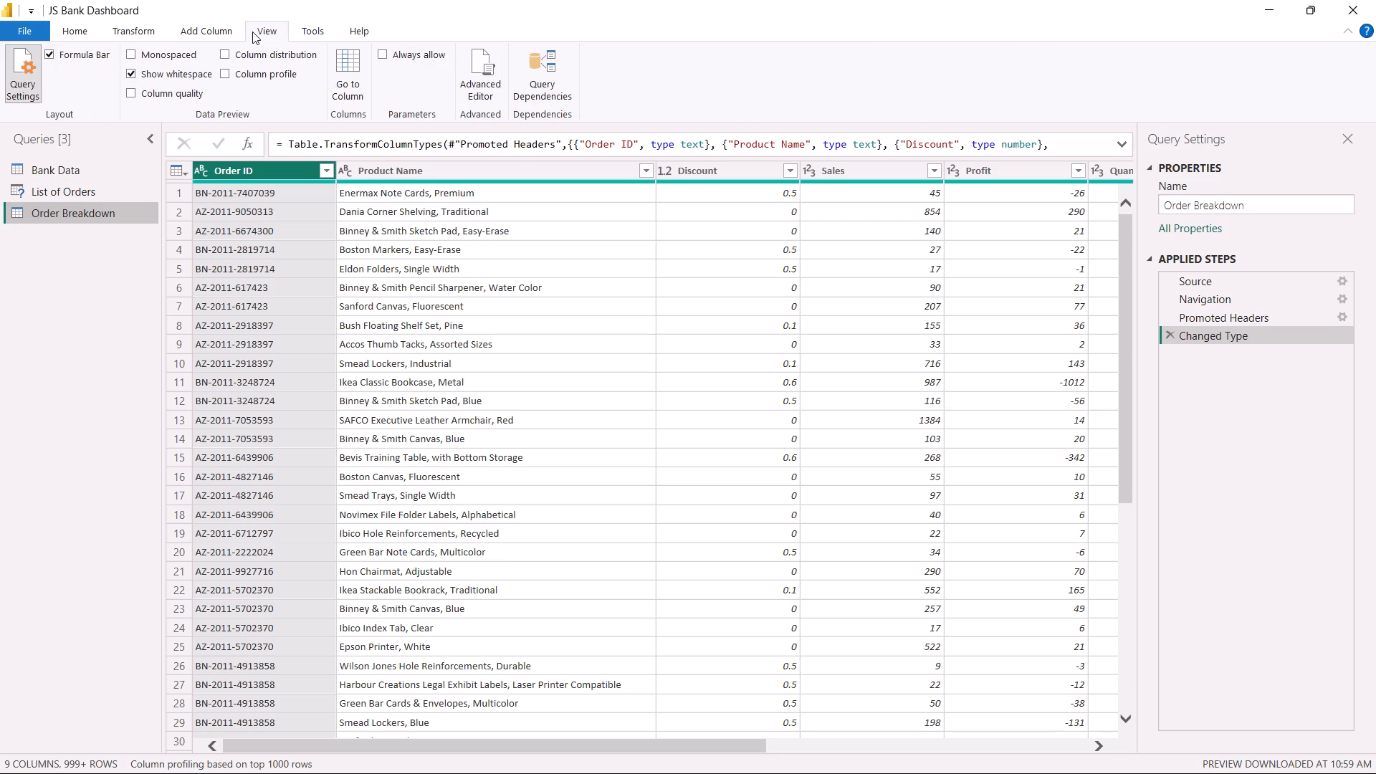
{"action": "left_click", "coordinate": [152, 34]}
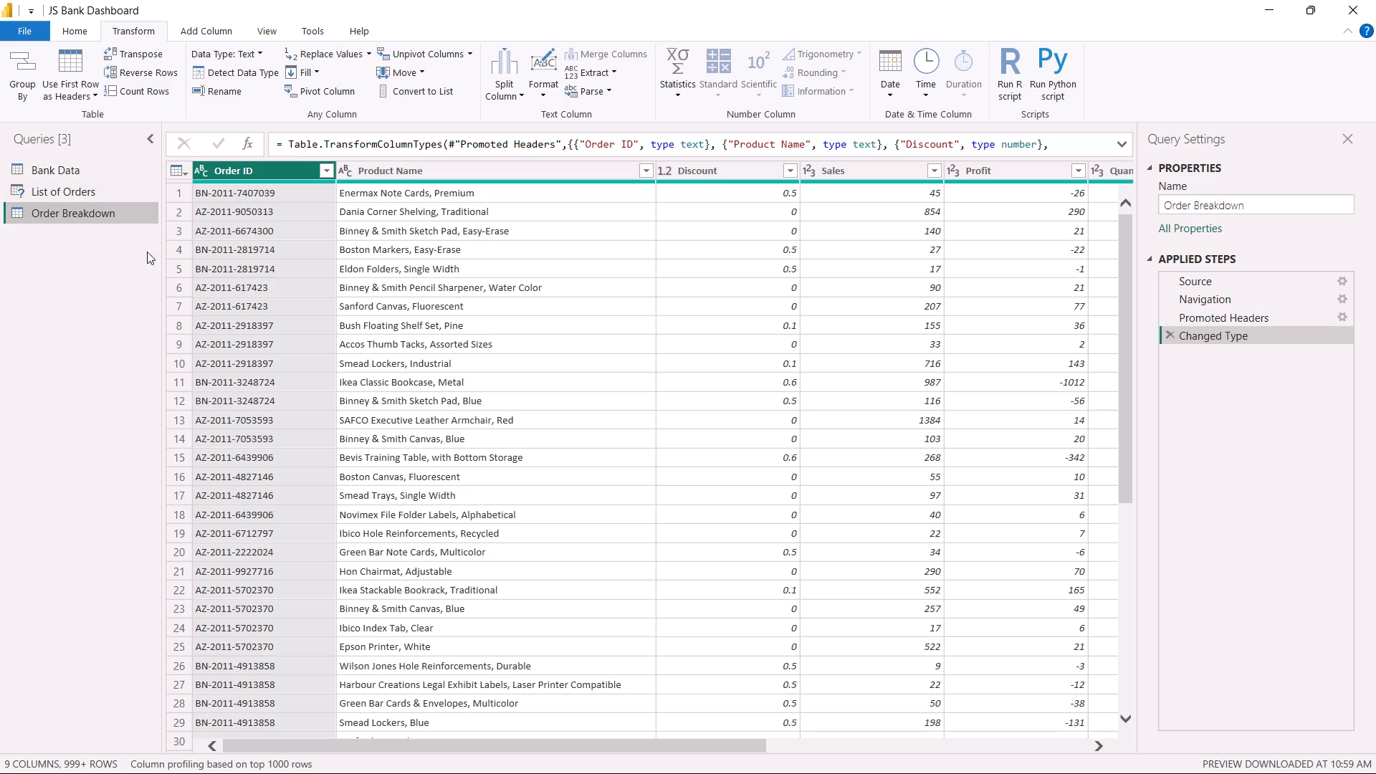
Inspect the Bank Data query and go to the step that causes its error.
{"action": "left_click", "coordinate": [67, 163]}
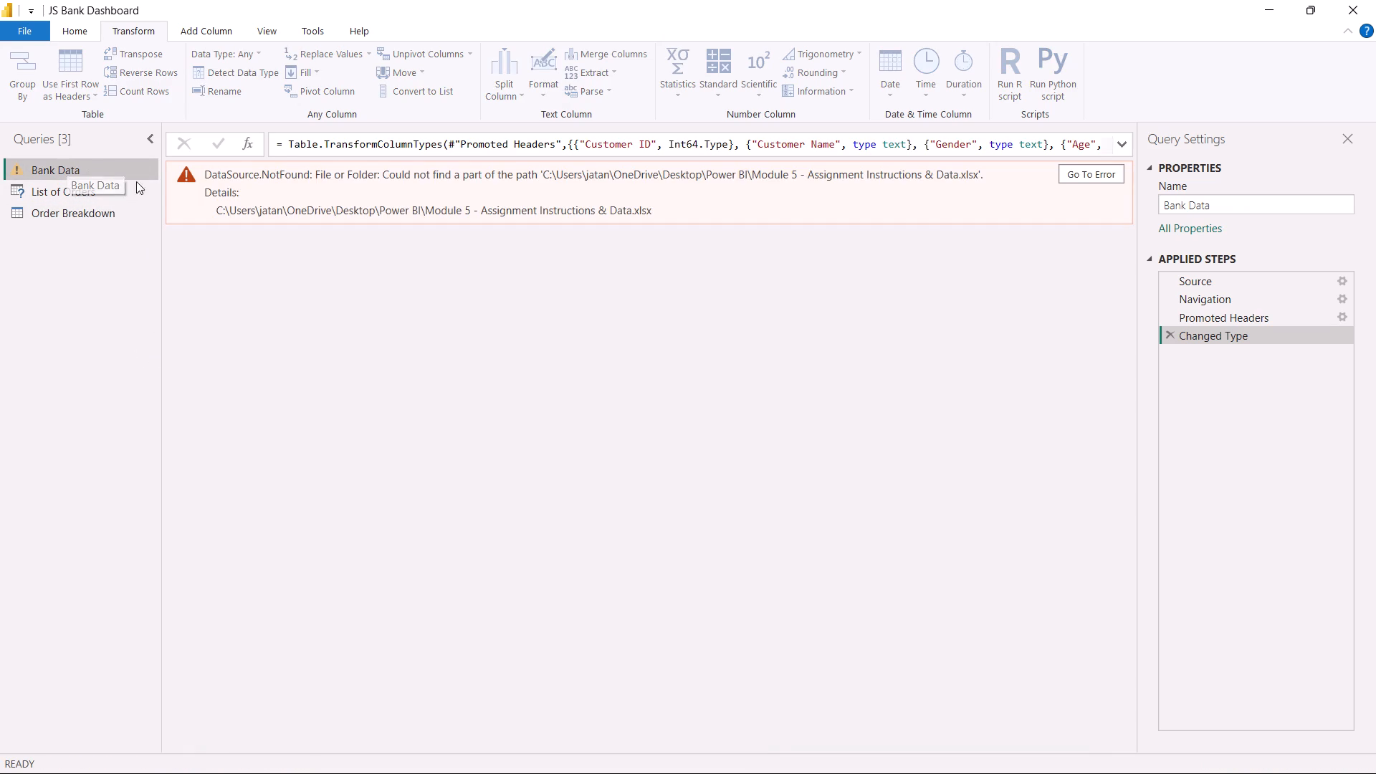
{"action": "left_click", "coordinate": [1071, 173]}
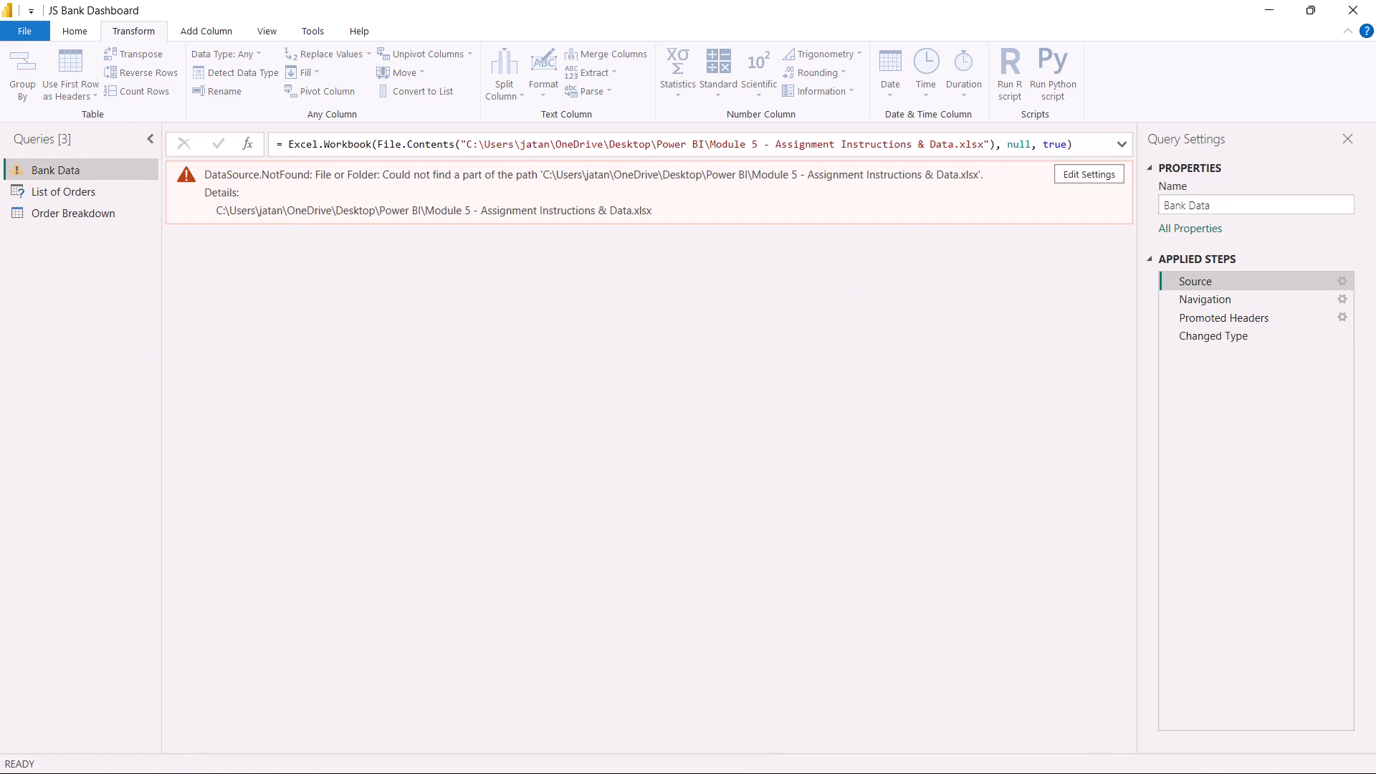
View the Order Breakdown query and reload the data preview of the List of Orders query.
{"action": "left_click", "coordinate": [77, 199]}
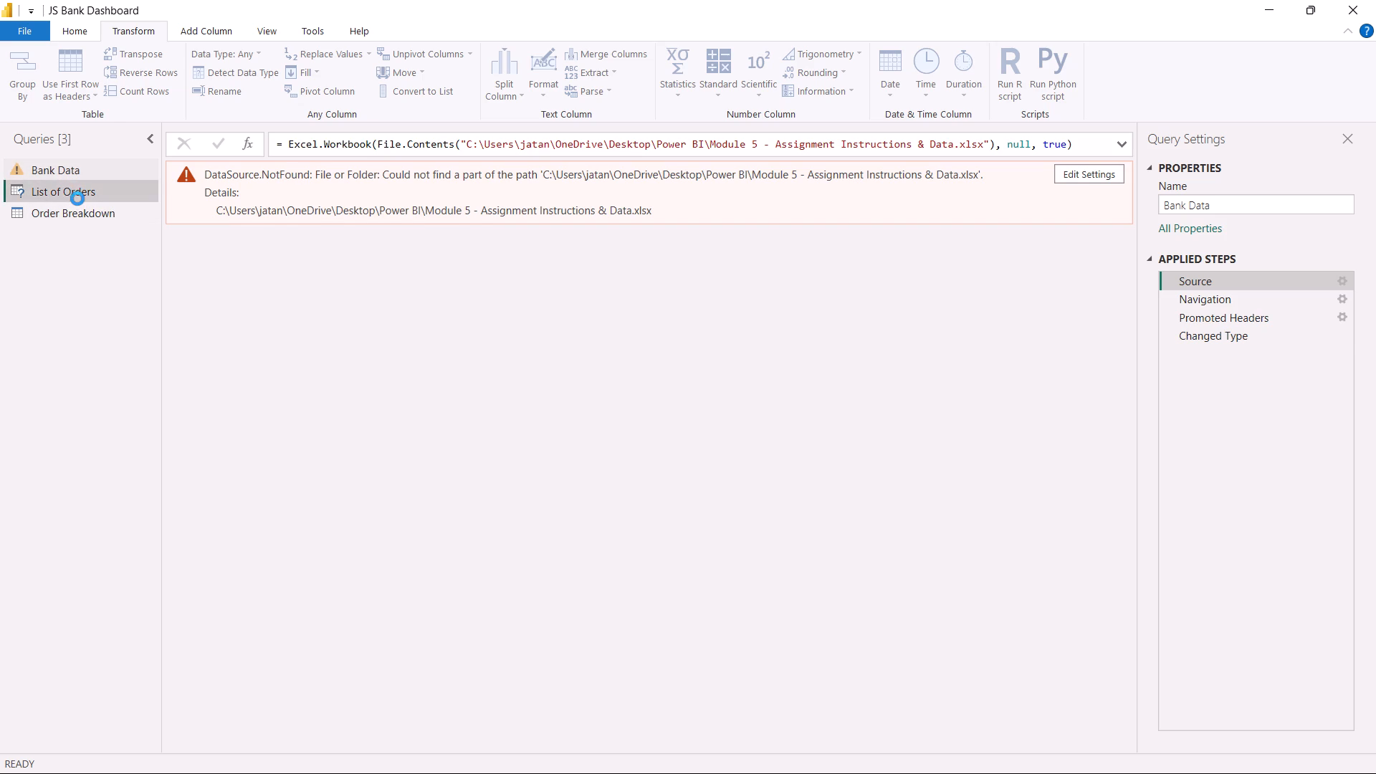
{"action": "left_click", "coordinate": [97, 223]}
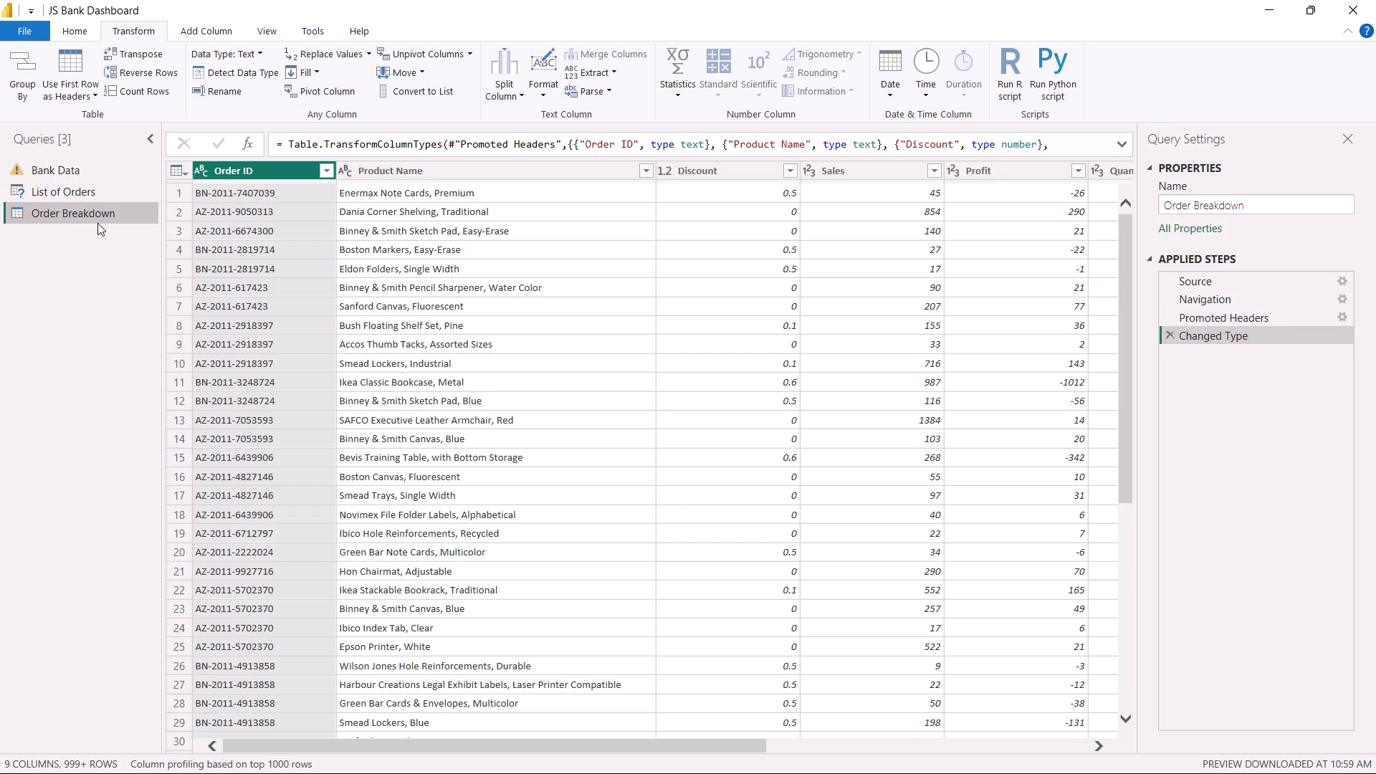
{"action": "left_click", "coordinate": [93, 193]}
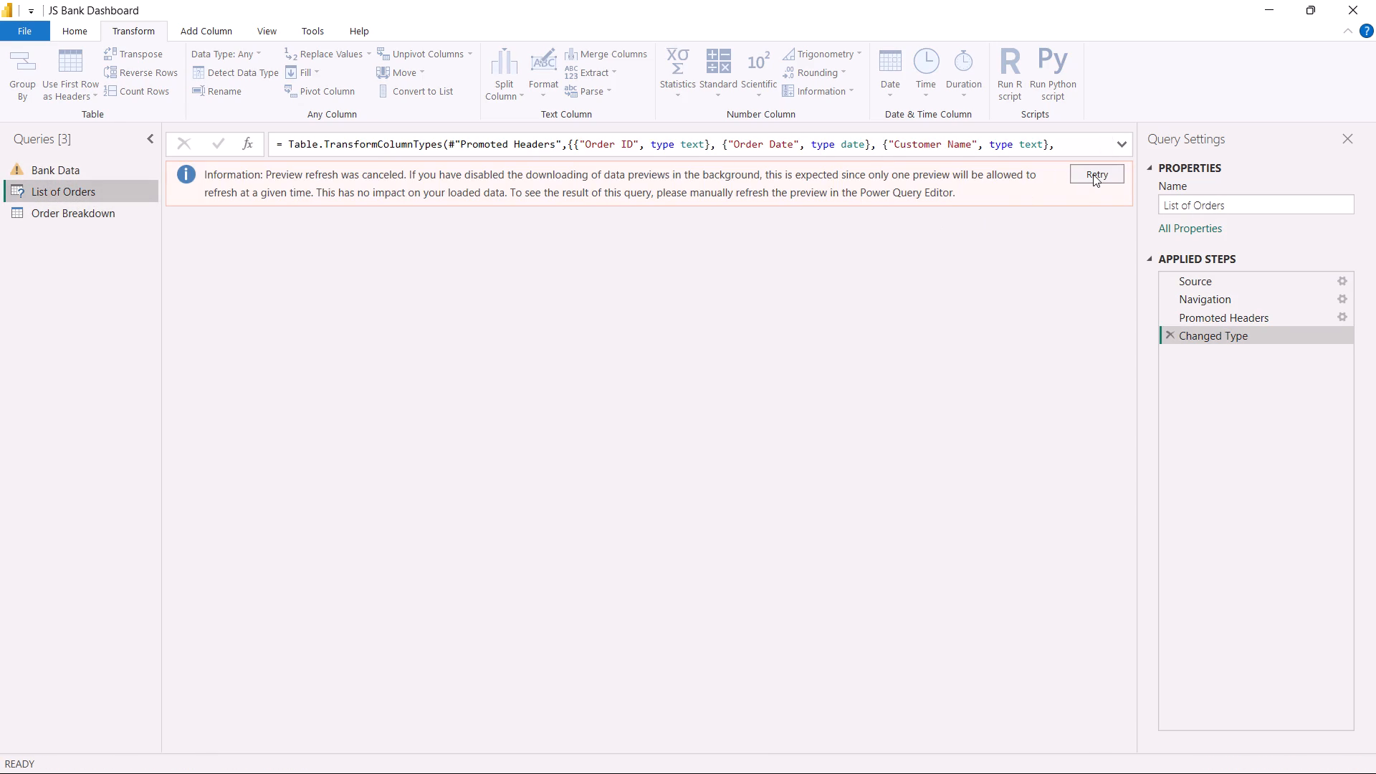
{"action": "left_click", "coordinate": [1093, 174]}
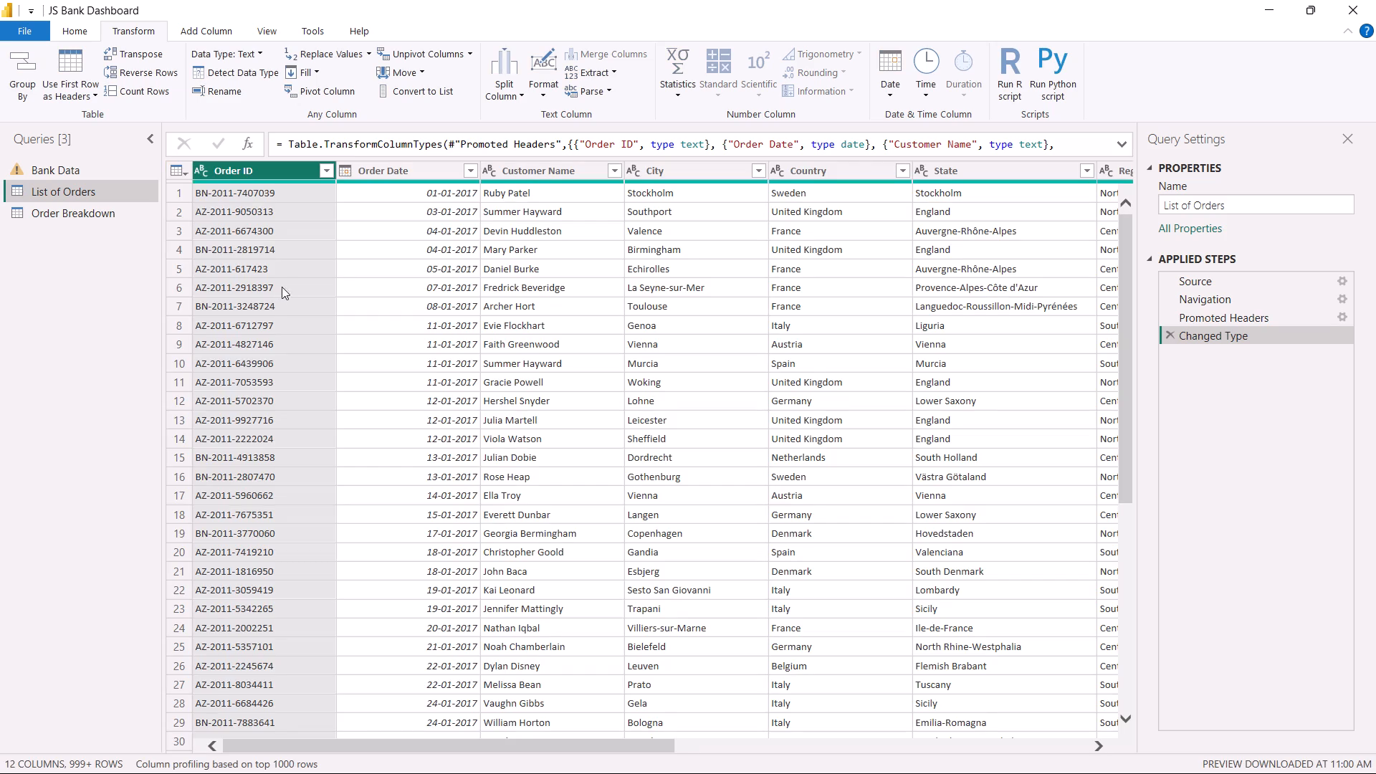
Switch to File Explorer and open the SQL QUESTIONS document from the SQL Questions folder in Word, with editing enabled.
{"action": "key", "text": "alt+Tab"}
{"action": "key", "text": "alt+Tab"}
{"action": "key", "text": "alt+Tab"}
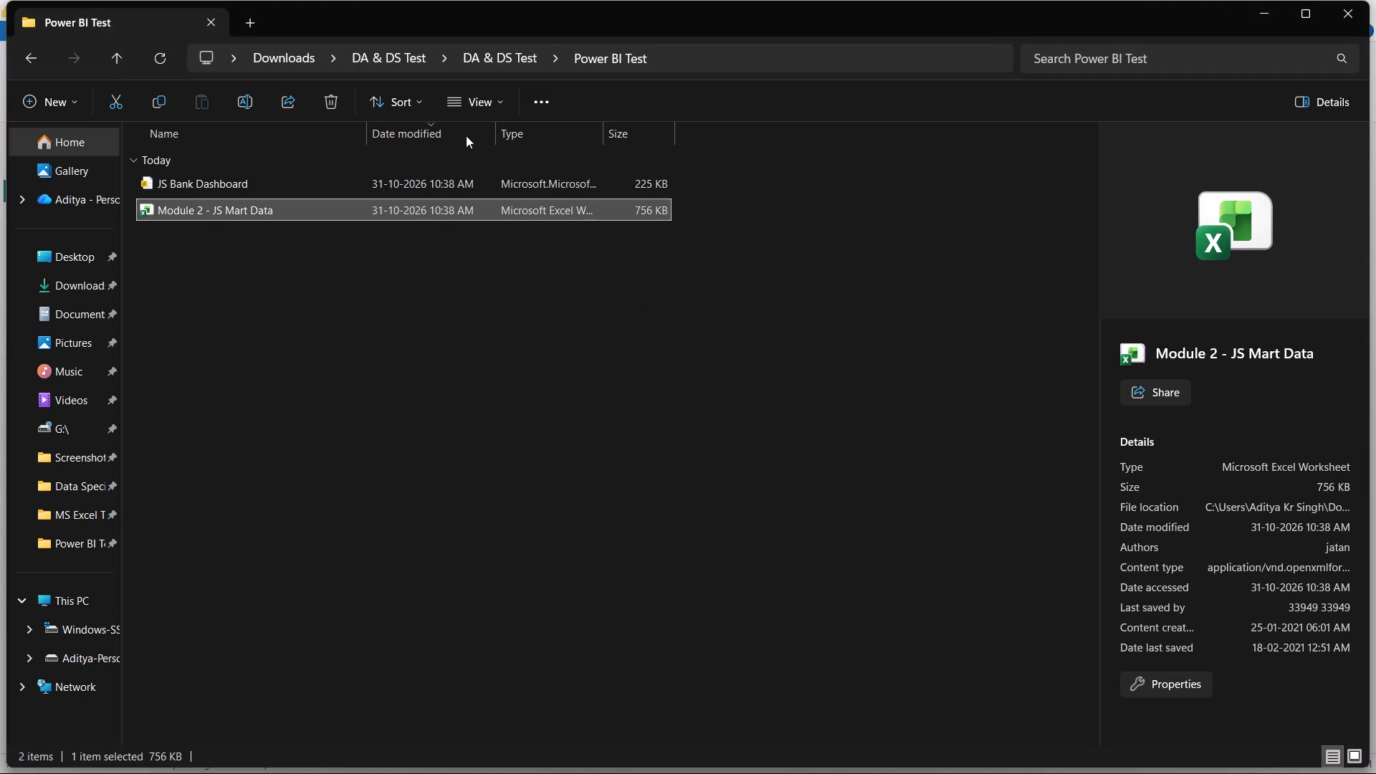
{"action": "left_click", "coordinate": [34, 59]}
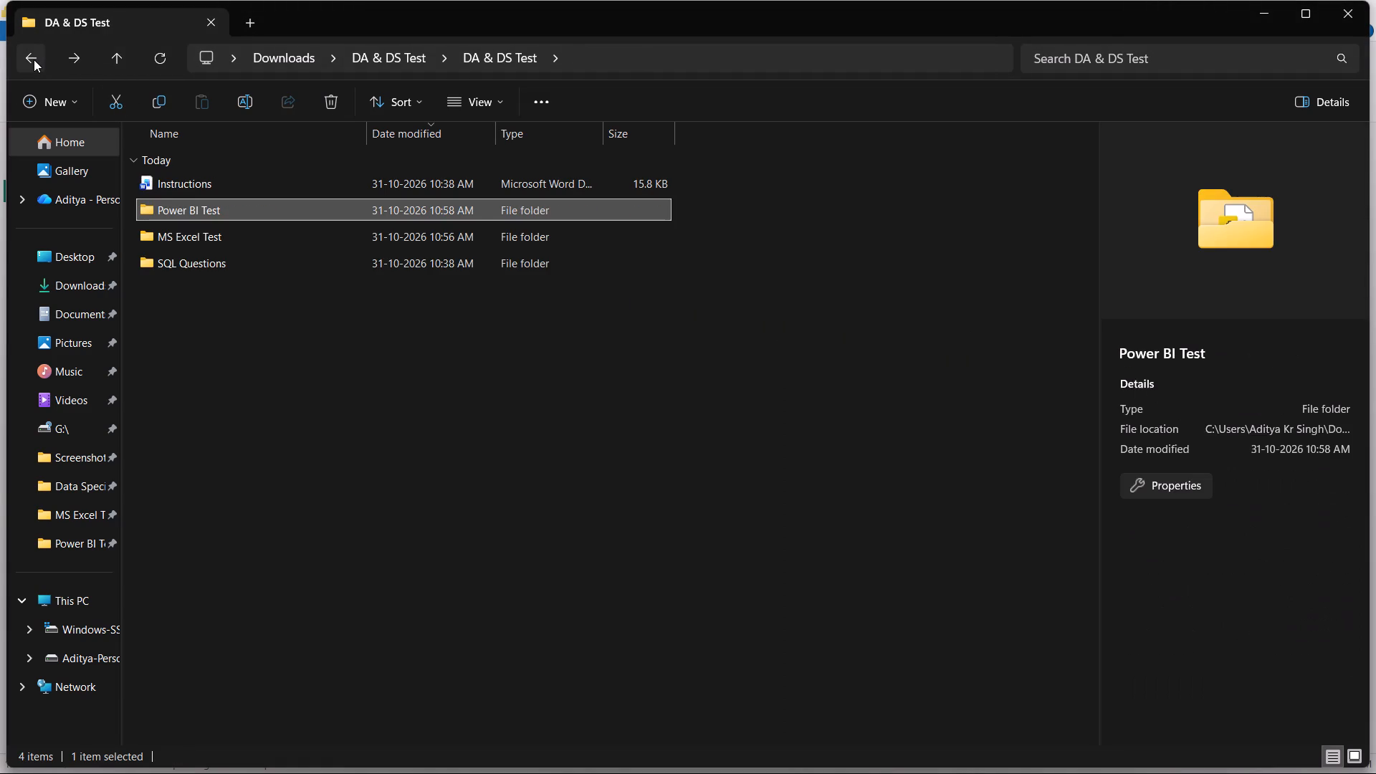
{"action": "left_click", "coordinate": [34, 59]}
{"action": "left_click", "coordinate": [34, 59]}
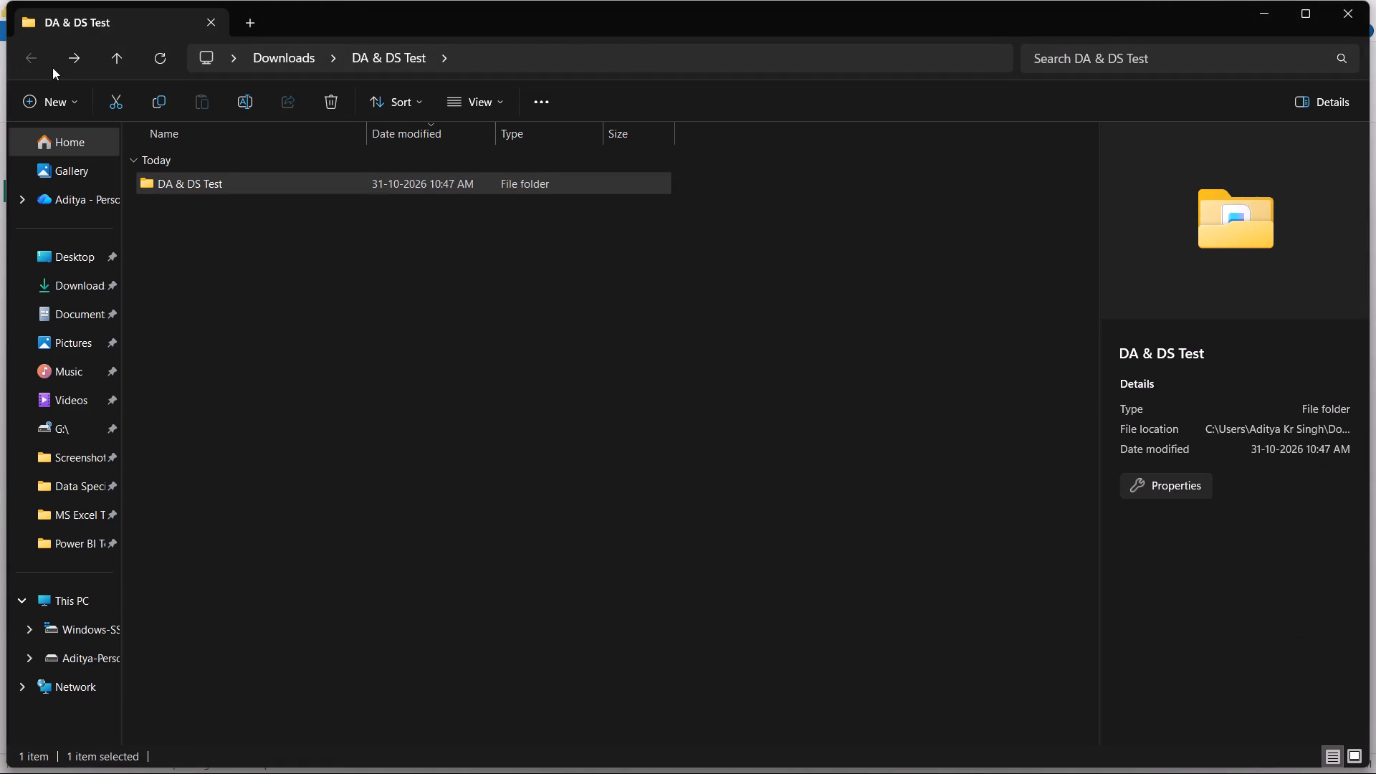
{"action": "double_click", "coordinate": [184, 178]}
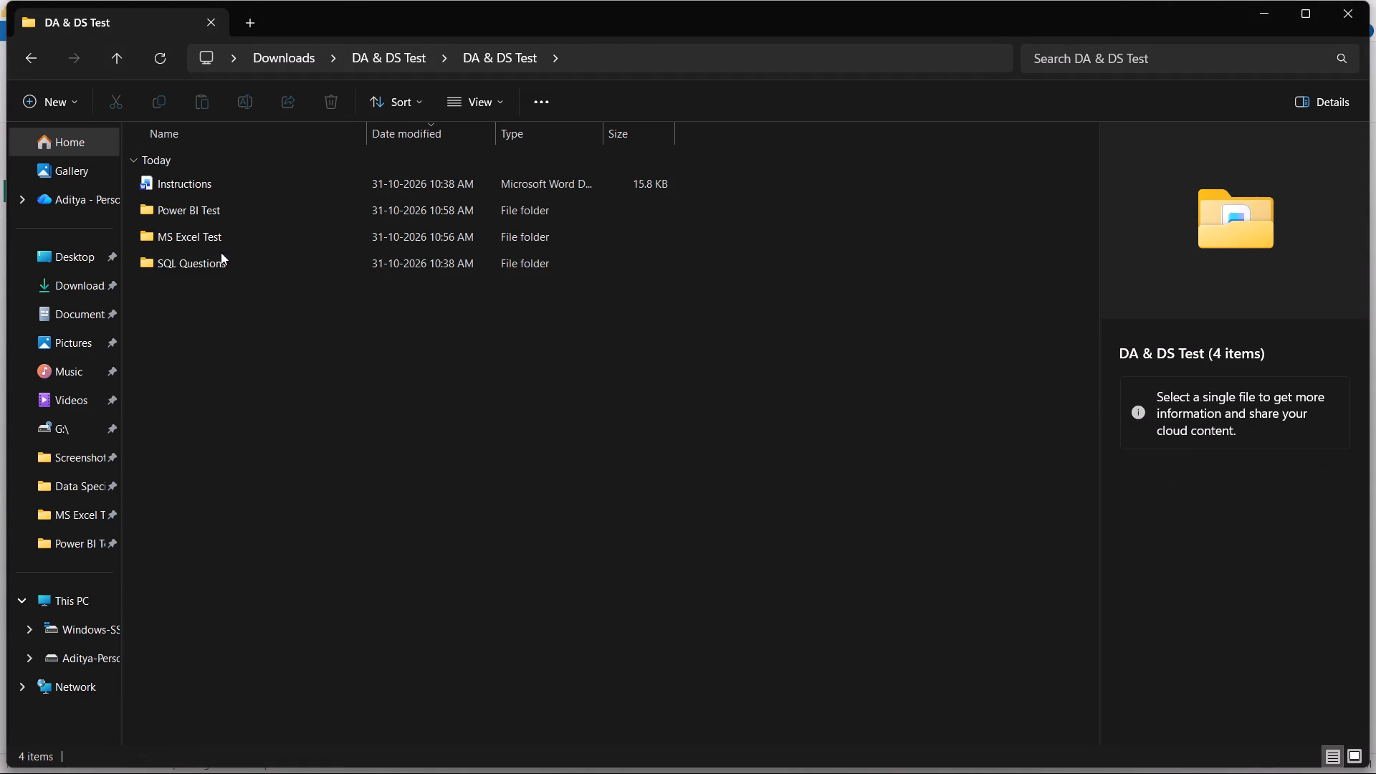
{"action": "double_click", "coordinate": [218, 265]}
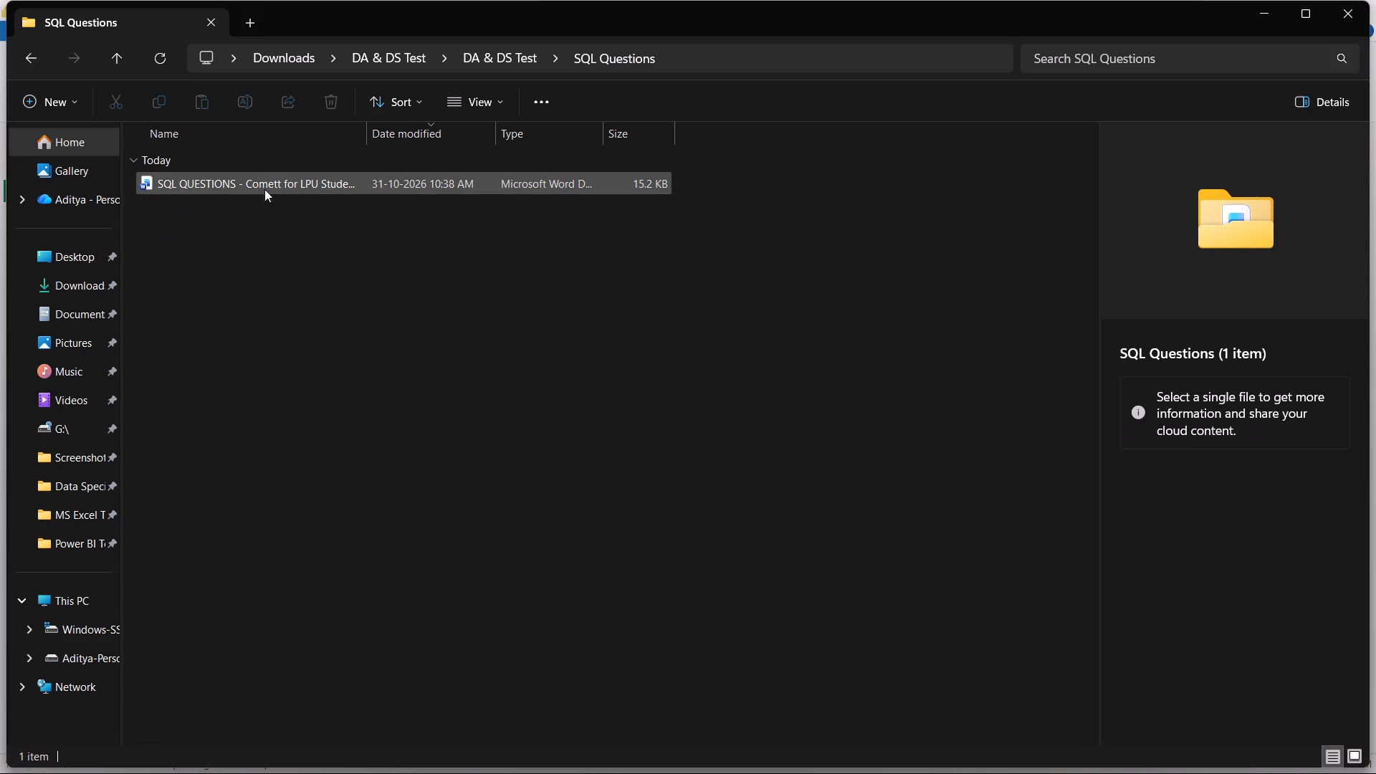
{"action": "double_click", "coordinate": [270, 185]}
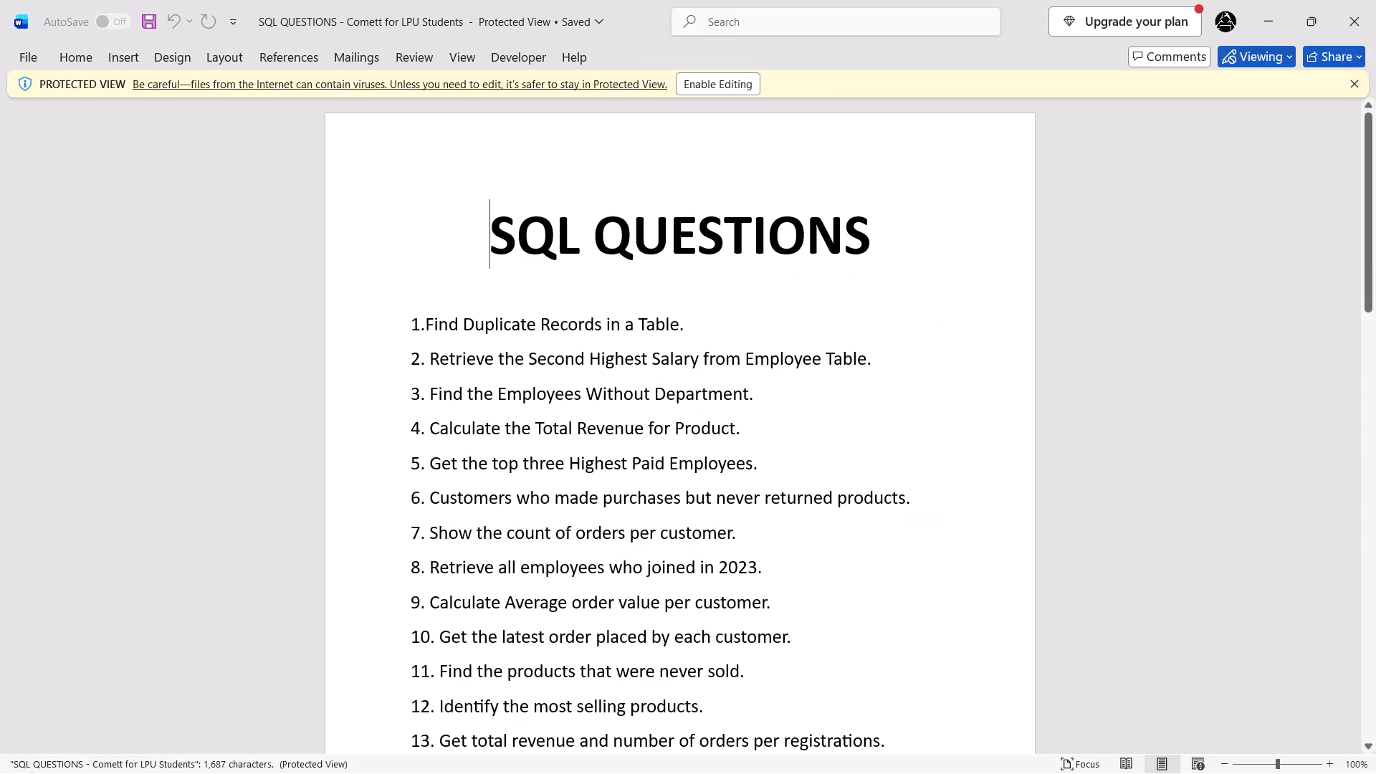
{"action": "left_click", "coordinate": [721, 85]}
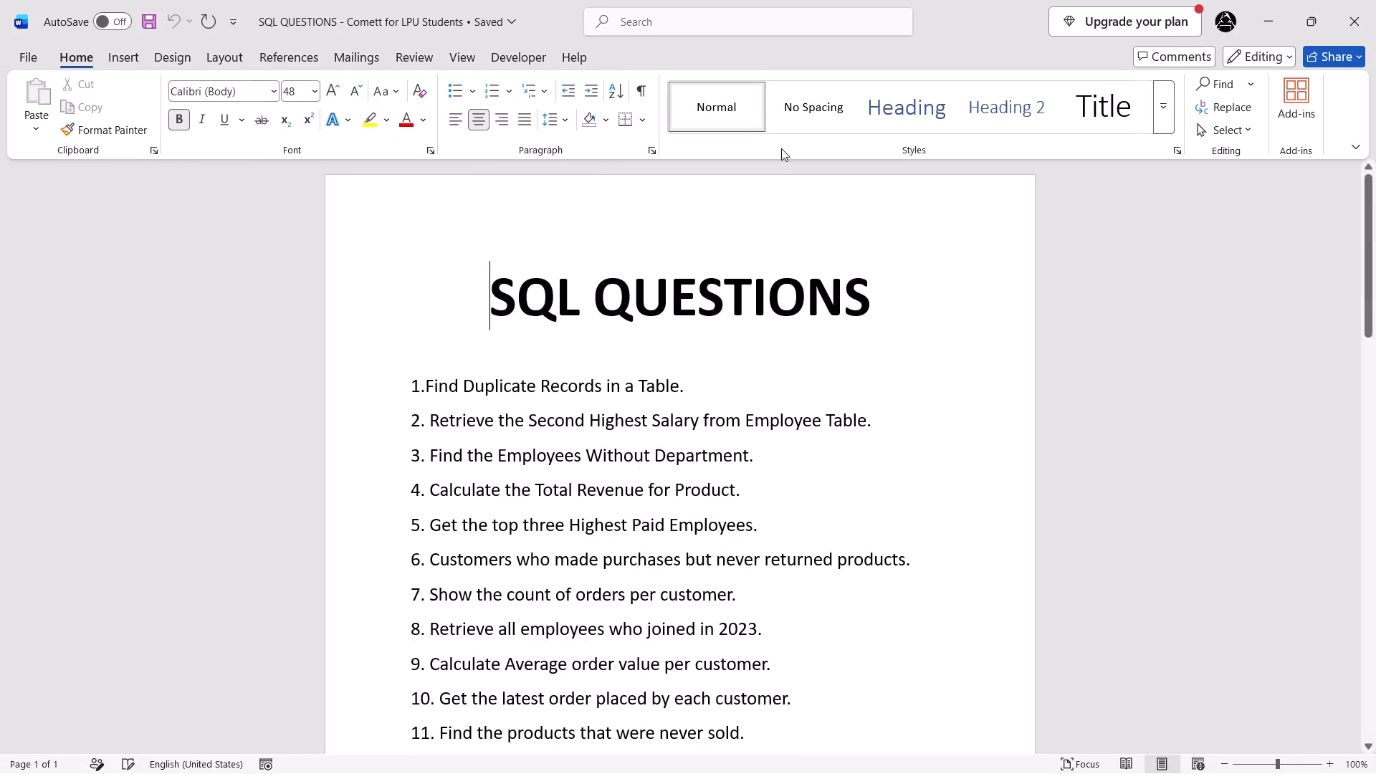
Read through the whole list of SQL questions down to the end of the document, and close it.
{"action": "scroll", "coordinate": [951, 418], "scroll_direction": "down", "scroll_amount": 6}
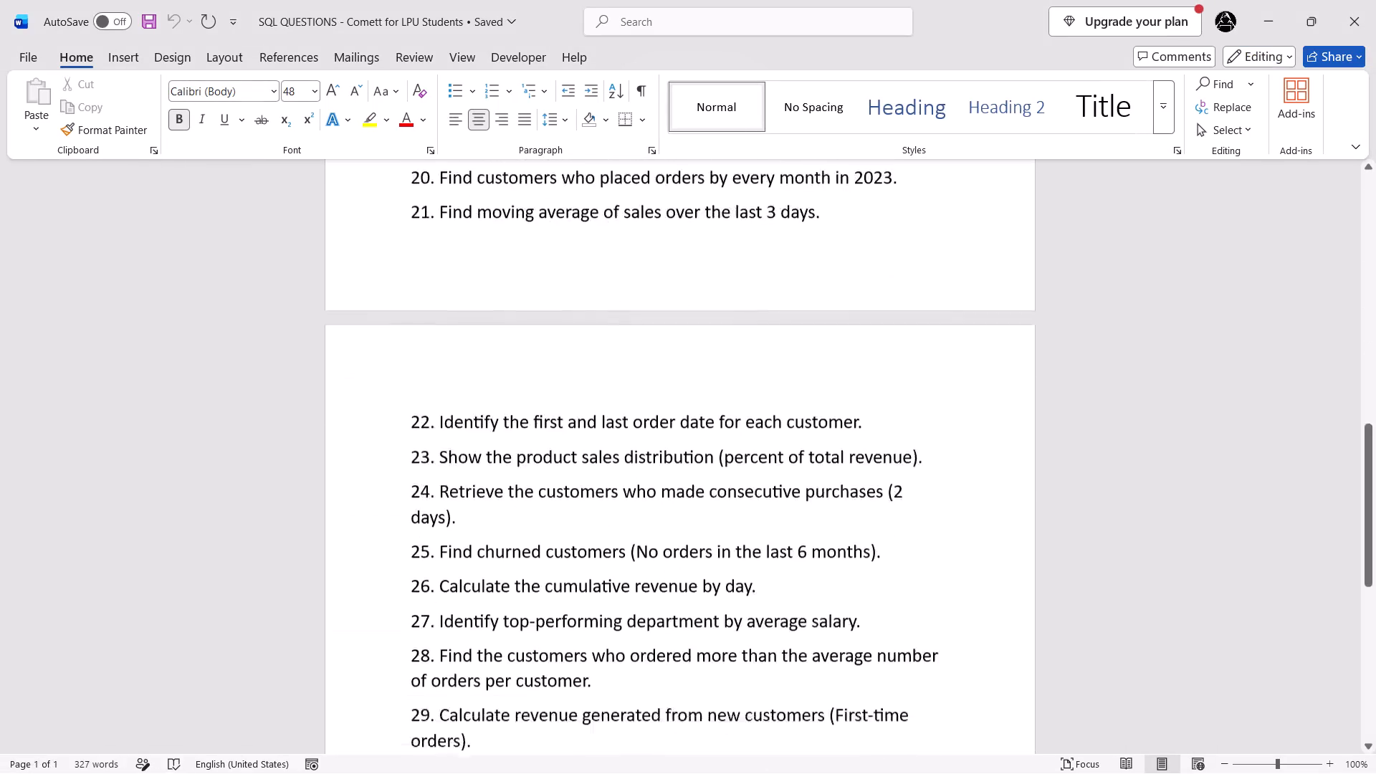
{"action": "scroll", "coordinate": [951, 418], "scroll_direction": "down", "scroll_amount": 4}
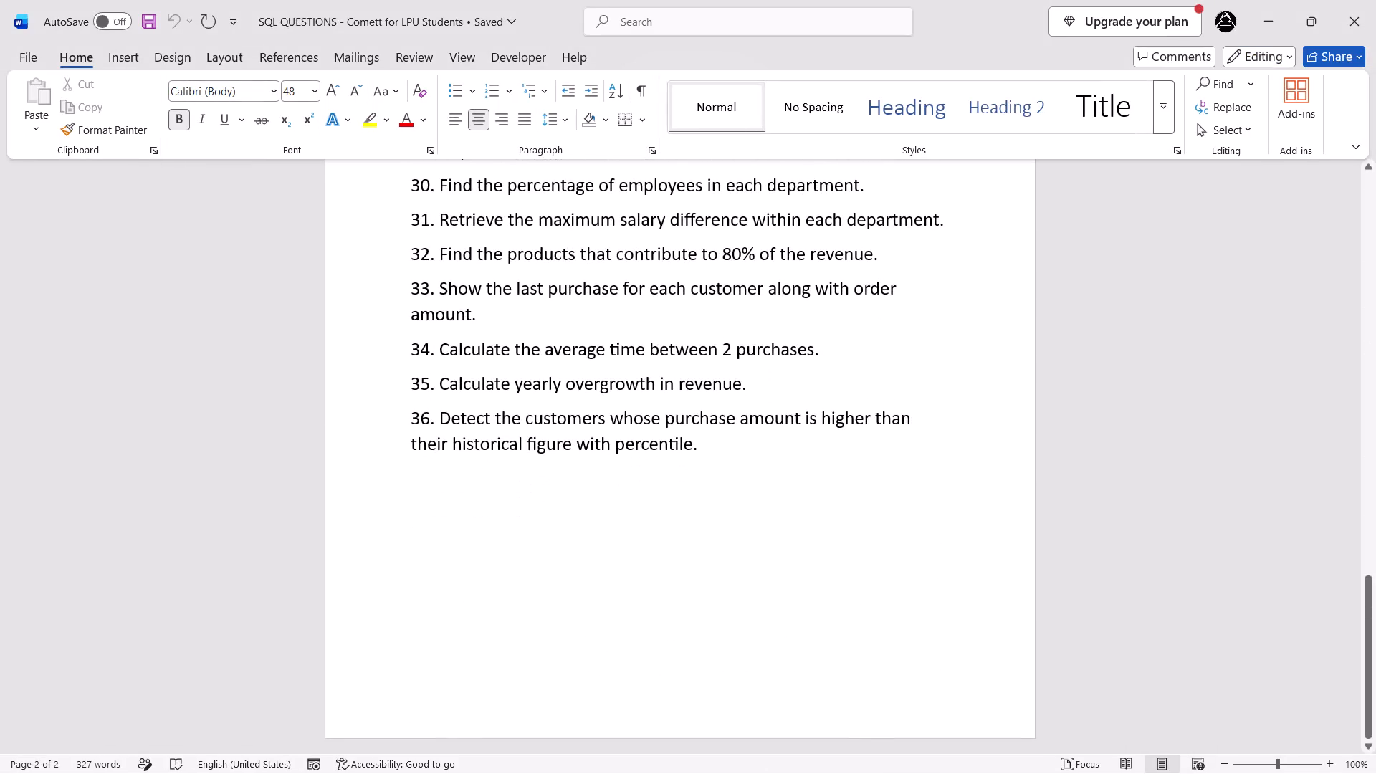
{"action": "scroll", "coordinate": [951, 418], "scroll_direction": "up", "scroll_amount": 3}
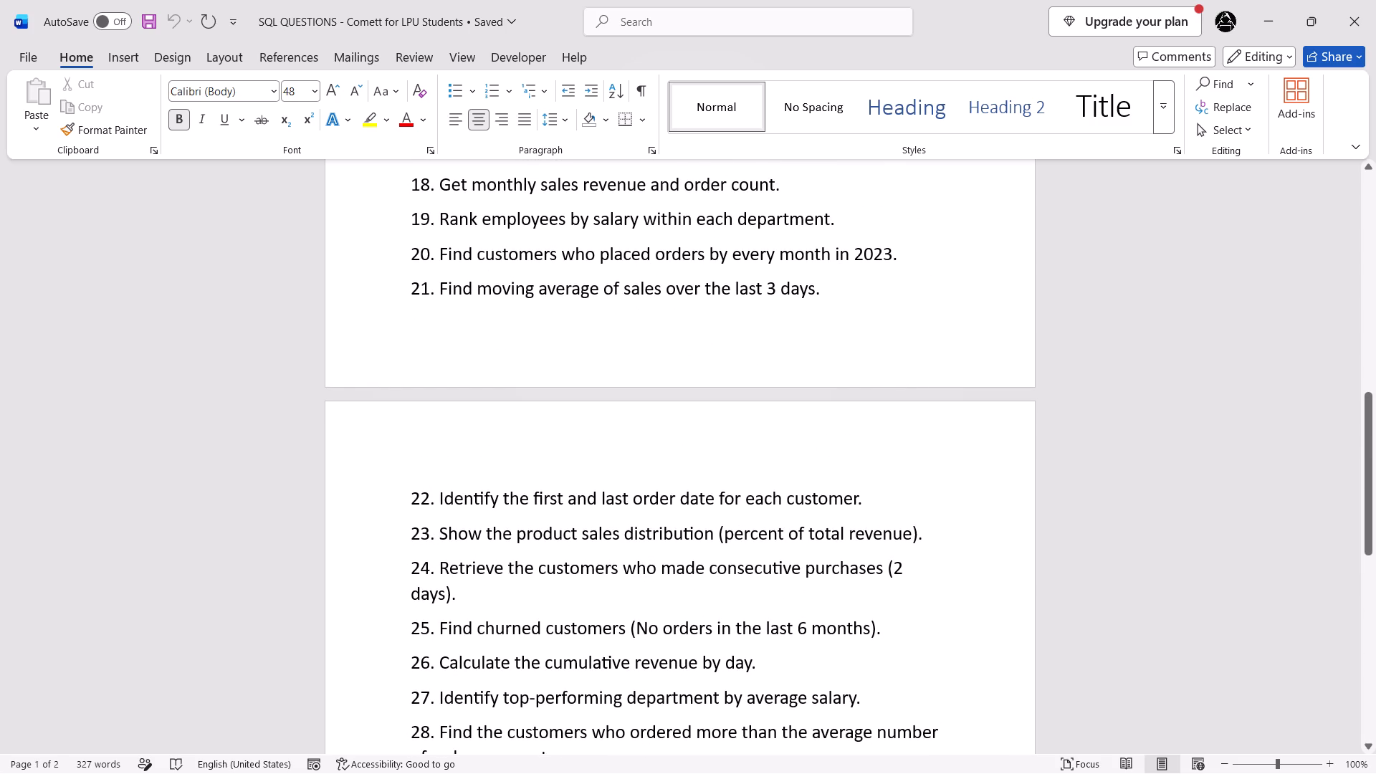
{"action": "scroll", "coordinate": [951, 418], "scroll_direction": "up", "scroll_amount": 4}
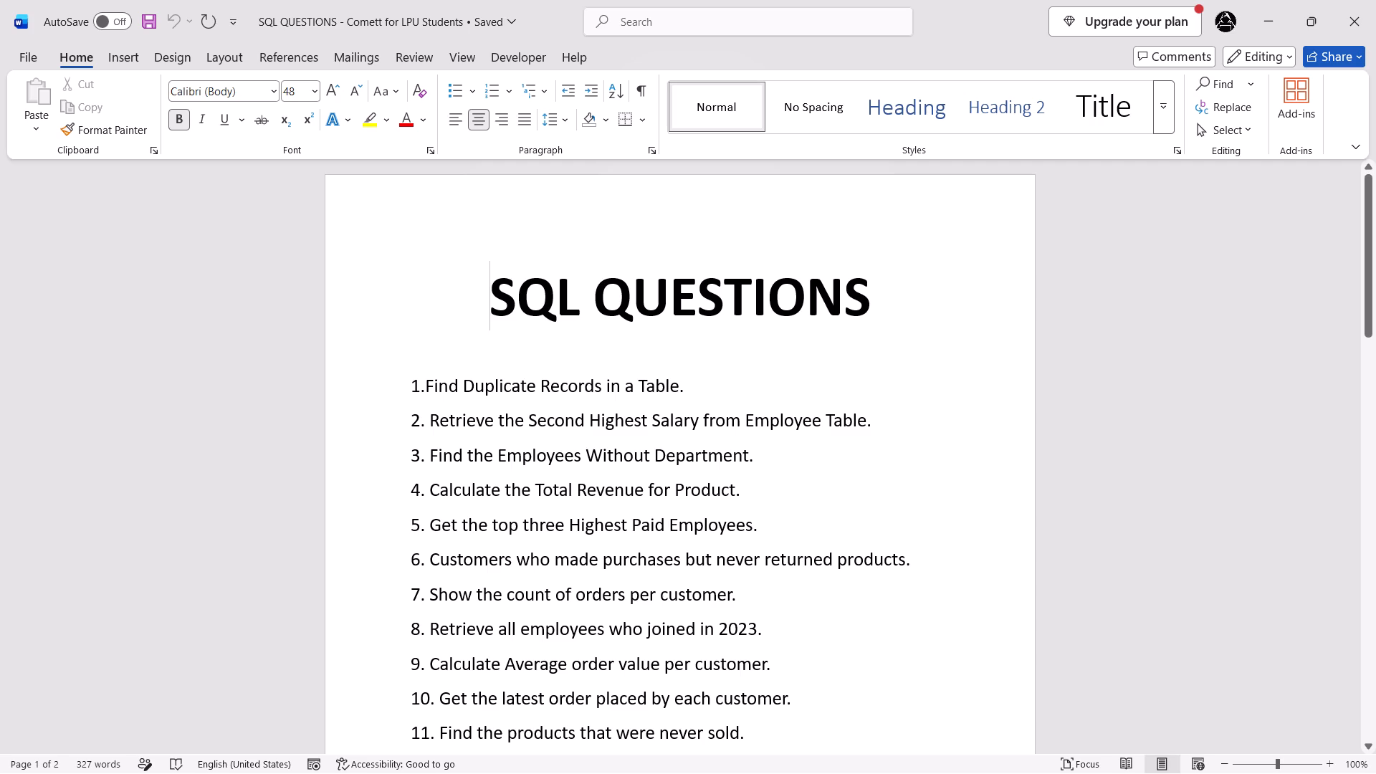
{"action": "scroll", "coordinate": [1145, 376], "scroll_direction": "down", "scroll_amount": 3}
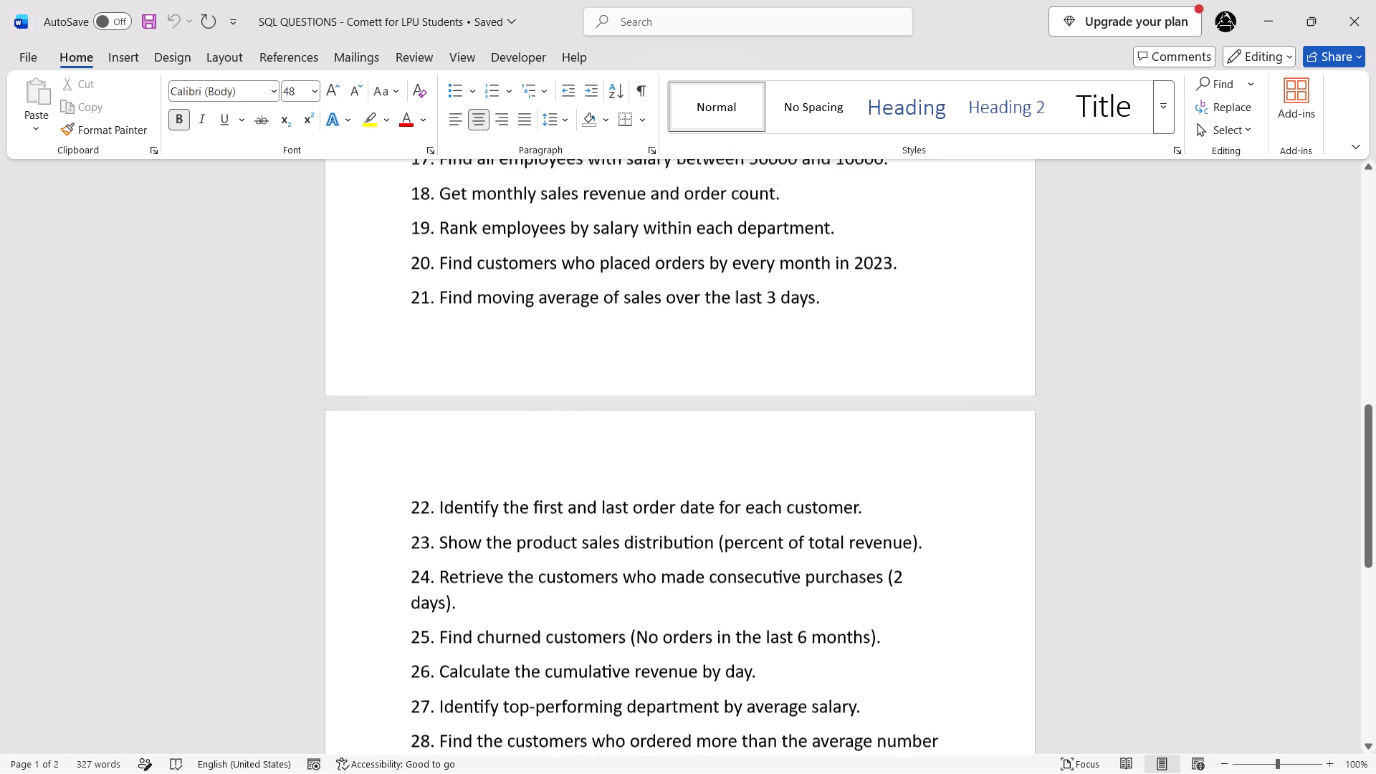
{"action": "scroll", "coordinate": [1145, 376], "scroll_direction": "down", "scroll_amount": 3}
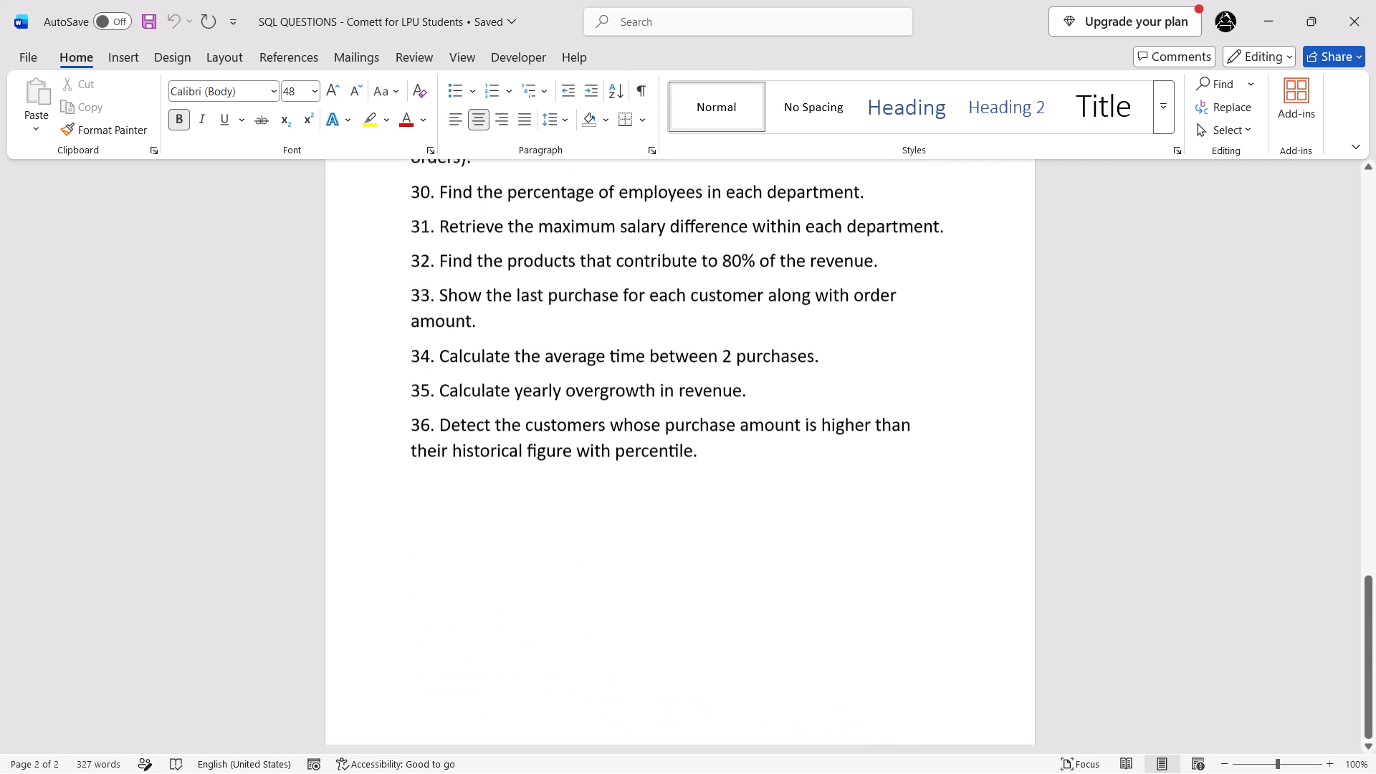
{"action": "left_click", "coordinate": [1375, 2]}
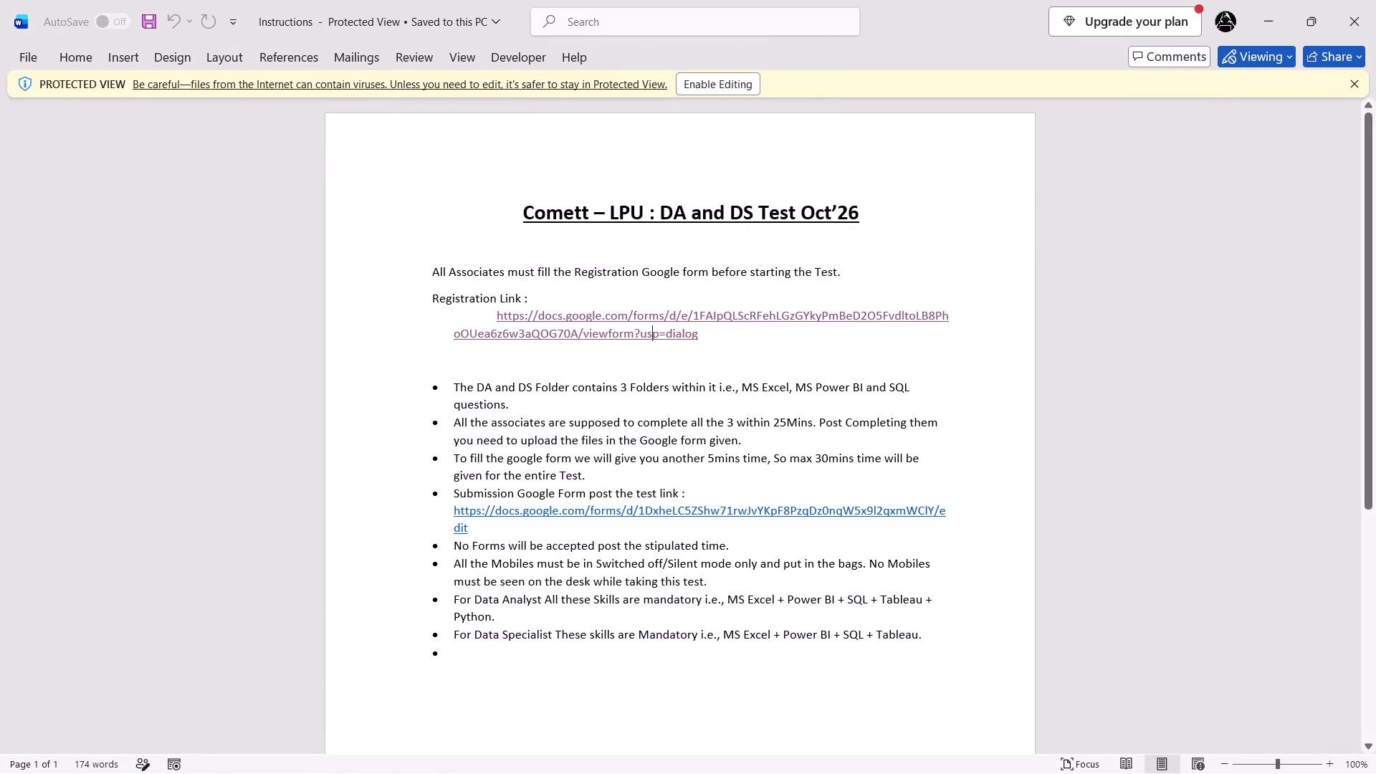
Switch back to File Explorer and return to the DA & DS Test folder containing the Instructions document.
{"action": "key", "text": "alt+Tab"}
{"action": "key", "text": "alt+Tab"}
{"action": "key", "text": "alt+Tab"}
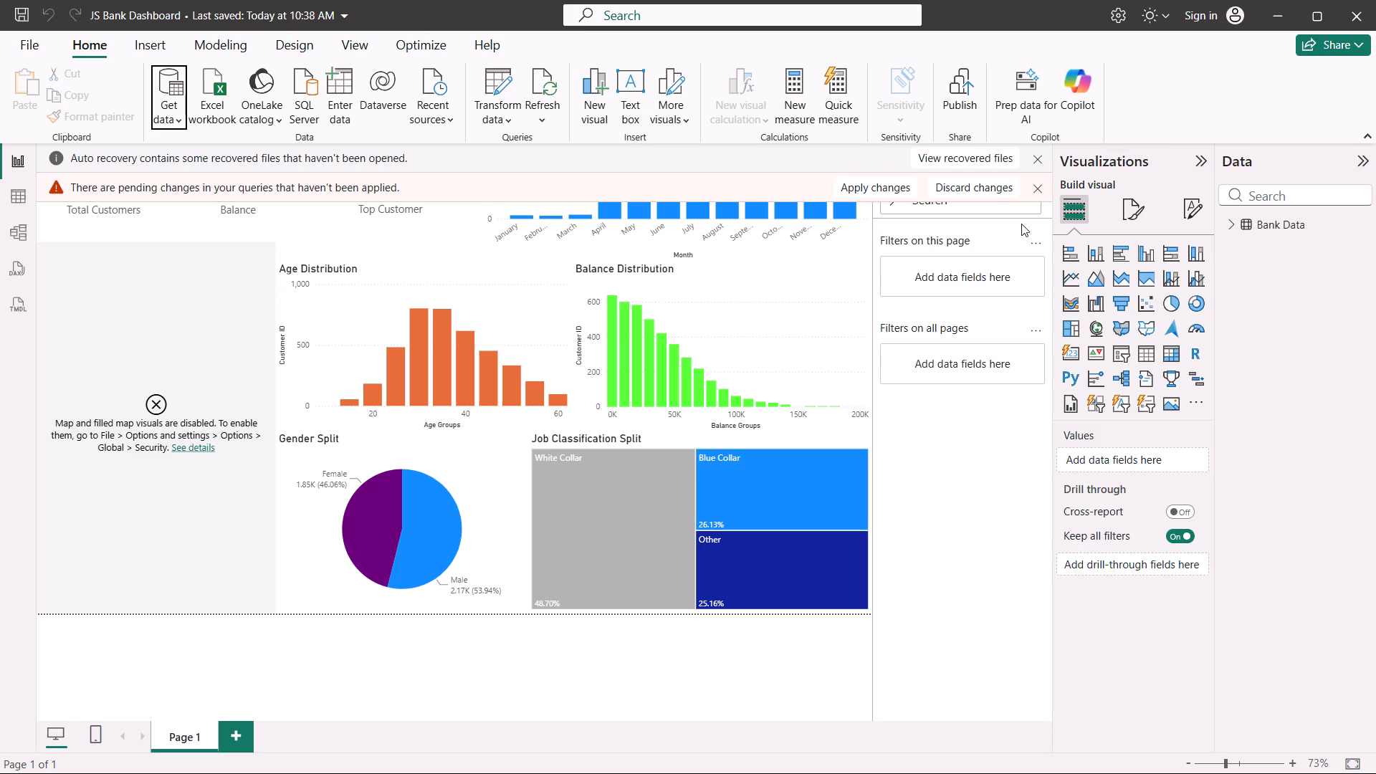
{"action": "key", "text": "alt+Tab"}
{"action": "key", "text": "alt+Tab"}
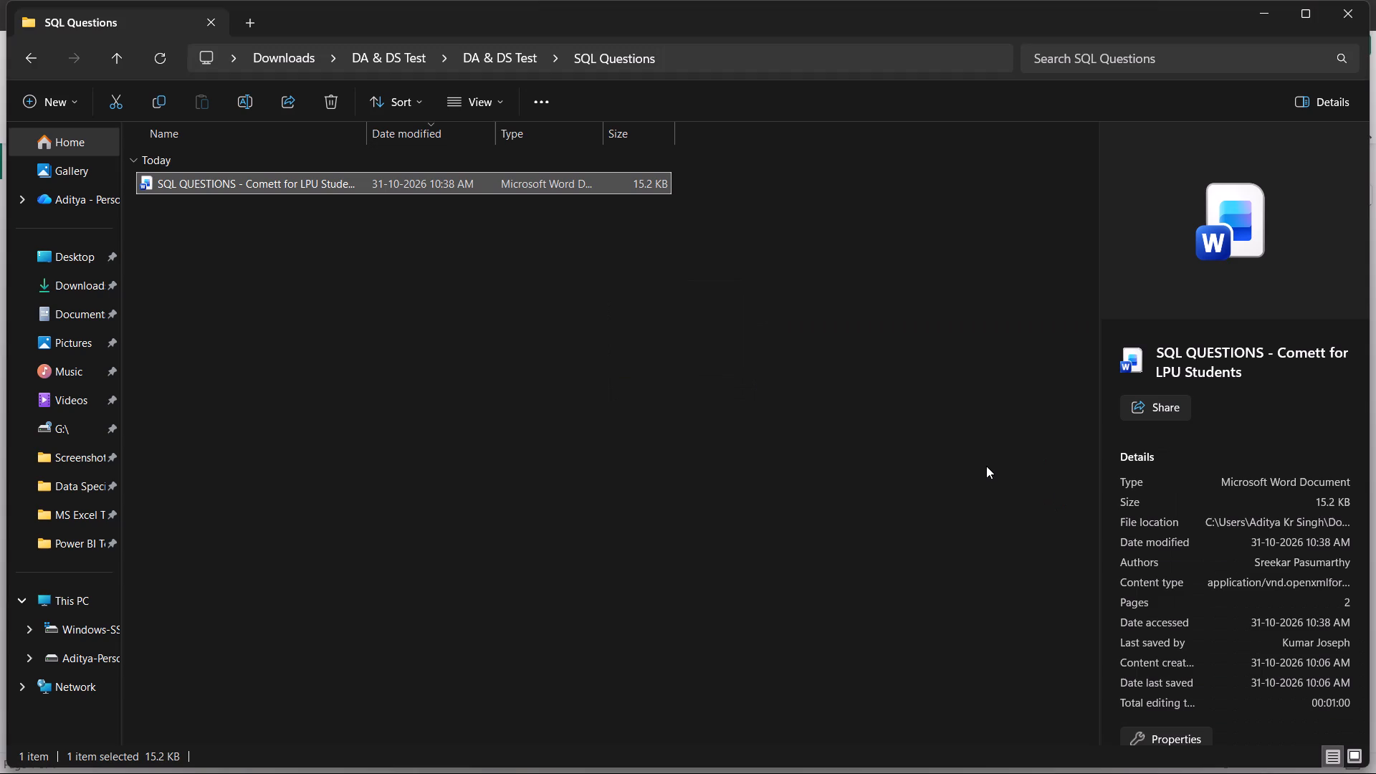
{"action": "left_click", "coordinate": [37, 55]}
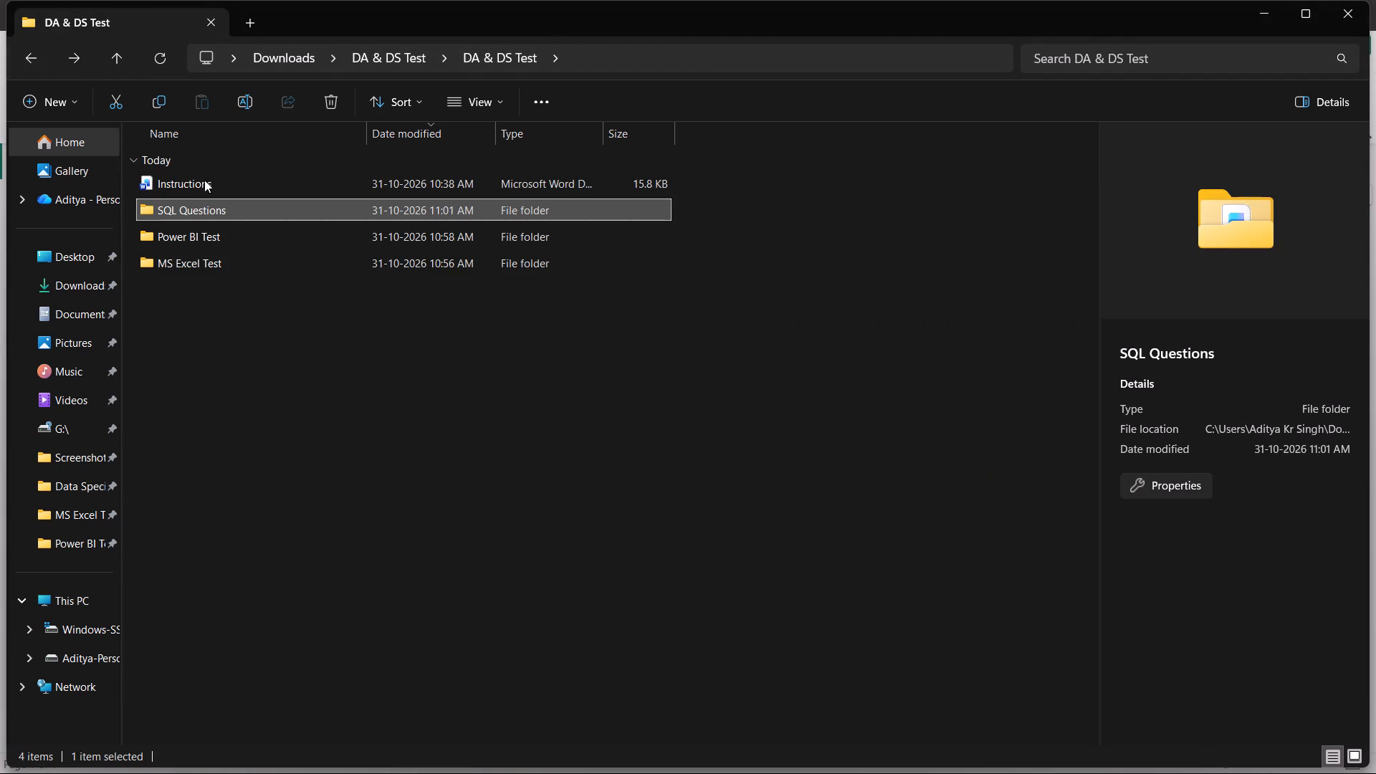
Switch to the Instructions document in Word and read the test rules down to the required skills.
{"action": "key", "text": "alt+Tab"}
{"action": "key", "text": "alt+Tab"}
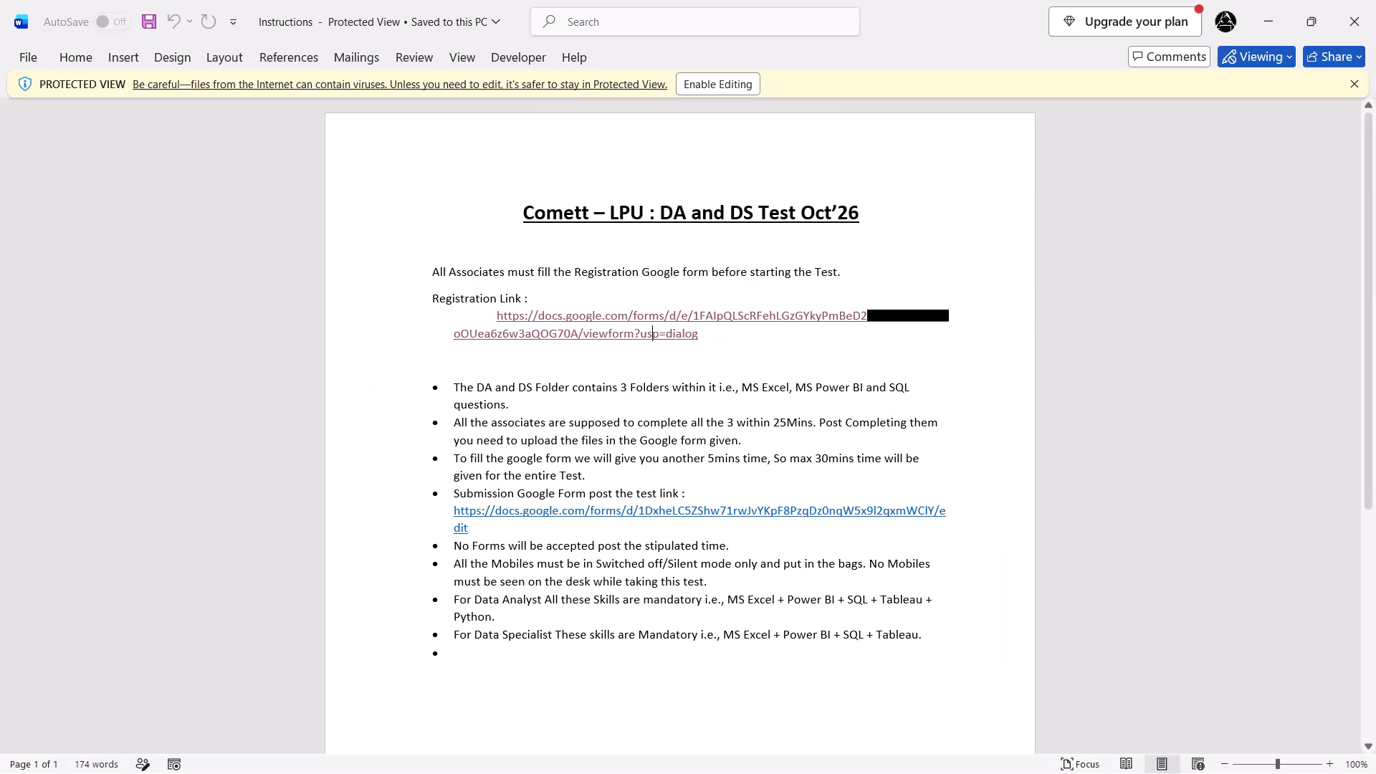
{"action": "left_click", "coordinate": [967, 363]}
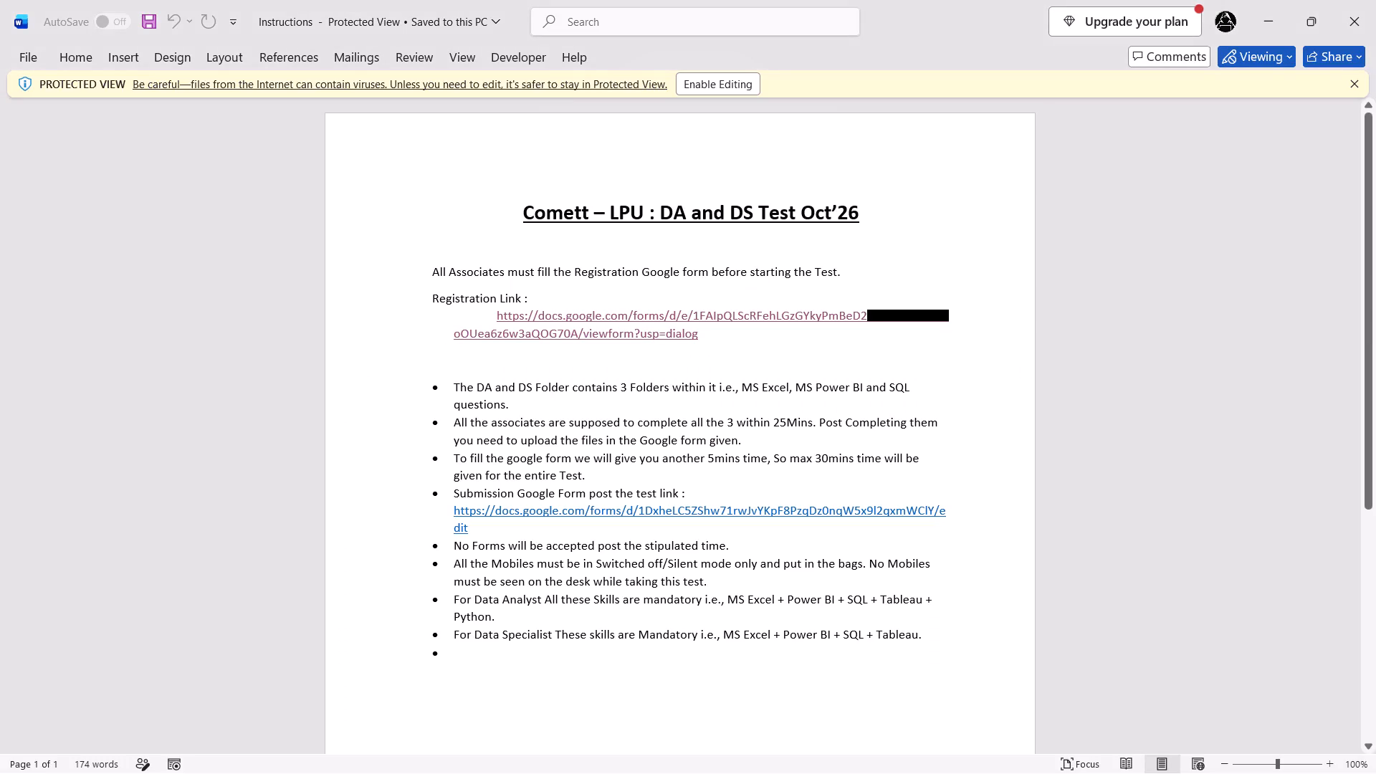
{"action": "scroll", "coordinate": [968, 381], "scroll_direction": "down", "scroll_amount": 1}
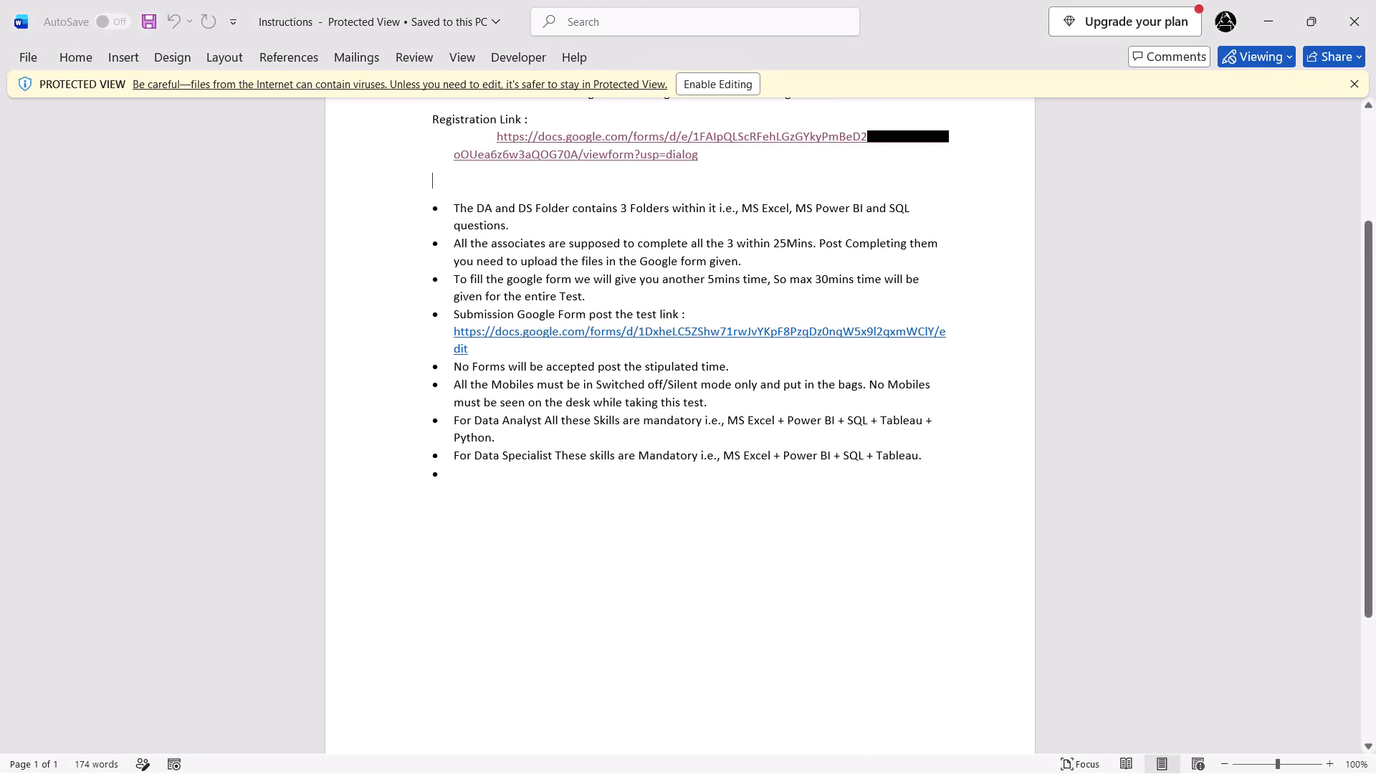
Go back over the Instructions document up to its title and registration link, and minimize the document.
{"action": "scroll", "coordinate": [968, 381], "scroll_direction": "up", "scroll_amount": 1}
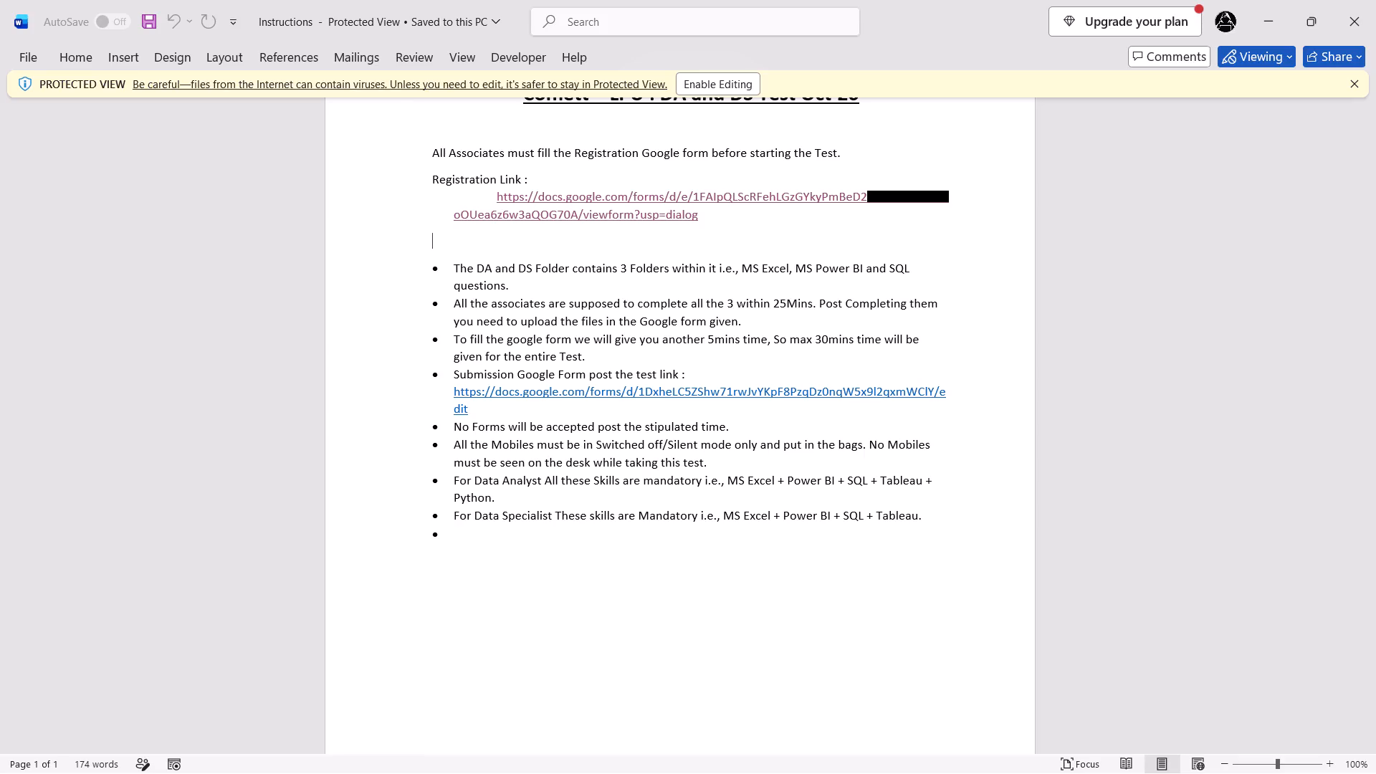
{"action": "scroll", "coordinate": [968, 381], "scroll_direction": "up", "scroll_amount": 2}
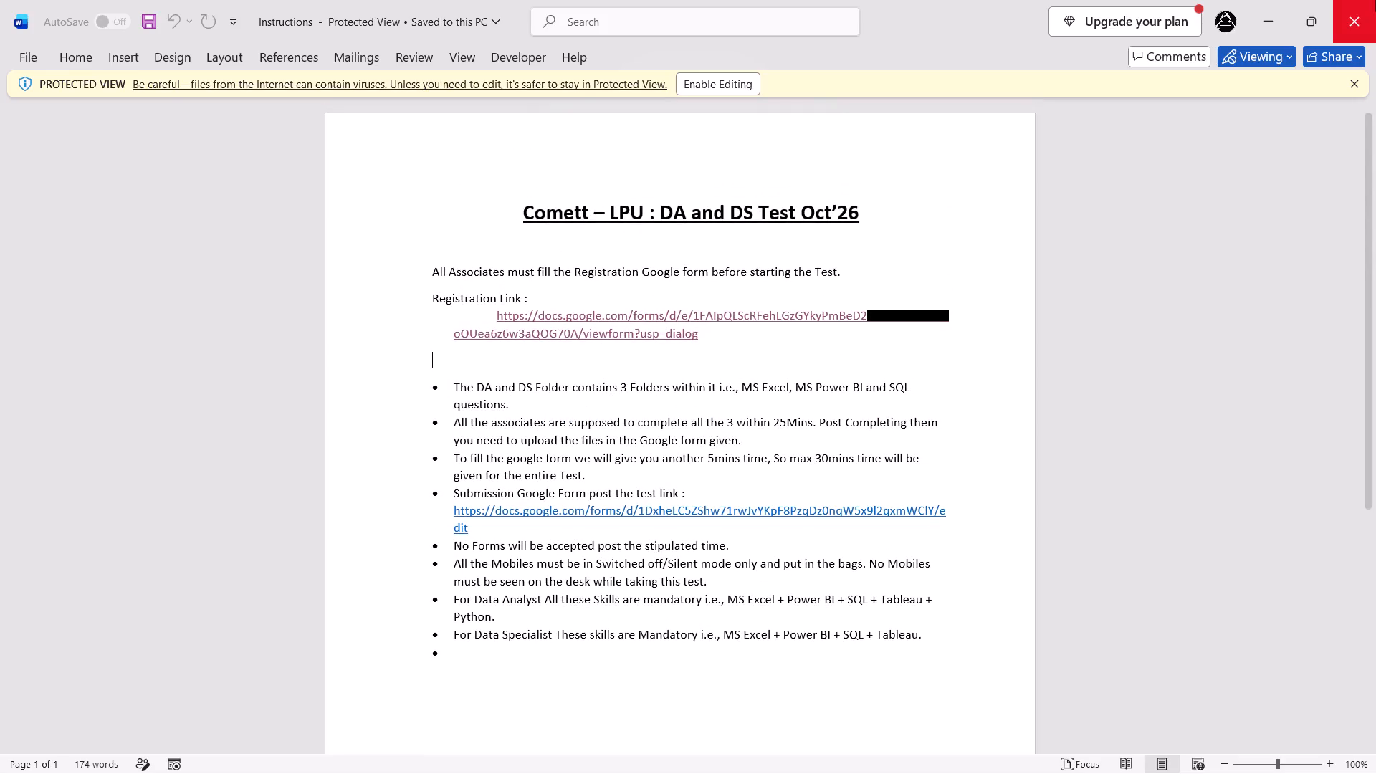
{"action": "left_click", "coordinate": [1271, 1]}
{"action": "key", "text": "alt+Tab"}
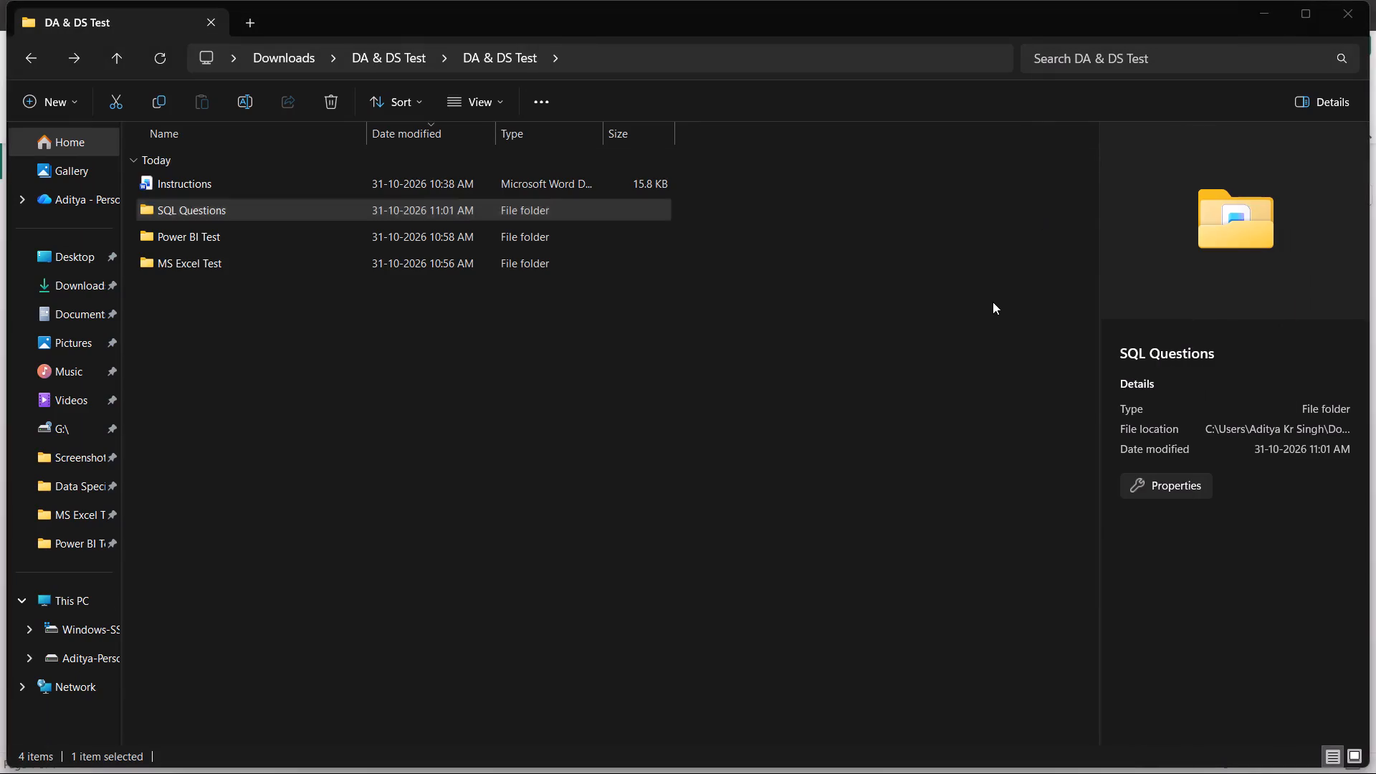
{"action": "key", "text": "alt+Tab"}
{"action": "key", "text": "alt+Tab"}
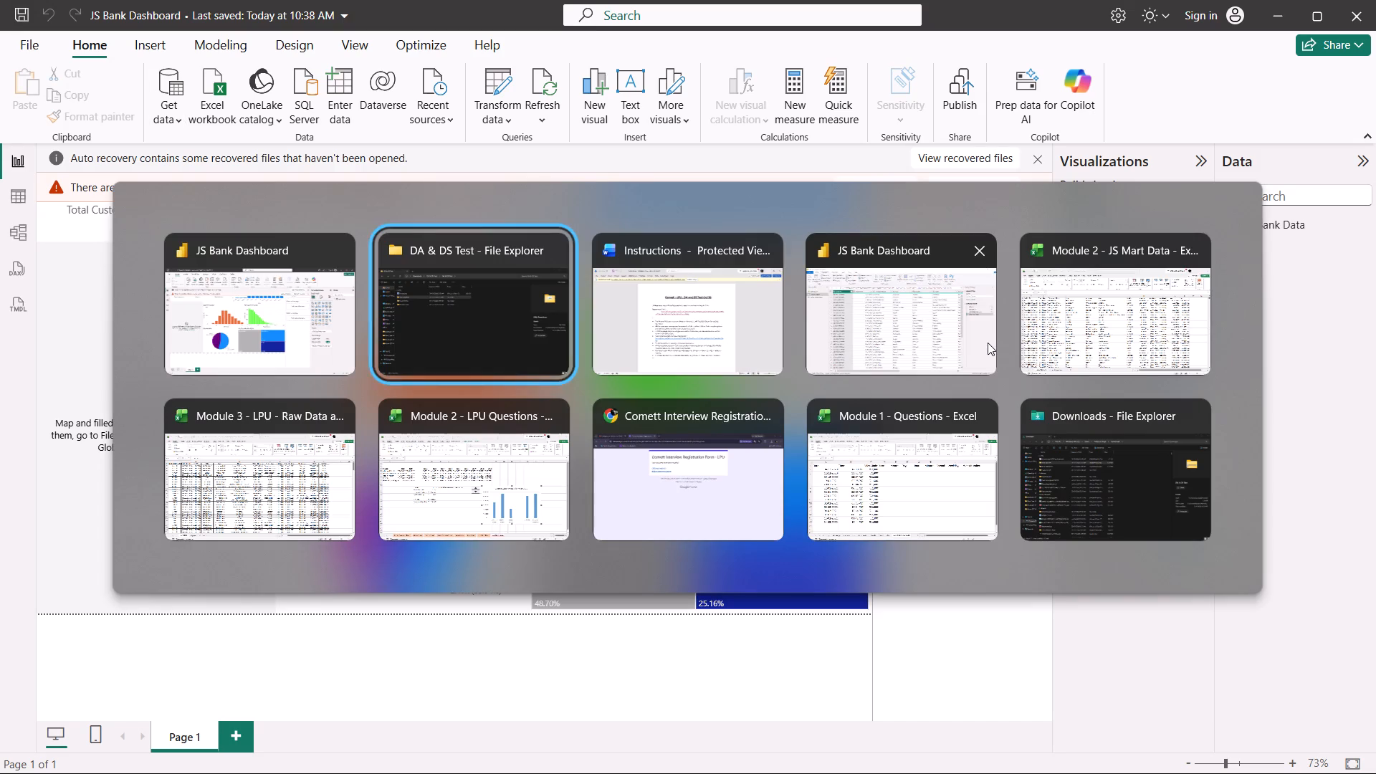
{"action": "key", "text": "alt+Tab"}
{"action": "key", "text": "alt+Tab"}
{"action": "key", "text": "alt+Tab"}
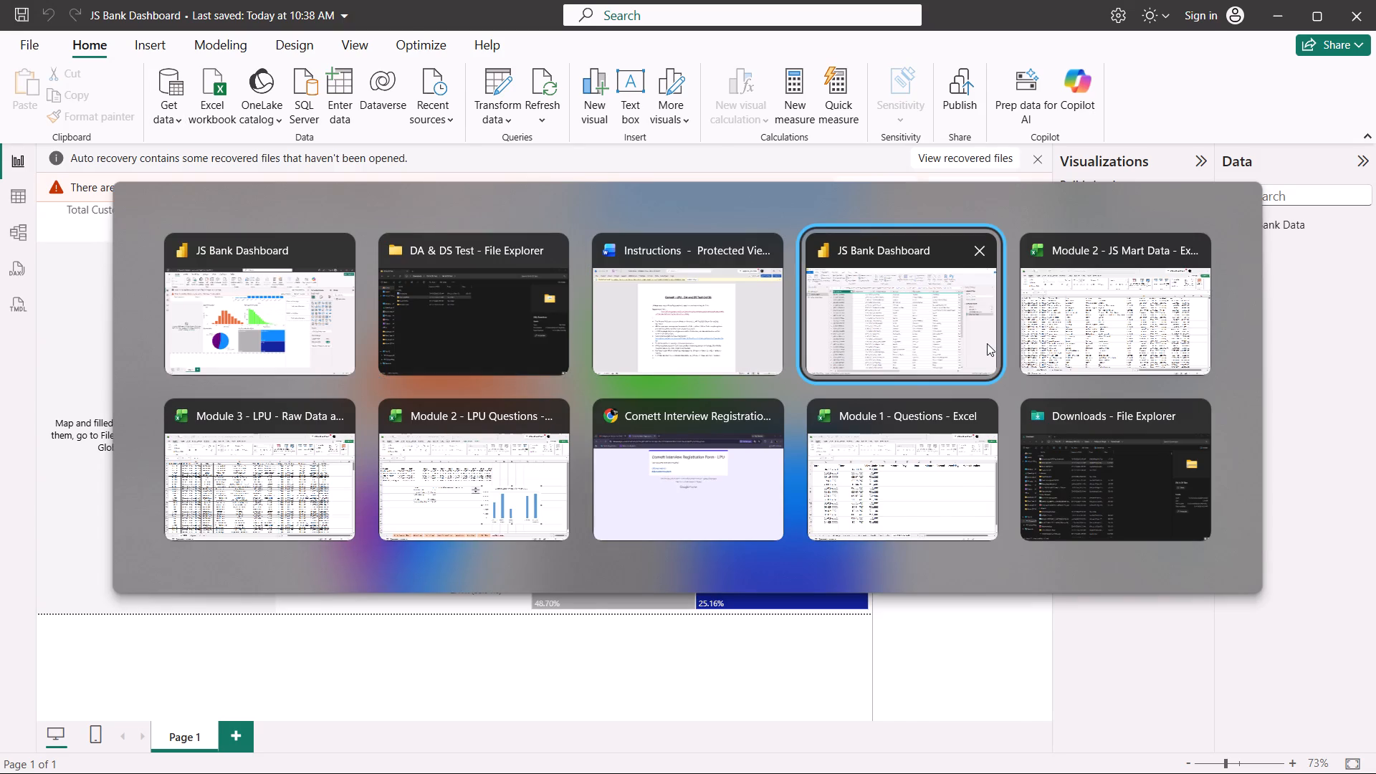
{"action": "scroll", "coordinate": [995, 389], "scroll_direction": "up", "scroll_amount": 4}
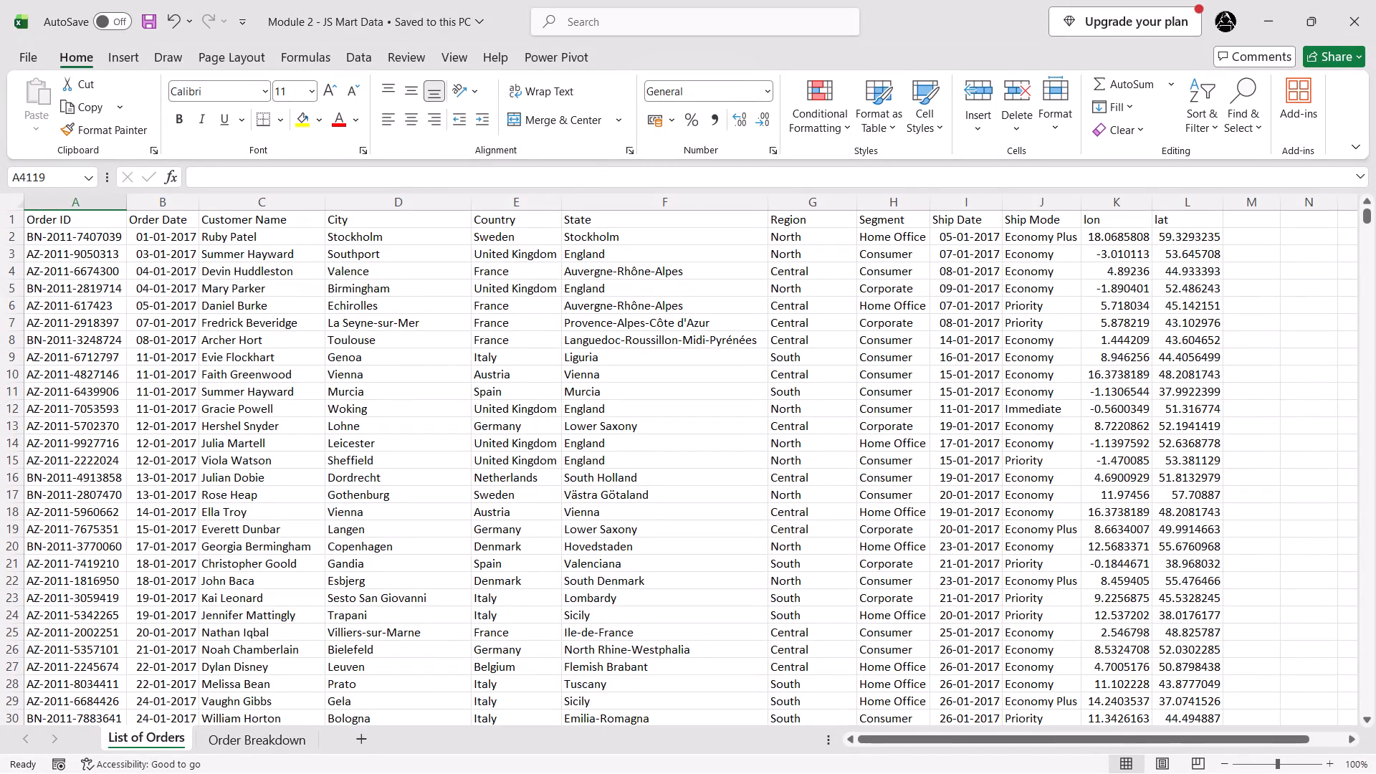
{"action": "left_click_drag", "start_coordinate": [1369, 216], "coordinate": [1375, 682]}
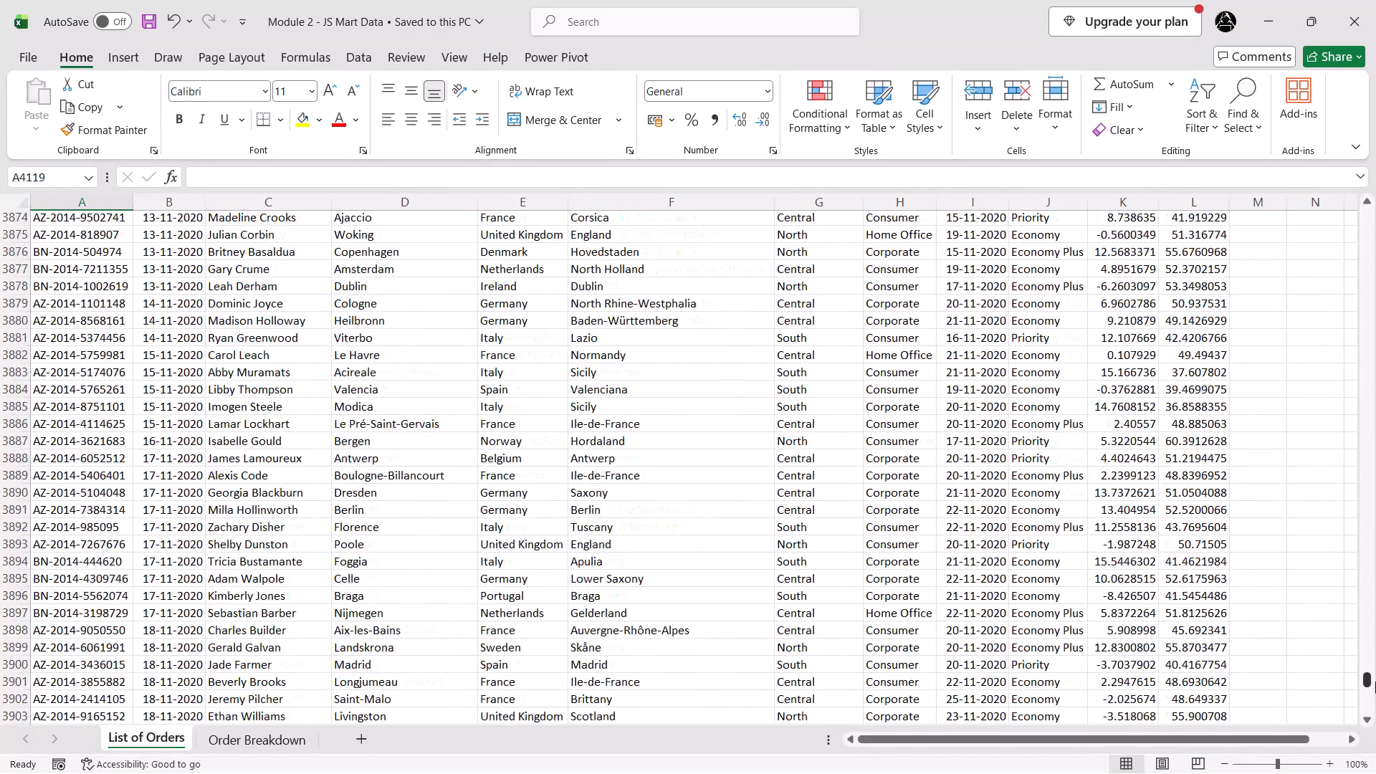
{"action": "left_click_drag", "start_coordinate": [1375, 682], "coordinate": [1375, 707]}
{"action": "scroll", "coordinate": [1310, 608], "scroll_direction": "down", "scroll_amount": 1}
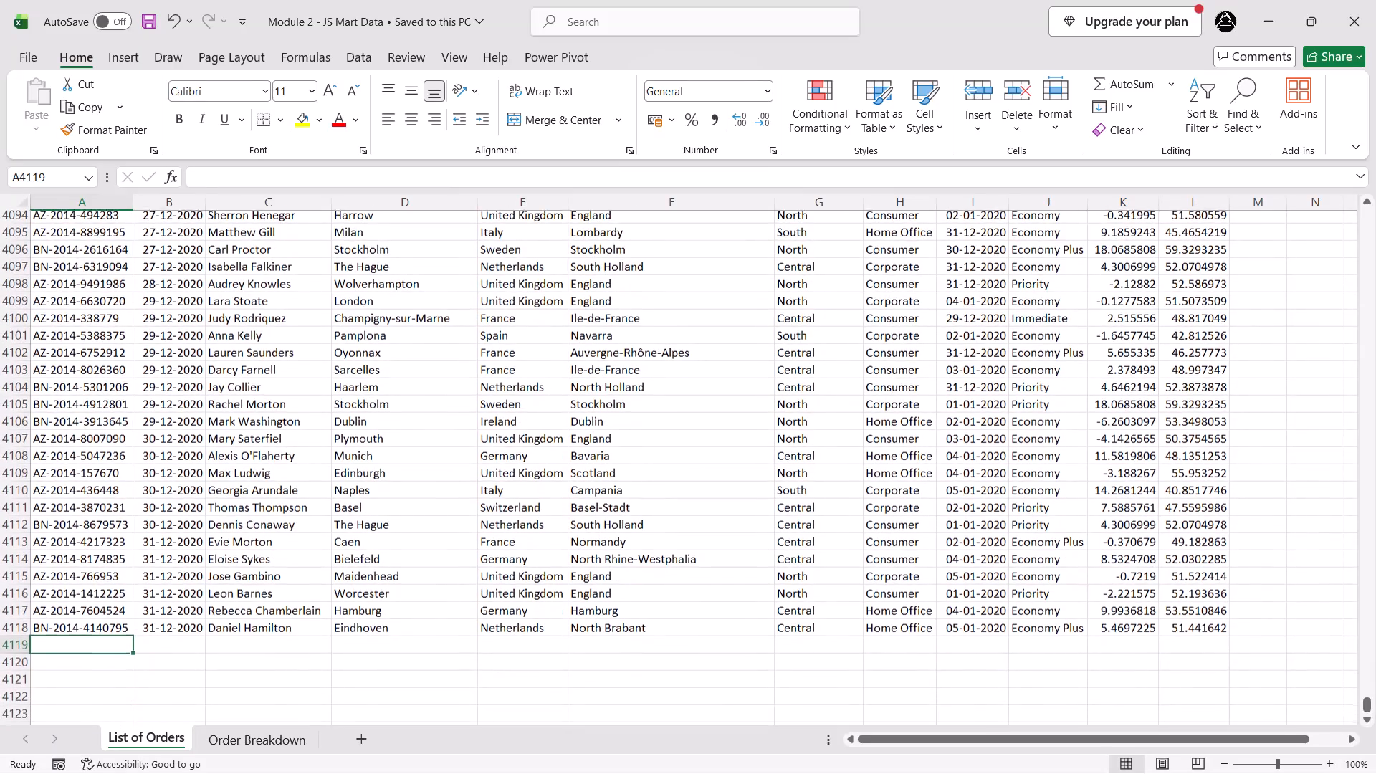
{"action": "scroll", "coordinate": [1310, 608], "scroll_direction": "down", "scroll_amount": 2}
{"action": "scroll", "coordinate": [1310, 608], "scroll_direction": "up", "scroll_amount": 1}
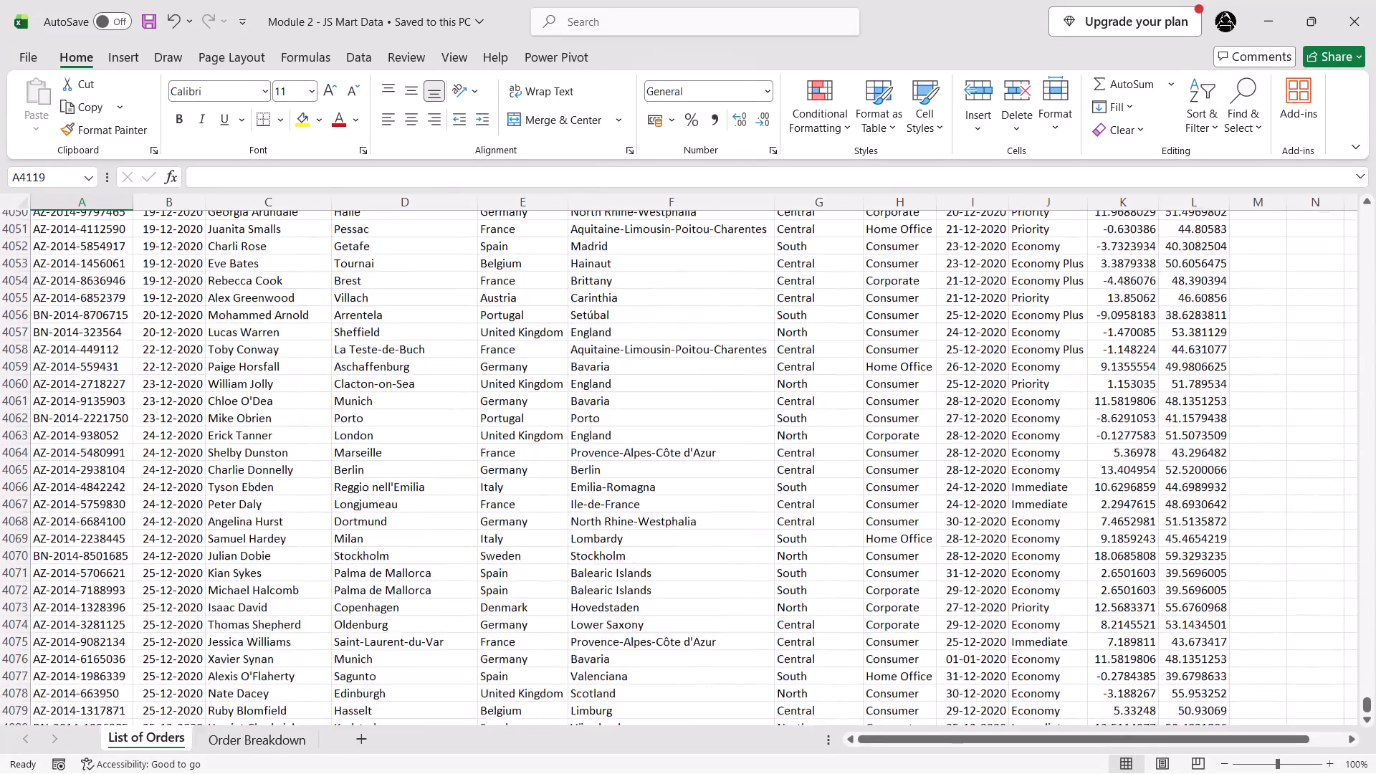
Return to the header row of the List of Orders sheet and examine its columns from Order ID to lat.
{"action": "scroll", "coordinate": [1325, 487], "scroll_direction": "left", "scroll_amount": 5}
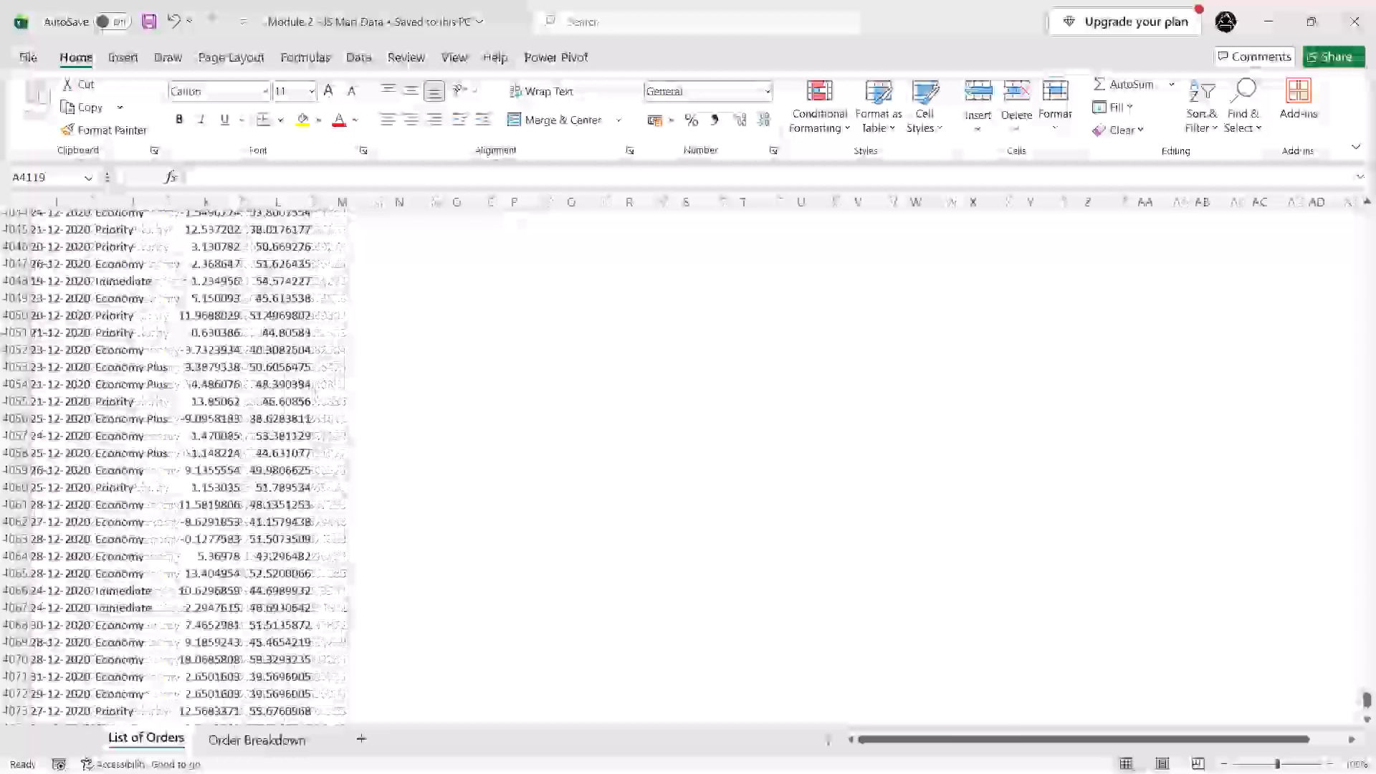
{"action": "left_click_drag", "start_coordinate": [1373, 696], "coordinate": [1375, 591]}
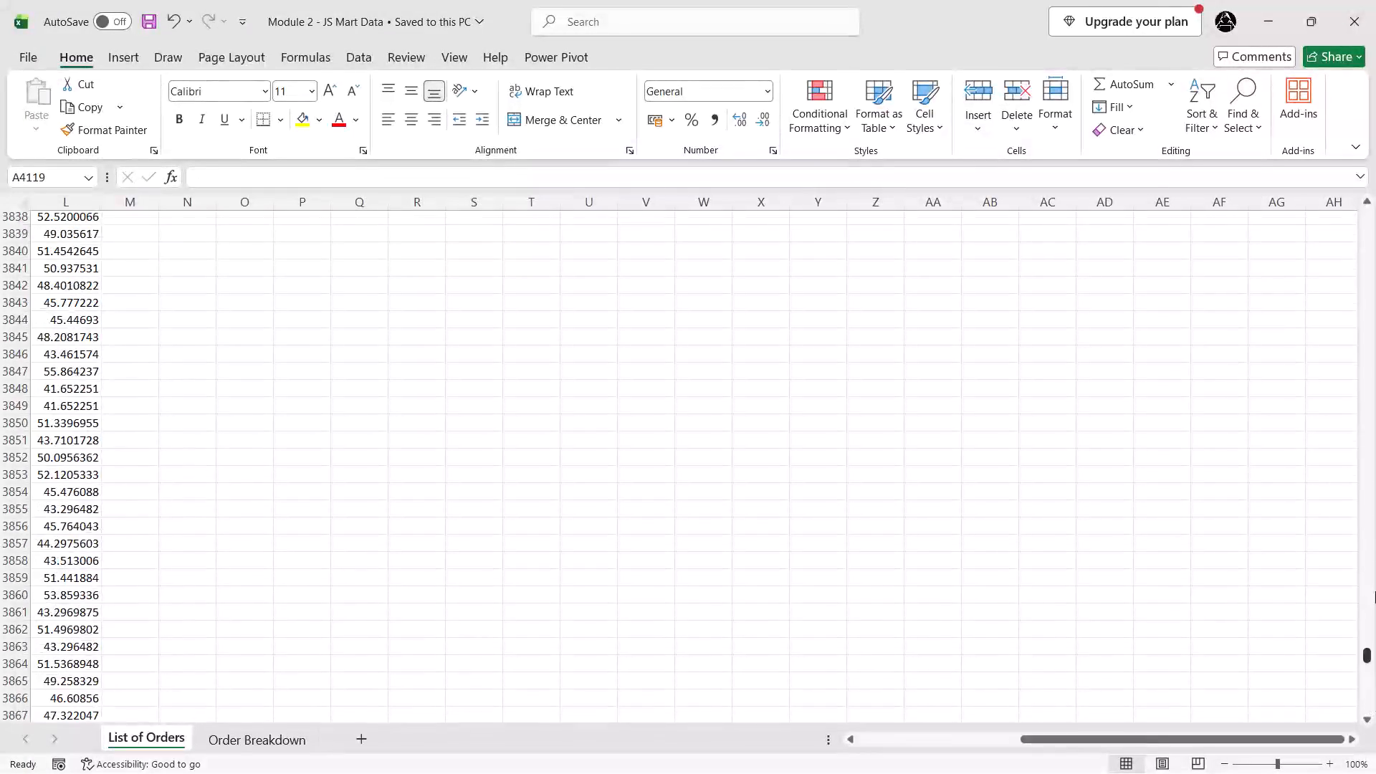
{"action": "left_click_drag", "start_coordinate": [1375, 591], "coordinate": [1375, 135]}
{"action": "scroll", "coordinate": [1098, 274], "scroll_direction": "left", "scroll_amount": 2}
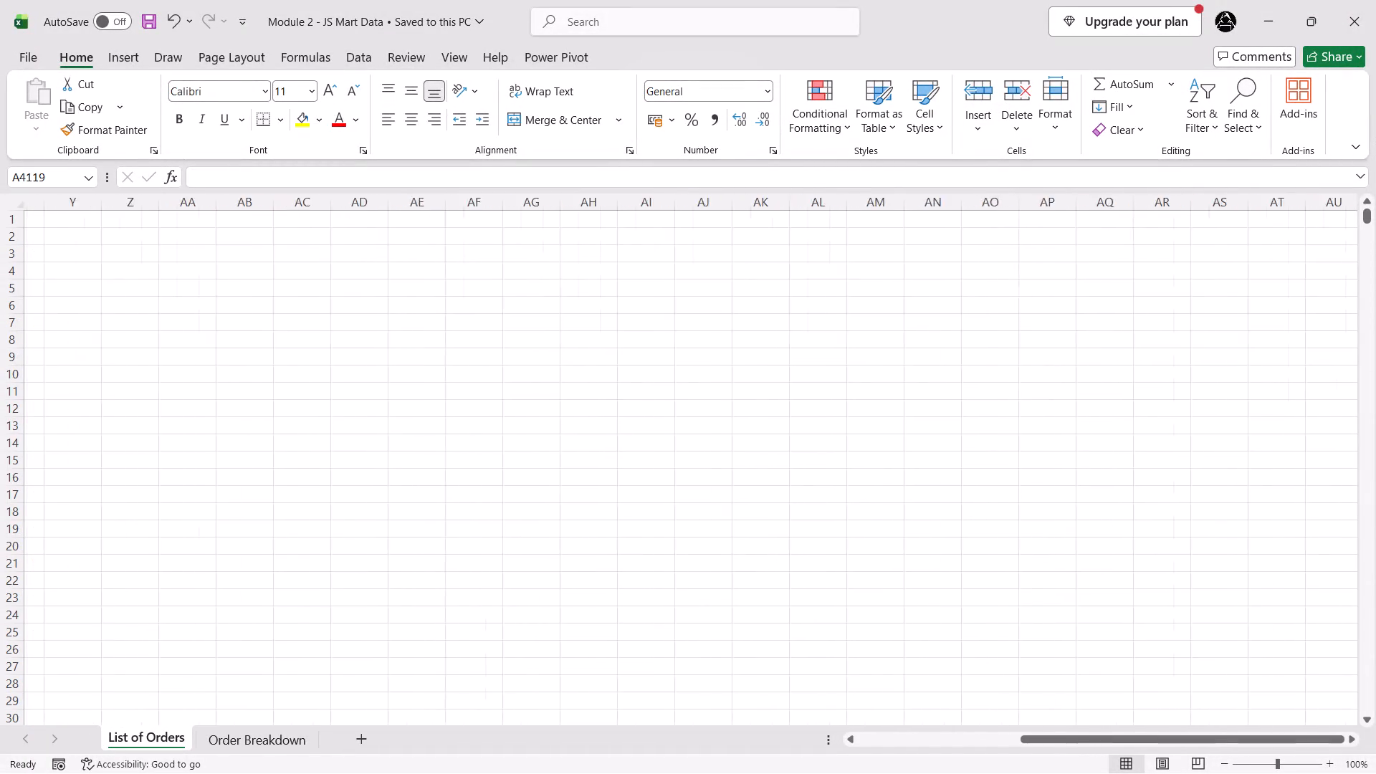
{"action": "scroll", "coordinate": [1098, 274], "scroll_direction": "right", "scroll_amount": 5}
{"action": "scroll", "coordinate": [1098, 274], "scroll_direction": "up", "scroll_amount": 2}
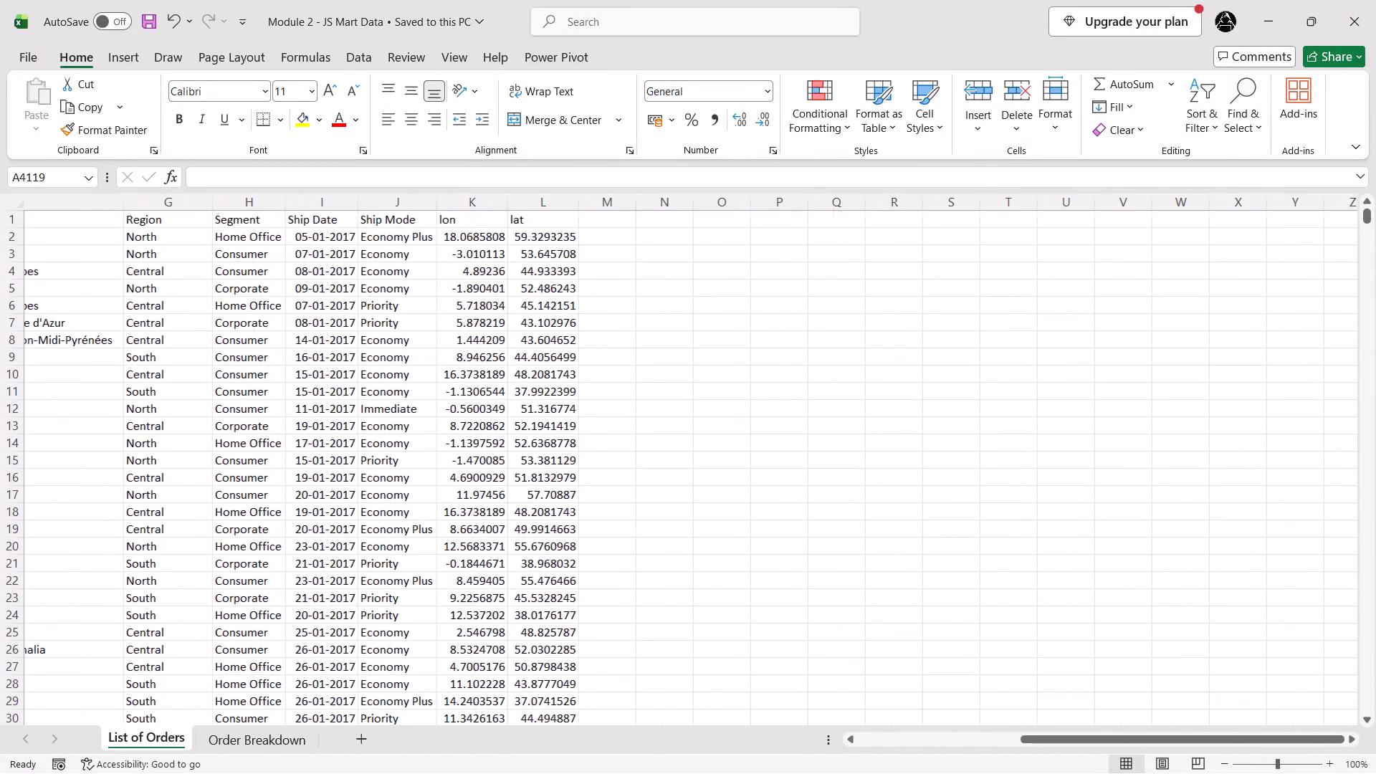
{"action": "scroll", "coordinate": [1098, 274], "scroll_direction": "right", "scroll_amount": 4}
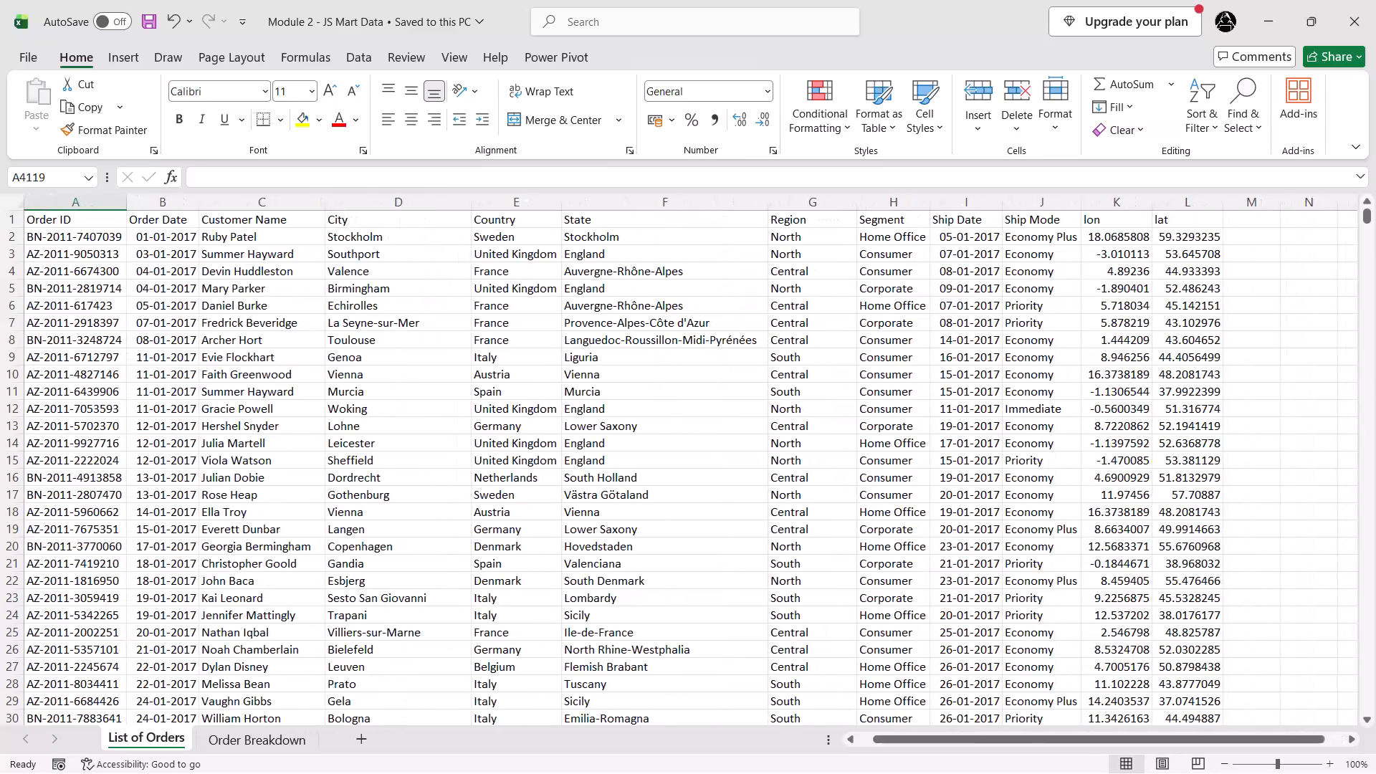
{"action": "scroll", "coordinate": [1098, 274], "scroll_direction": "down", "scroll_amount": 2}
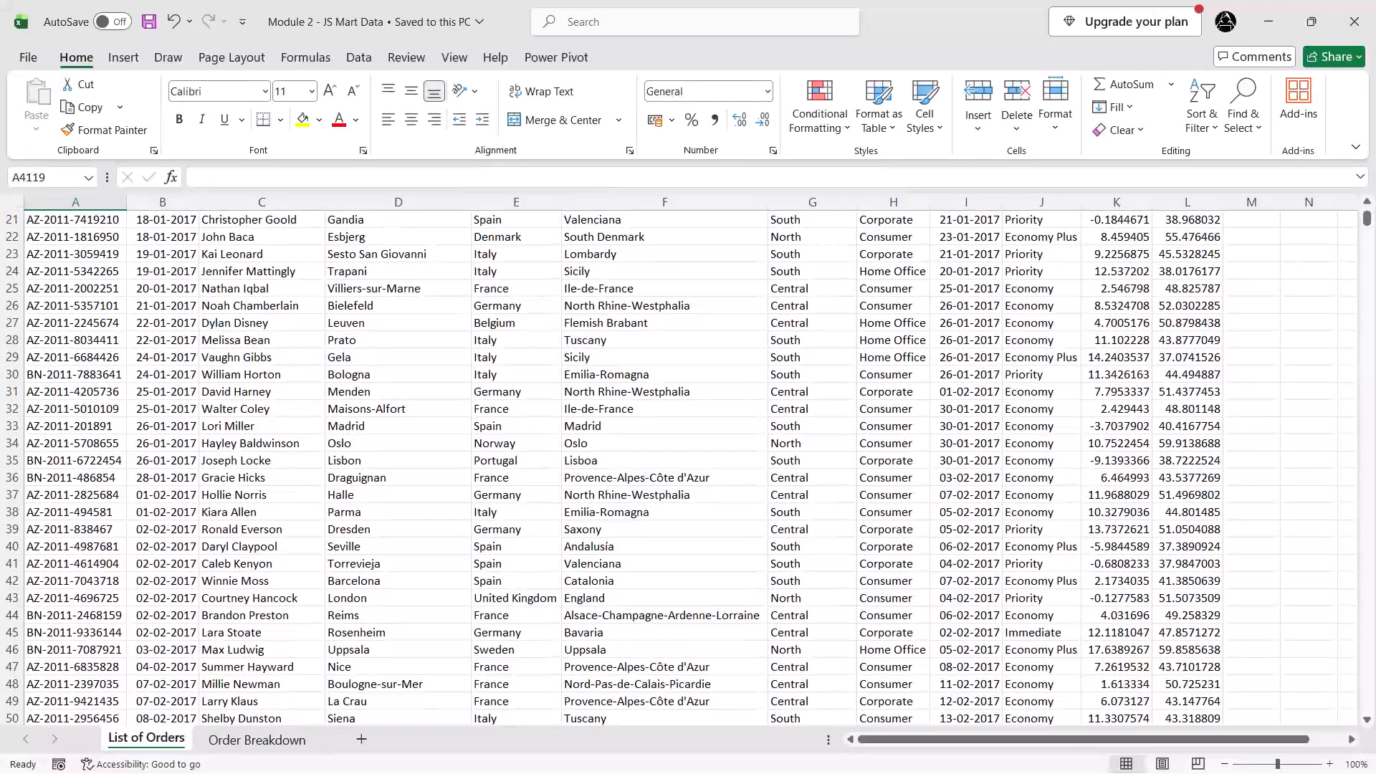
Skim the product rows on the Order Breakdown sheet, and return to the List of Orders sheet to recheck its first rows.
{"action": "left_click", "coordinate": [274, 740]}
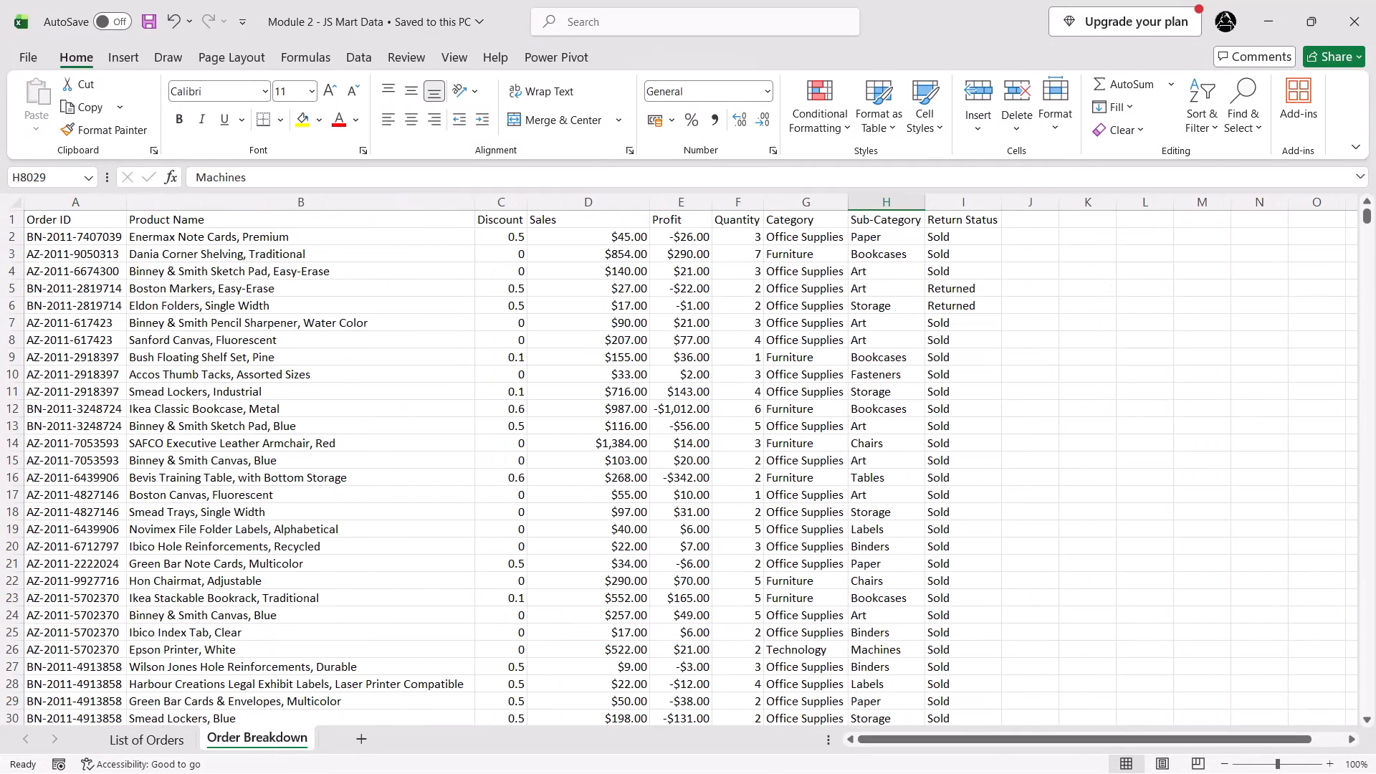
{"action": "scroll", "coordinate": [704, 510], "scroll_direction": "down", "scroll_amount": 1}
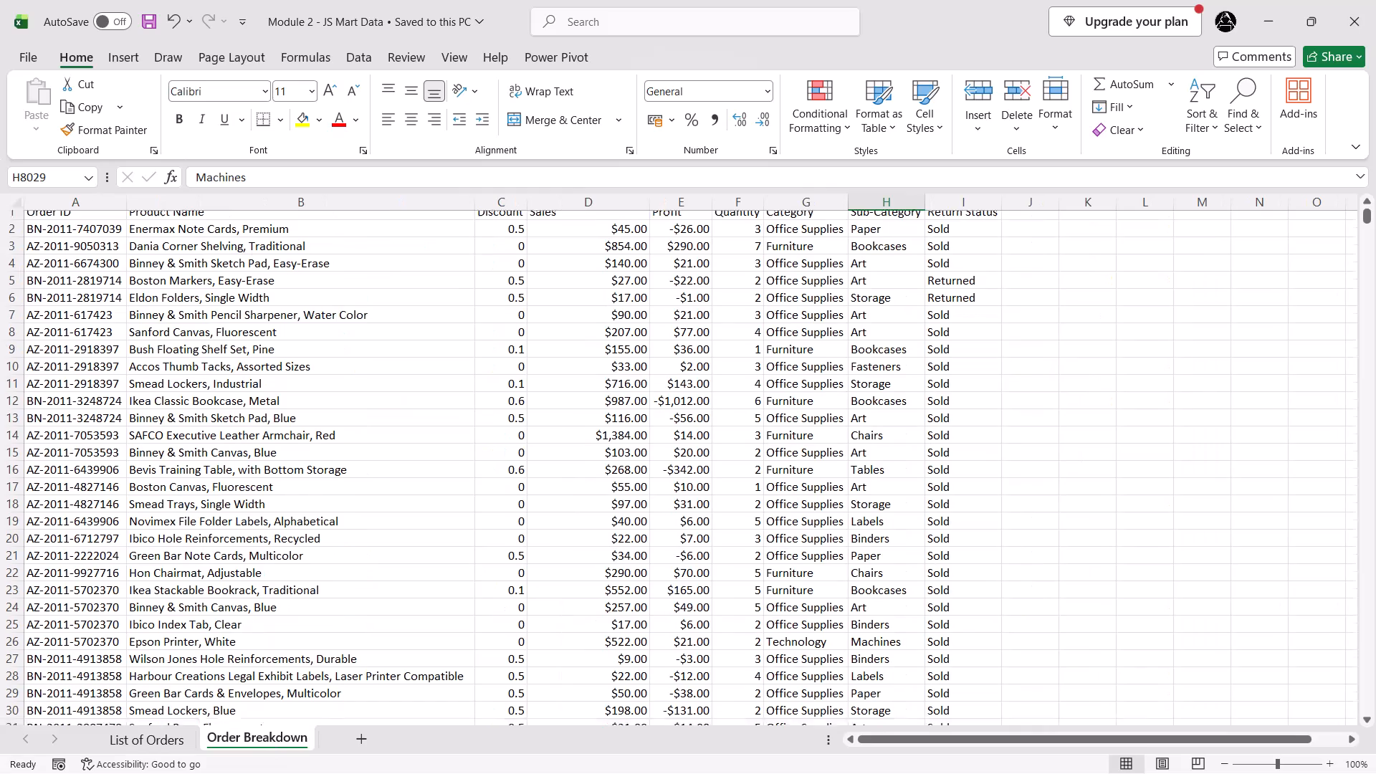
{"action": "scroll", "coordinate": [704, 510], "scroll_direction": "down", "scroll_amount": 8}
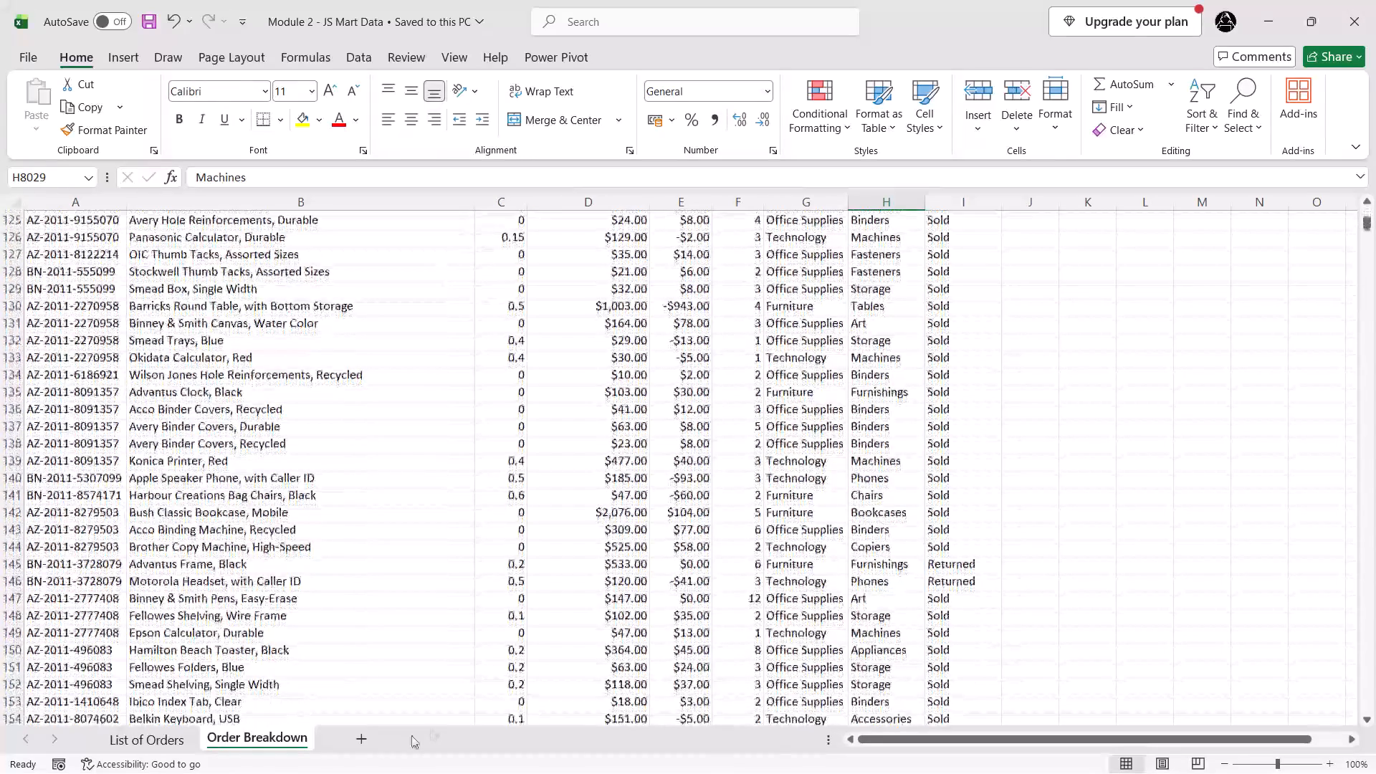
{"action": "left_click", "coordinate": [163, 730]}
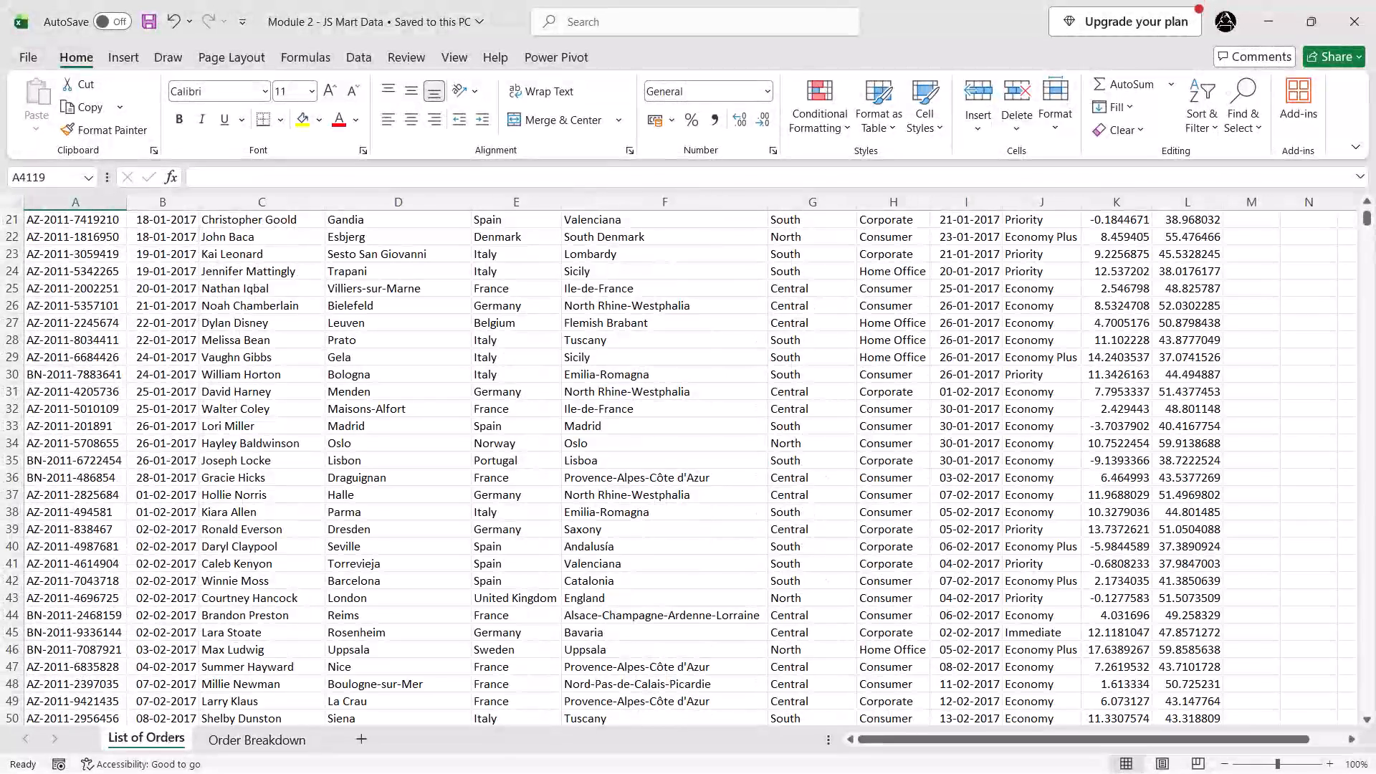
{"action": "scroll", "coordinate": [639, 605], "scroll_direction": "down", "scroll_amount": 11}
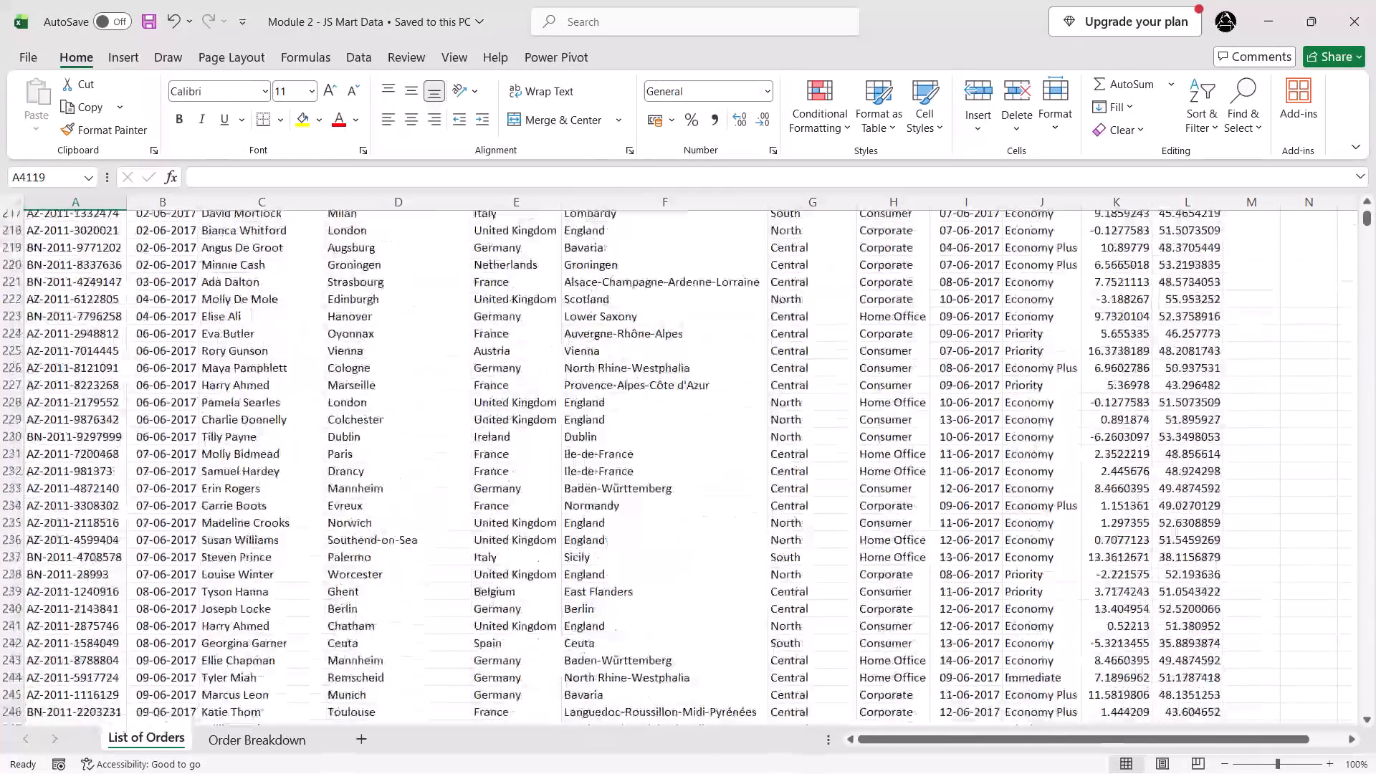
{"action": "scroll", "coordinate": [639, 605], "scroll_direction": "up", "scroll_amount": 18}
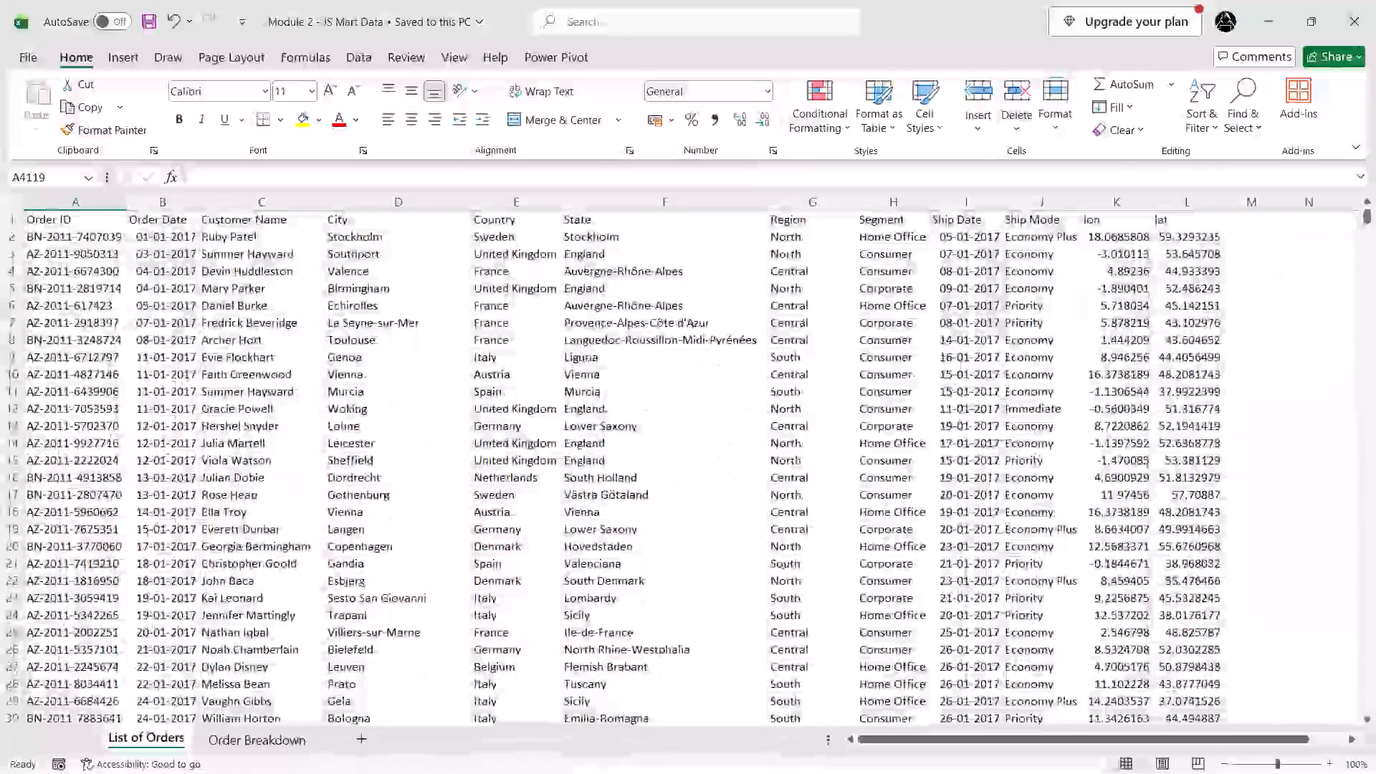
Switch to File Explorer and open the Power BI Test folder.
{"action": "key", "text": "alt+Tab"}
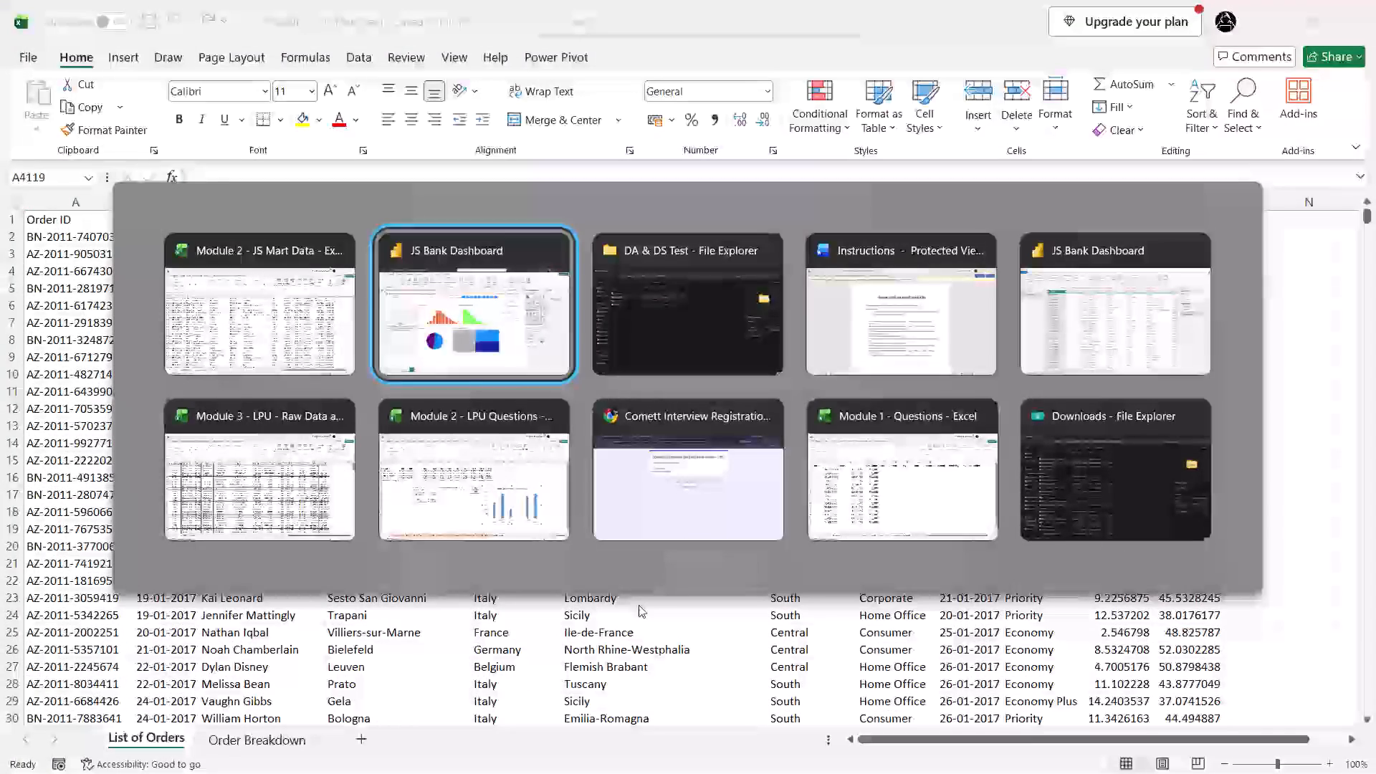
{"action": "key", "text": "alt+Tab"}
{"action": "double_click", "coordinate": [288, 237]}
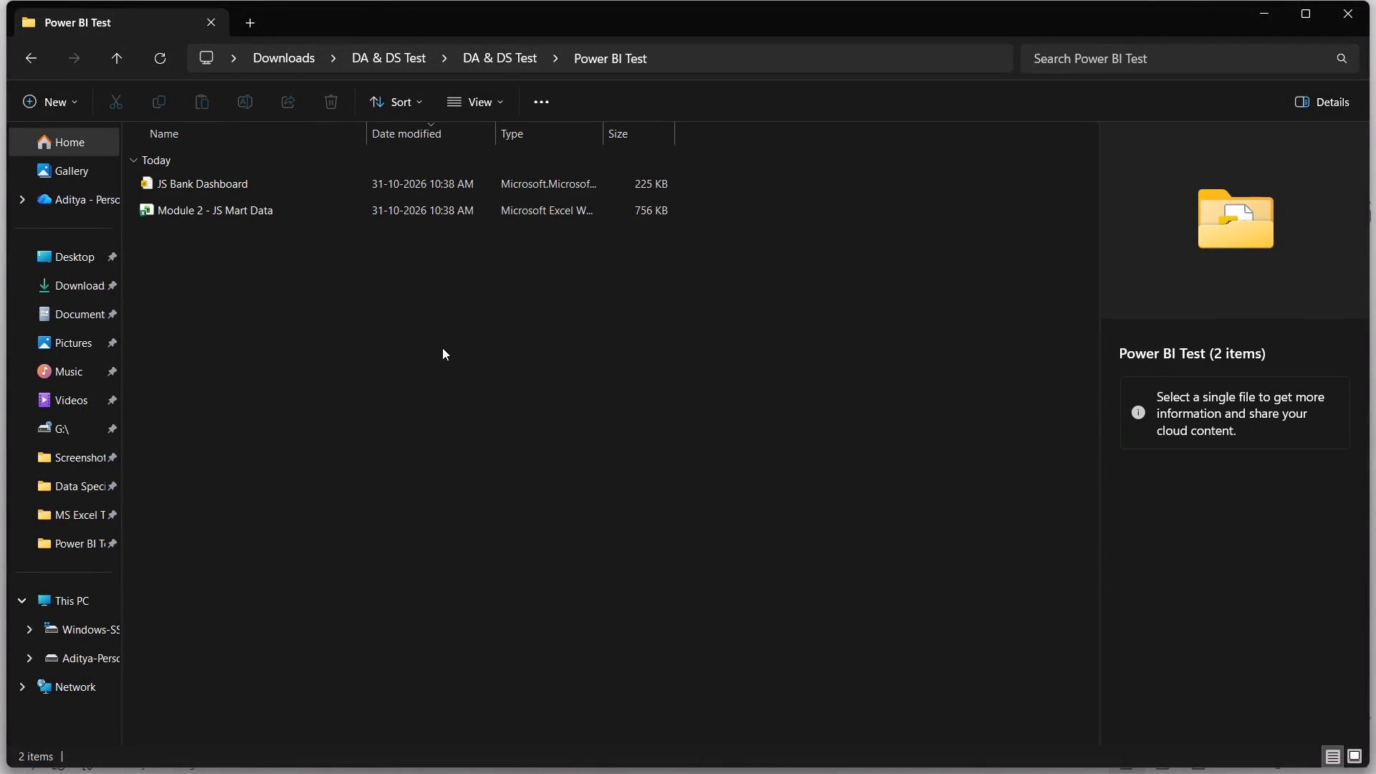
Switch to the JS Bank Dashboard report in Power BI Desktop and dismiss the pending query changes notice without applying or discarding them.
{"action": "key", "text": "alt+Tab"}
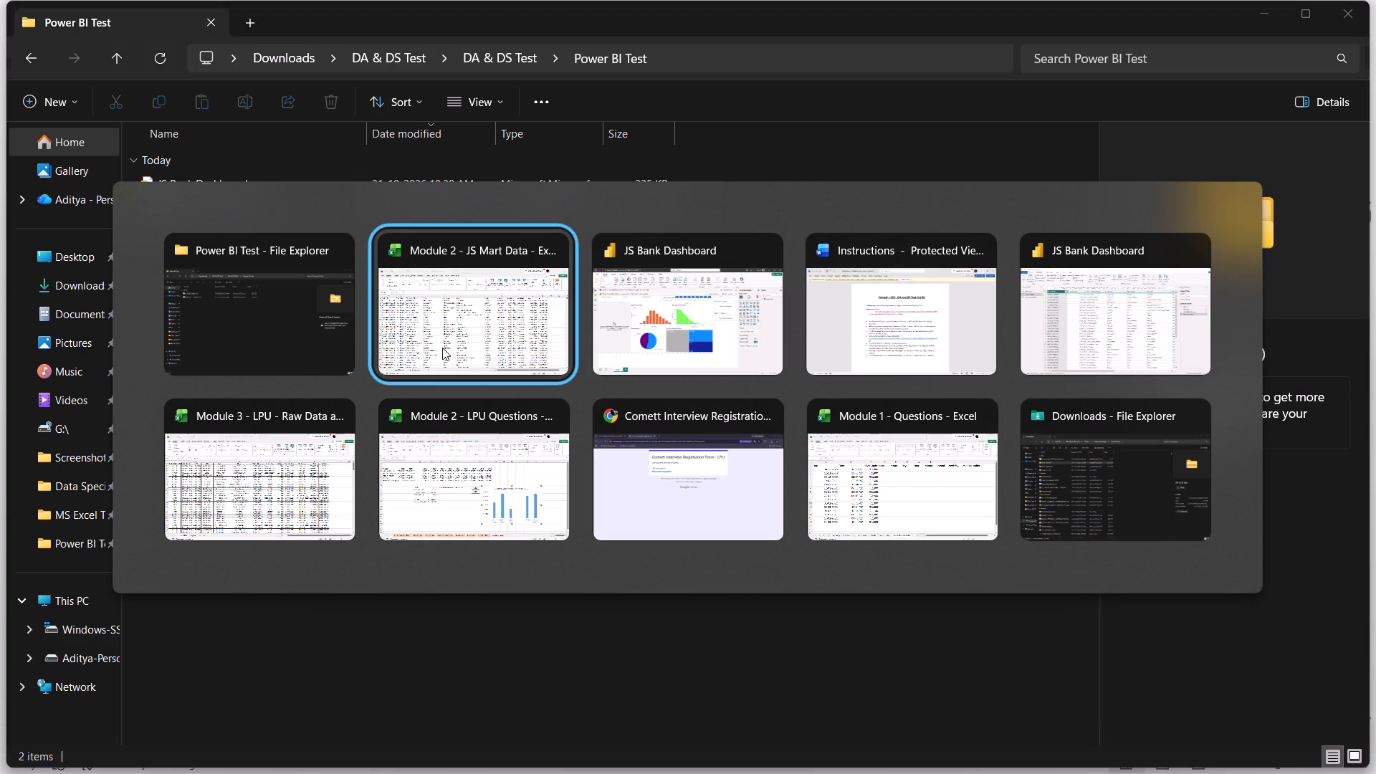
{"action": "key", "text": "alt+Tab"}
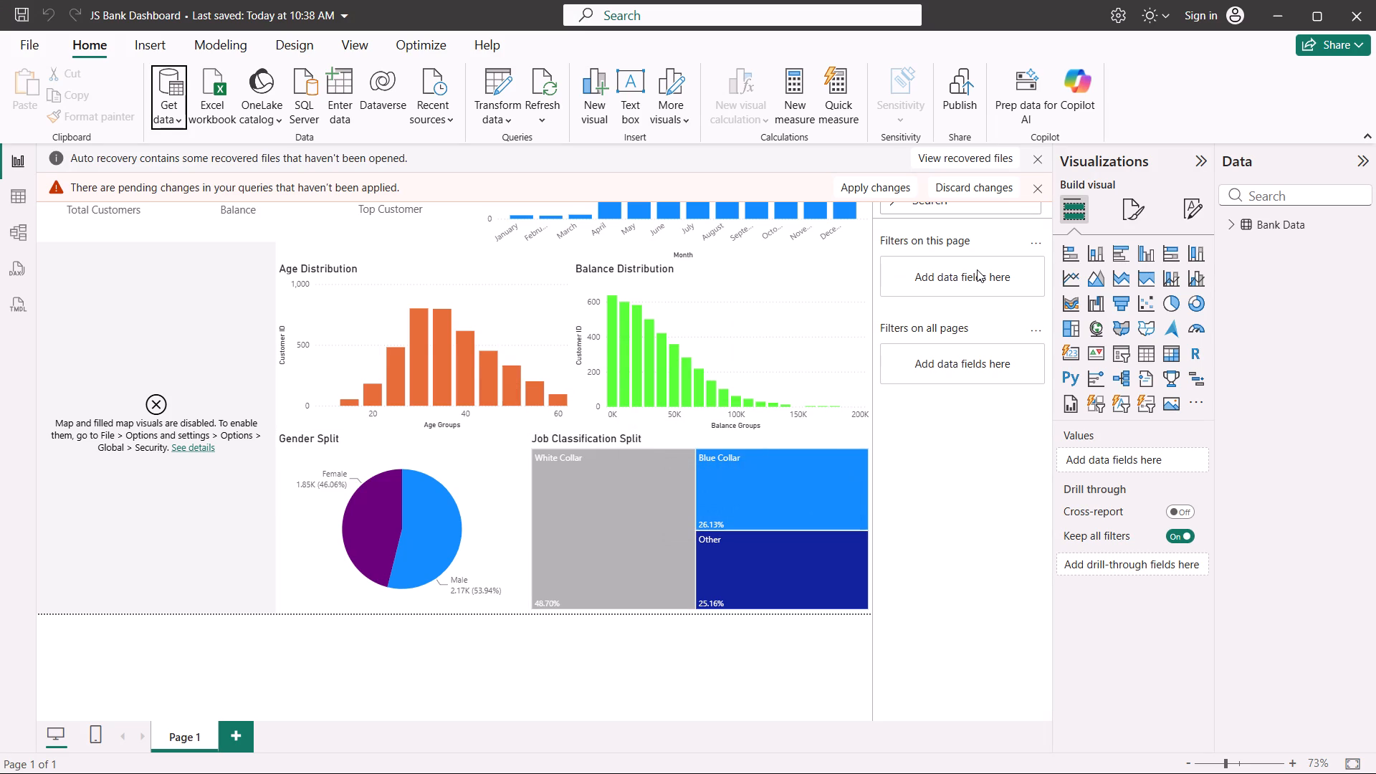
{"action": "scroll", "coordinate": [977, 269], "scroll_direction": "up", "scroll_amount": 2}
{"action": "left_click", "coordinate": [1043, 186]}
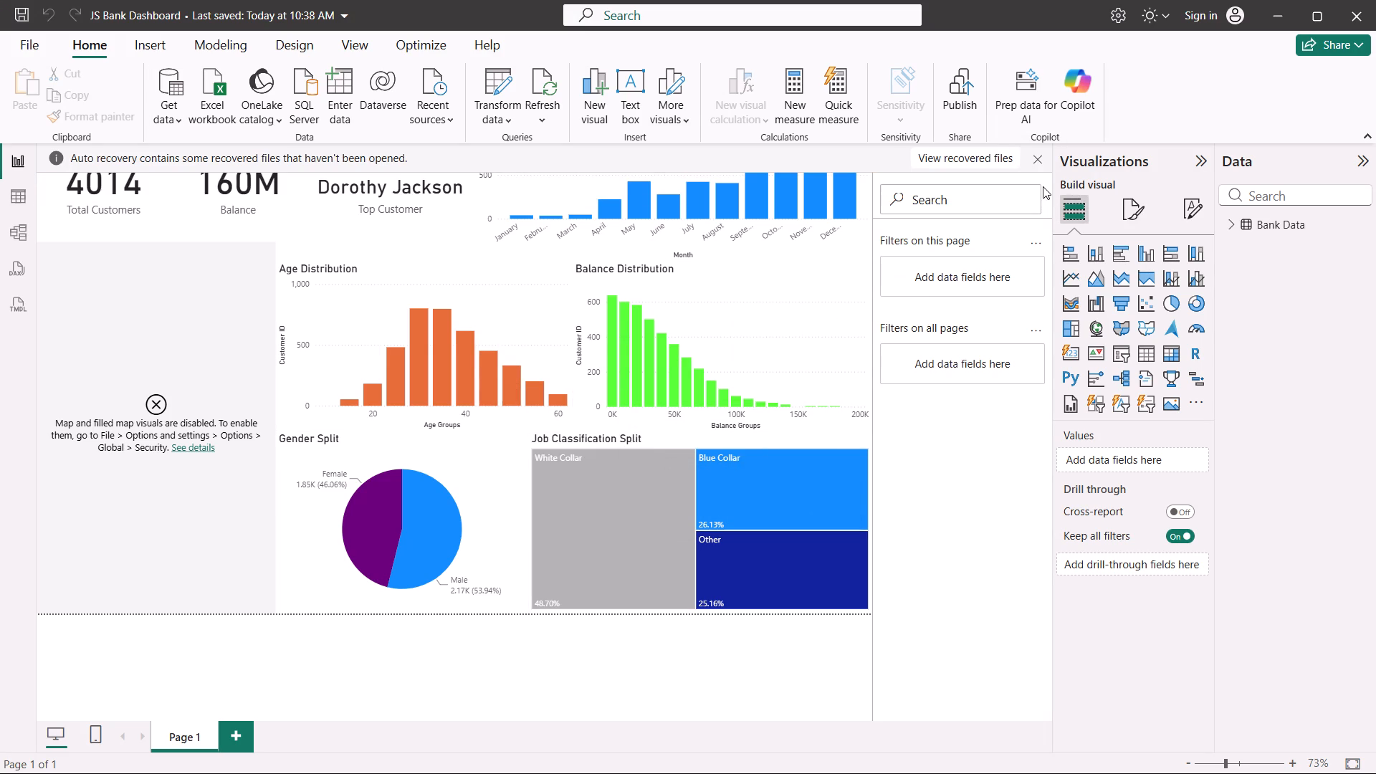
{"action": "scroll", "coordinate": [655, 295], "scroll_direction": "up", "scroll_amount": 1}
Switch to the Power Query Editor window of JS Bank Dashboard with the List of Orders query.
{"action": "key", "text": "alt+Tab"}
{"action": "key", "text": "alt+Tab"}
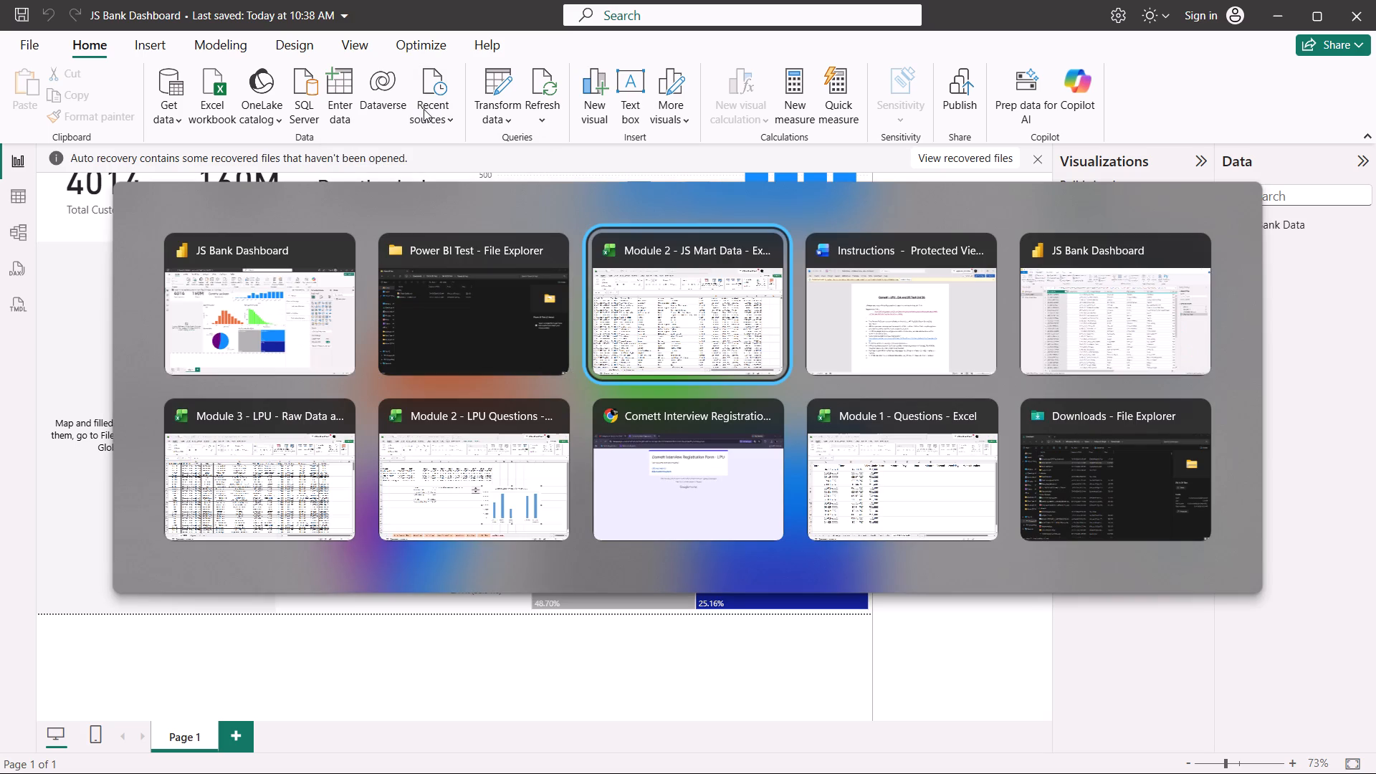
{"action": "key", "text": "alt+Tab"}
{"action": "key", "text": "alt+Tab"}
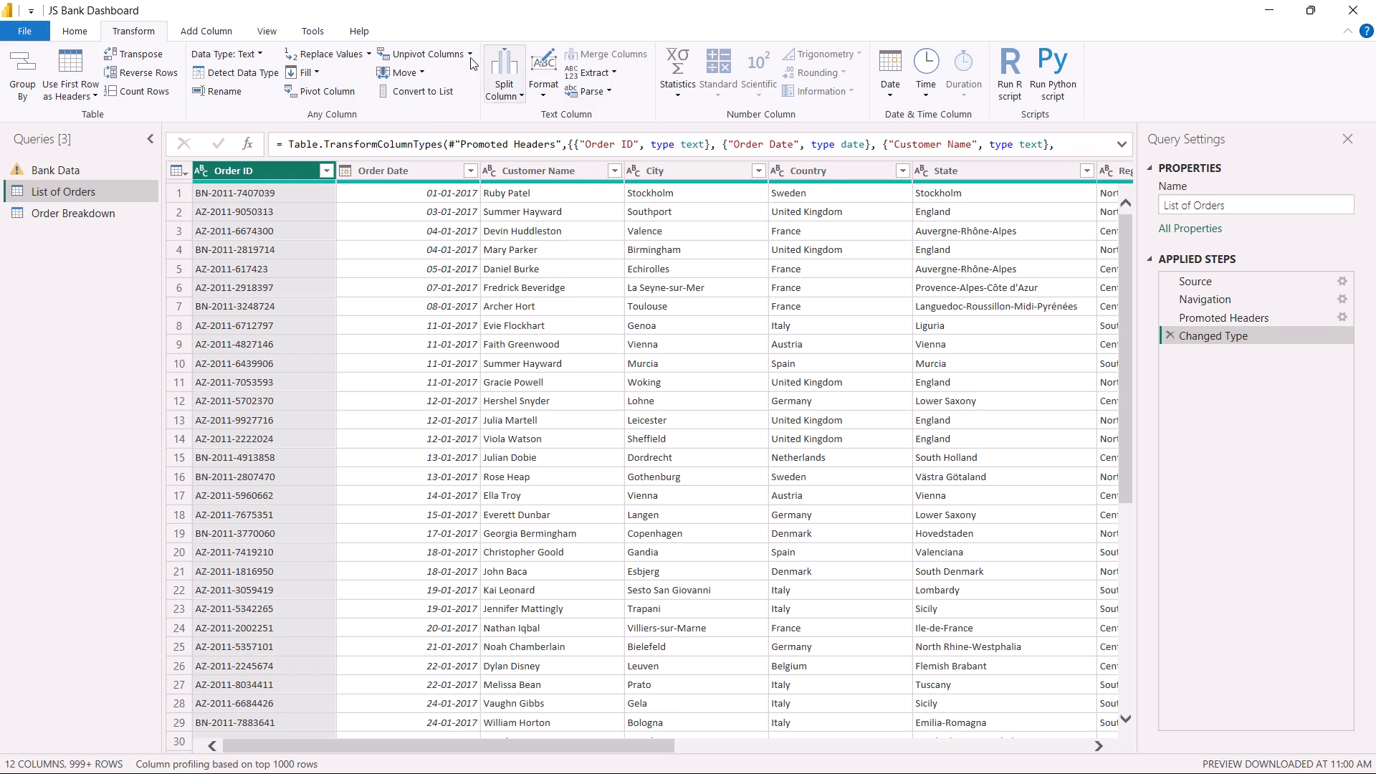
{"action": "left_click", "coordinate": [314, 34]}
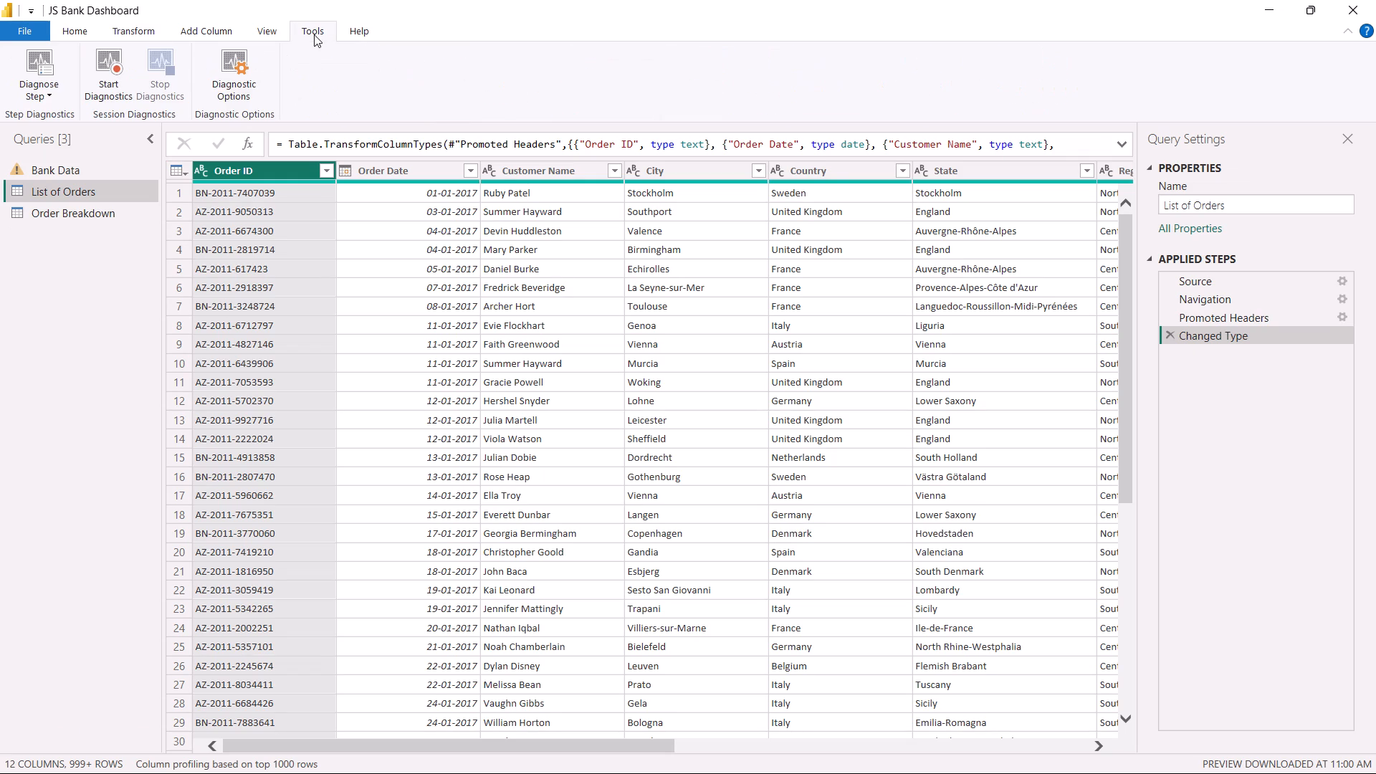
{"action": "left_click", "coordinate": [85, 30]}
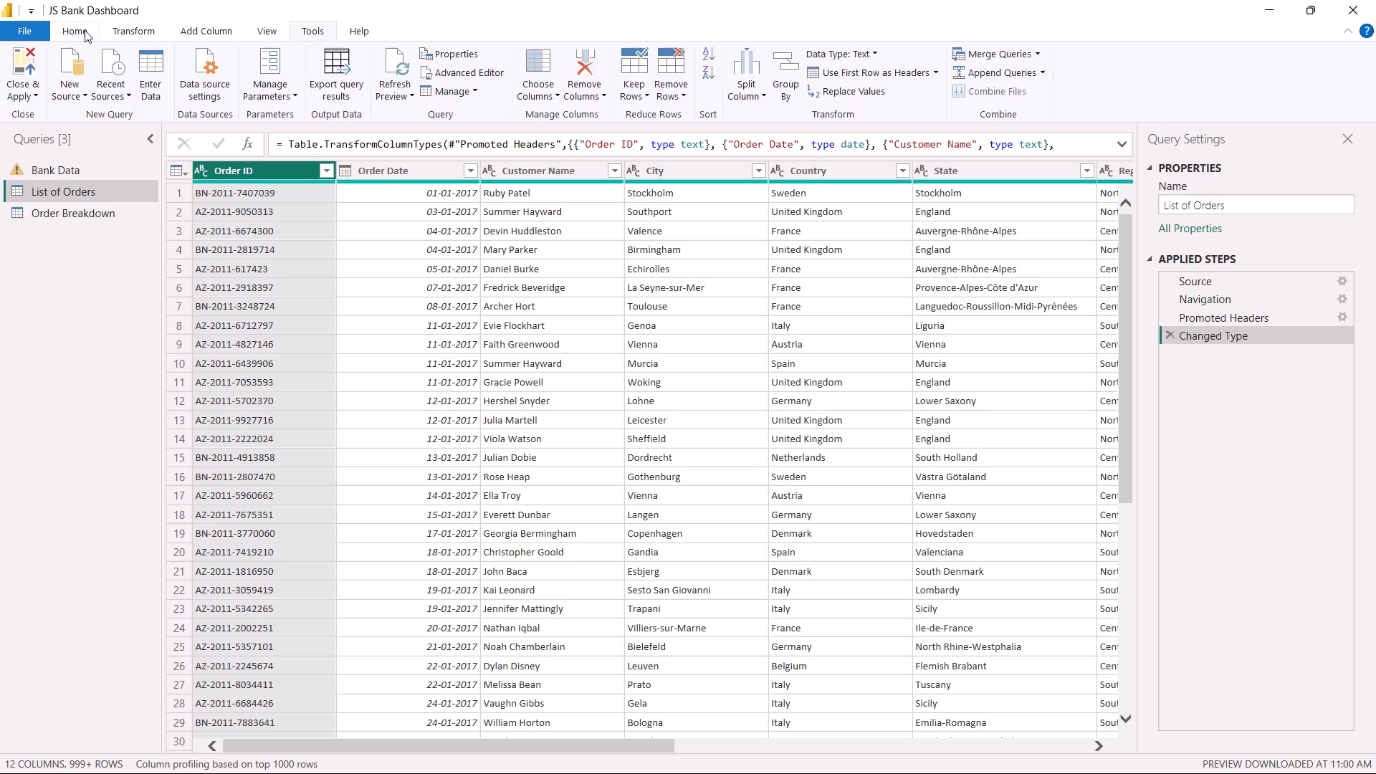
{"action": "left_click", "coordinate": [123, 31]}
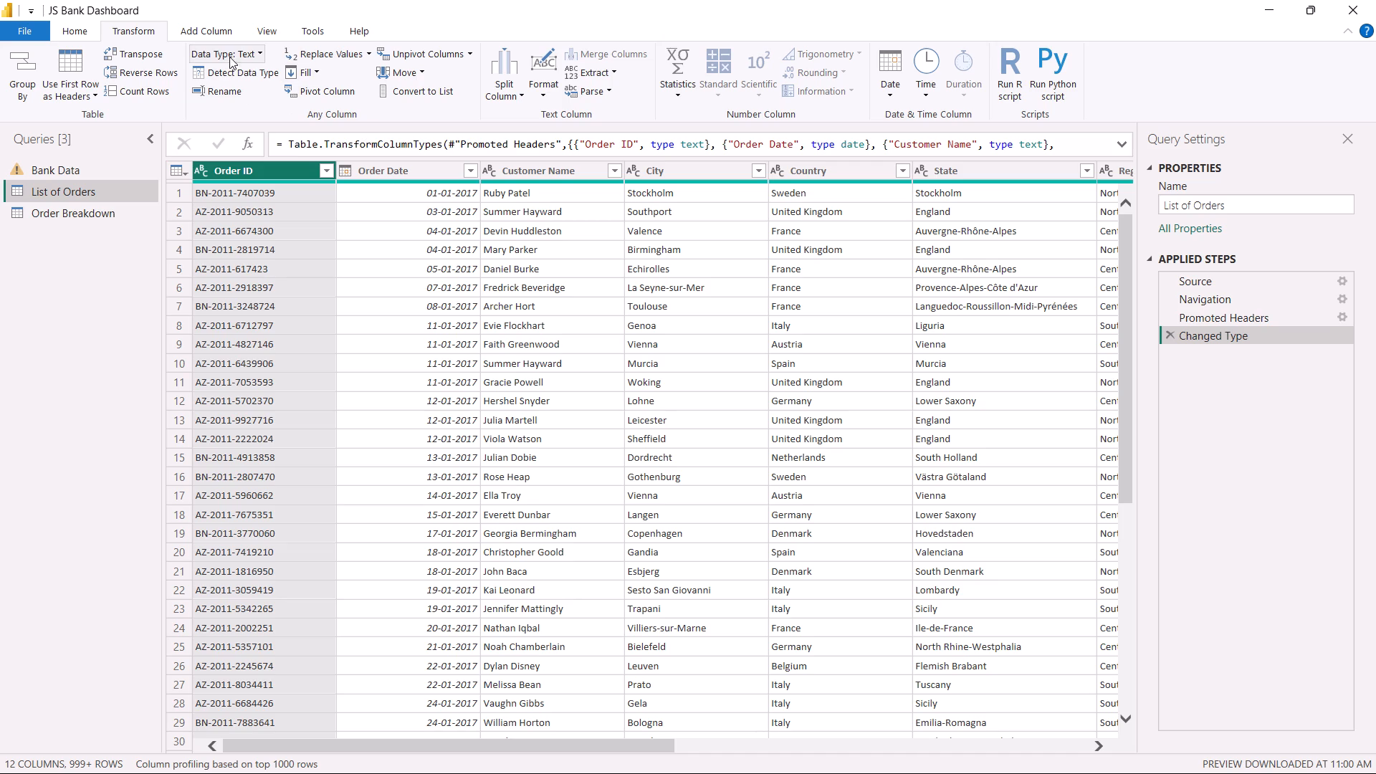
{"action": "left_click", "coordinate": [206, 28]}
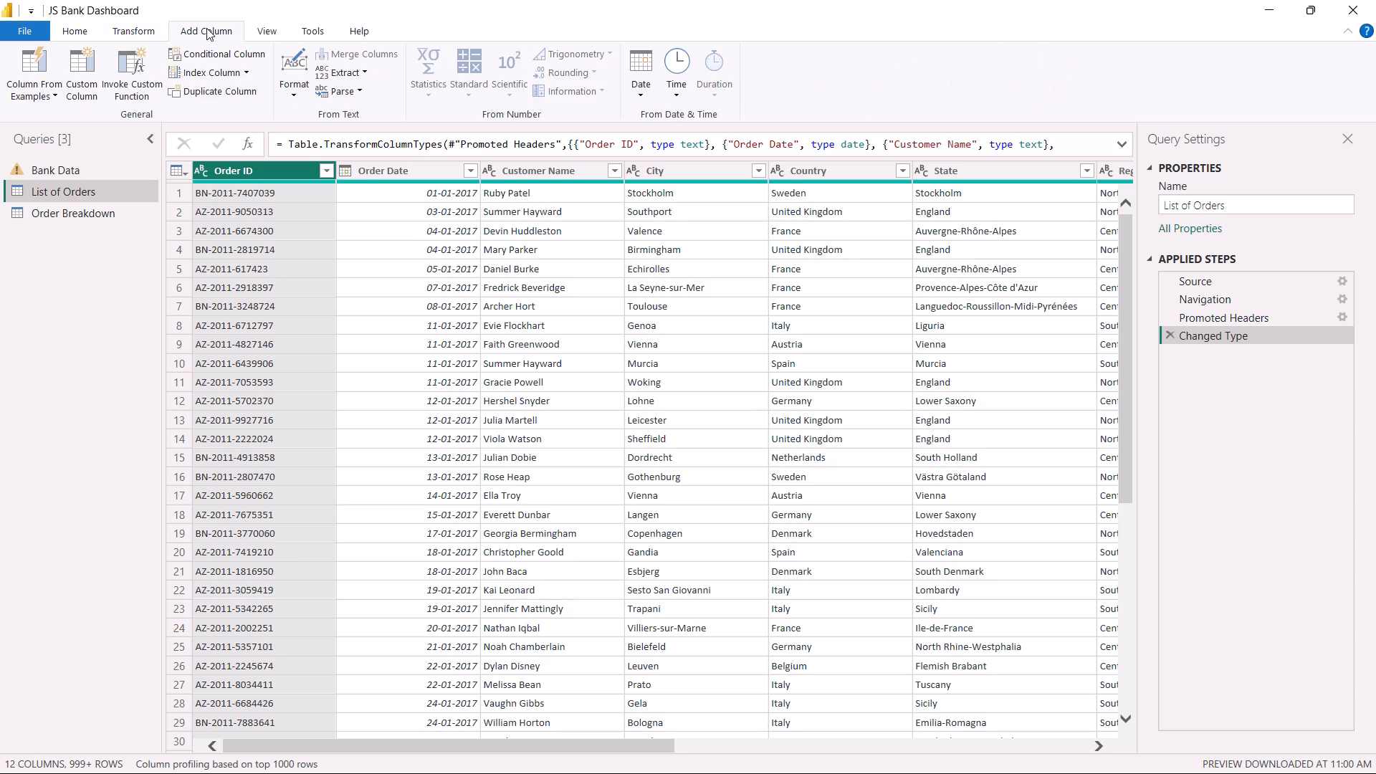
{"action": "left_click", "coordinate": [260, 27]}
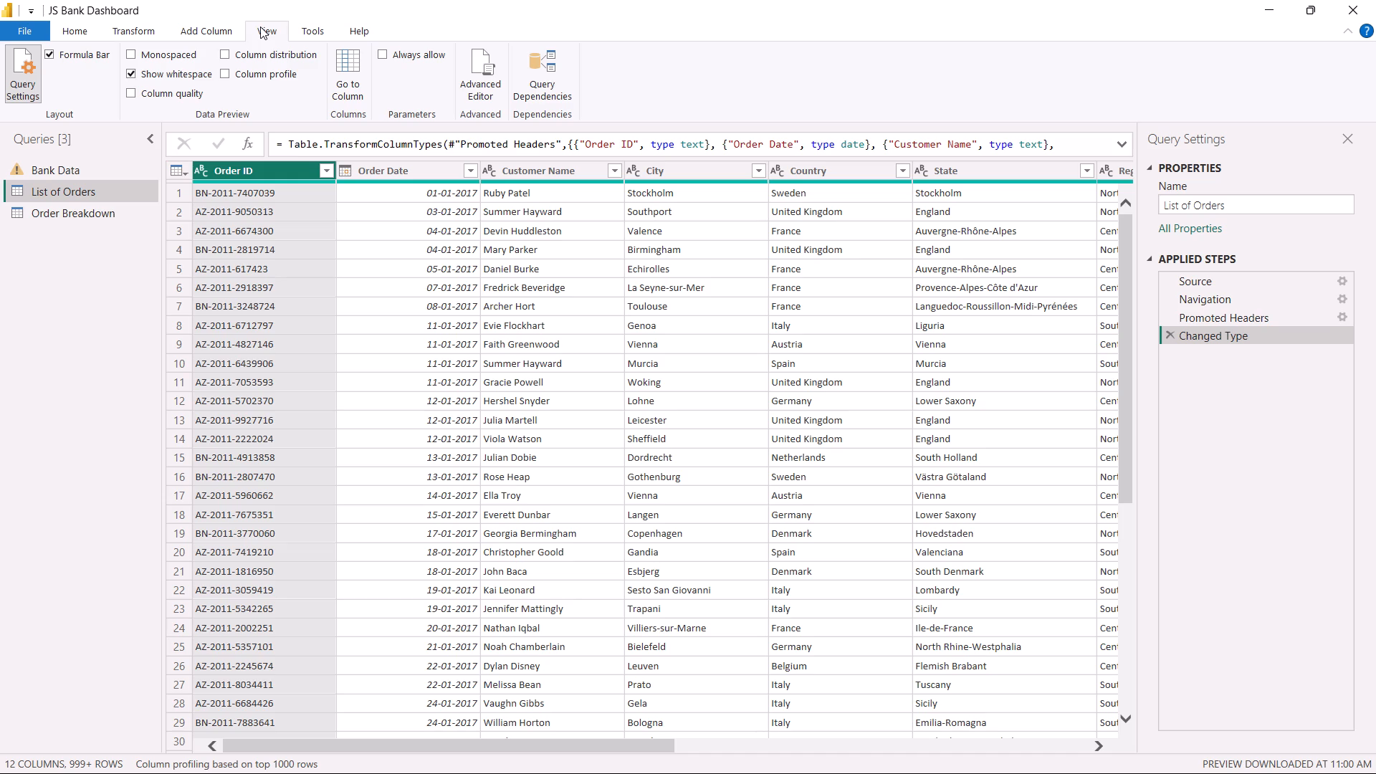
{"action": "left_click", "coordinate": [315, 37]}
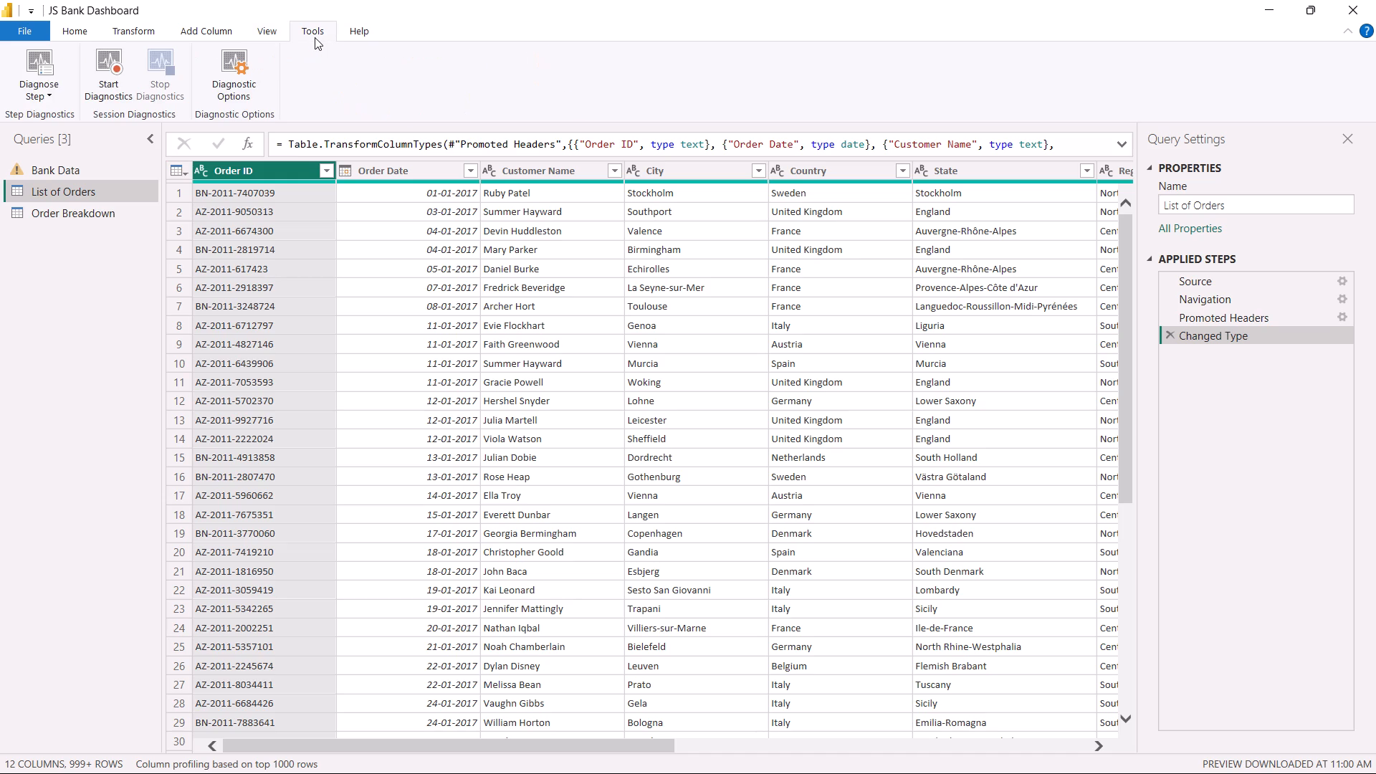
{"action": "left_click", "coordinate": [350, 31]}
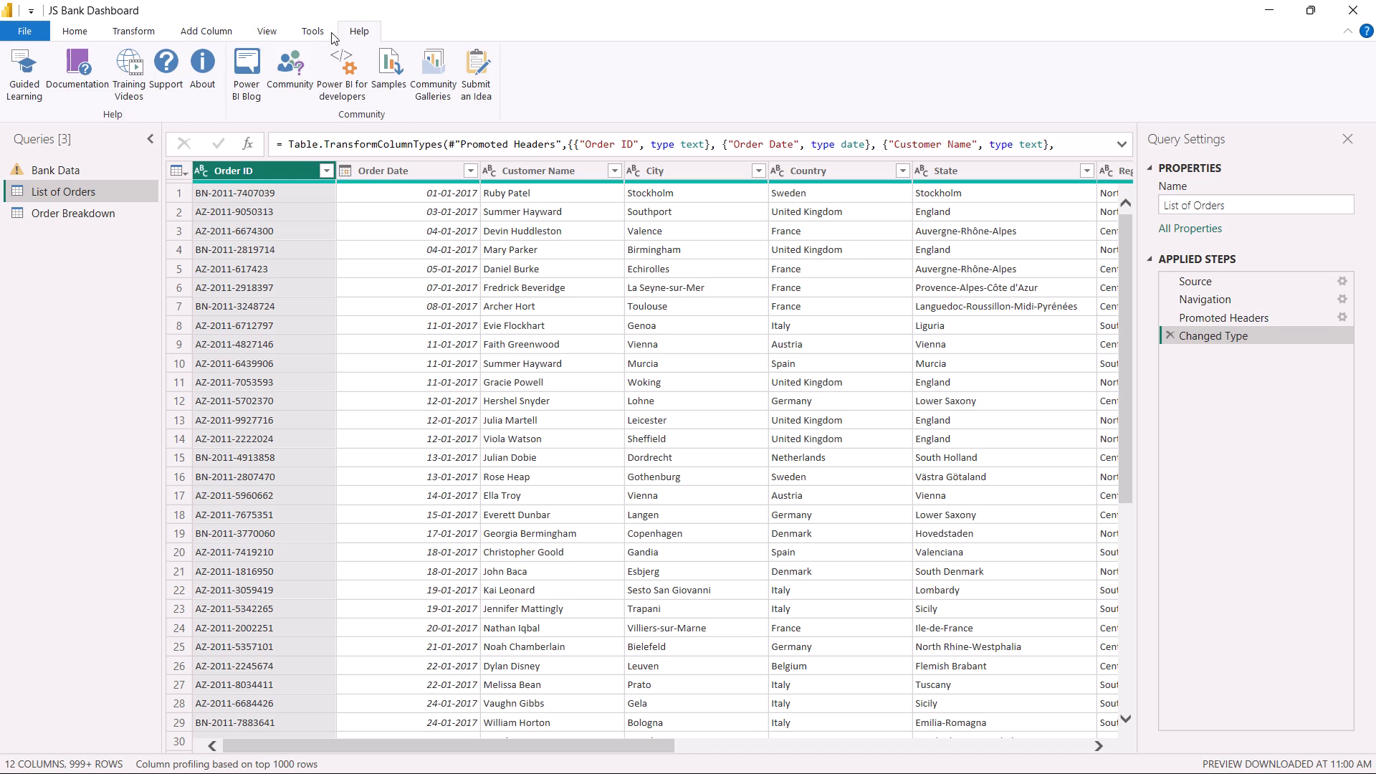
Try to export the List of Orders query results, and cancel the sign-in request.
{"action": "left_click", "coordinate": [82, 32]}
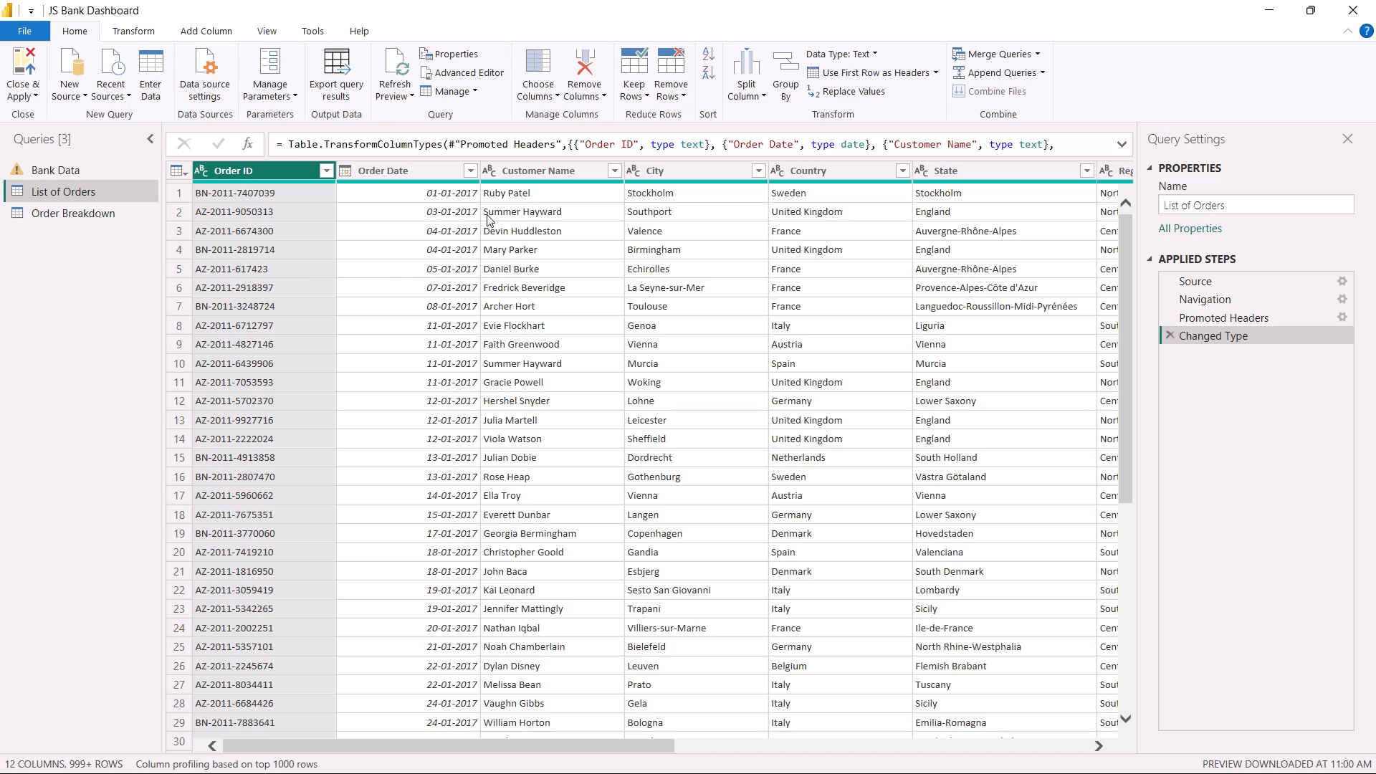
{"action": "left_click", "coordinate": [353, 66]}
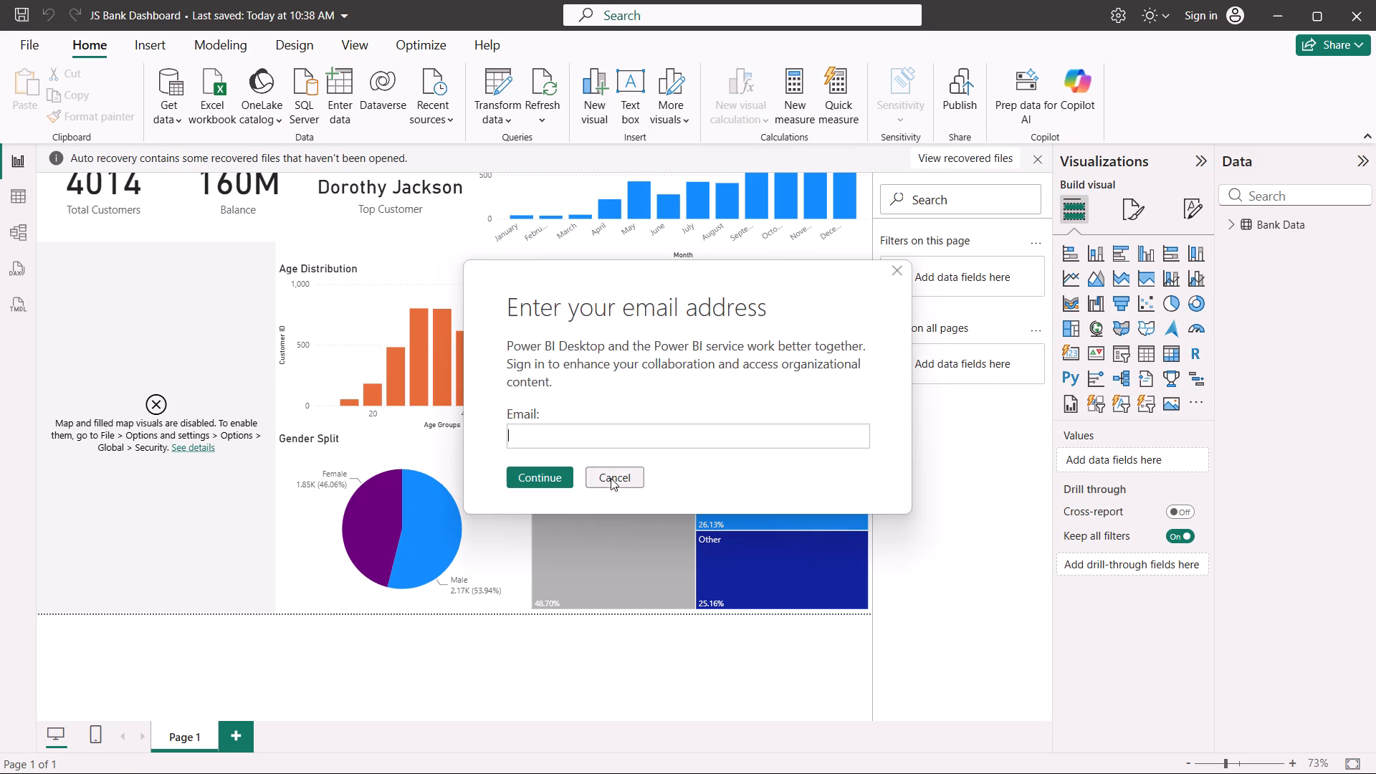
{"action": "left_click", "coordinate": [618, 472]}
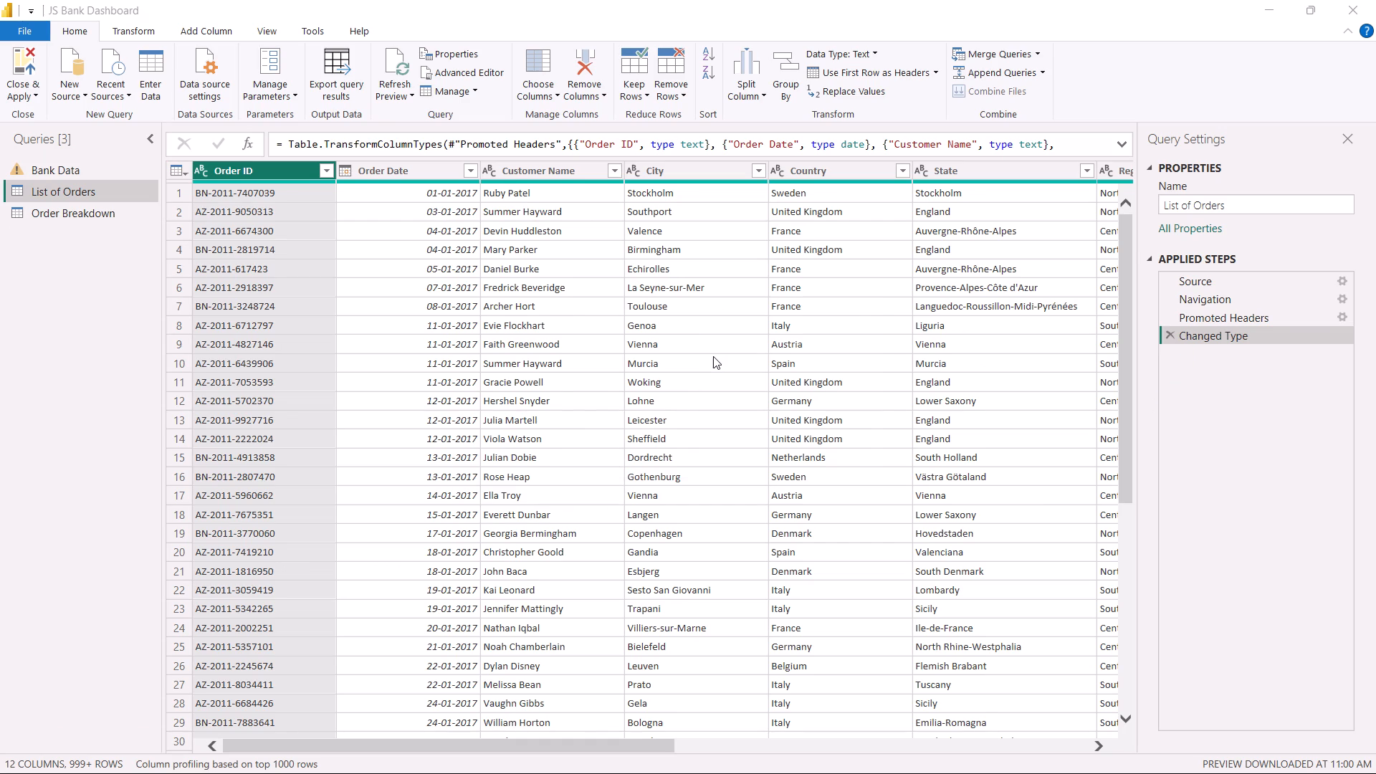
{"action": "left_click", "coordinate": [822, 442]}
Select all columns of the List of Orders query preview.
{"action": "left_click", "coordinate": [389, 211]}
{"action": "key", "text": "ctrl+a"}
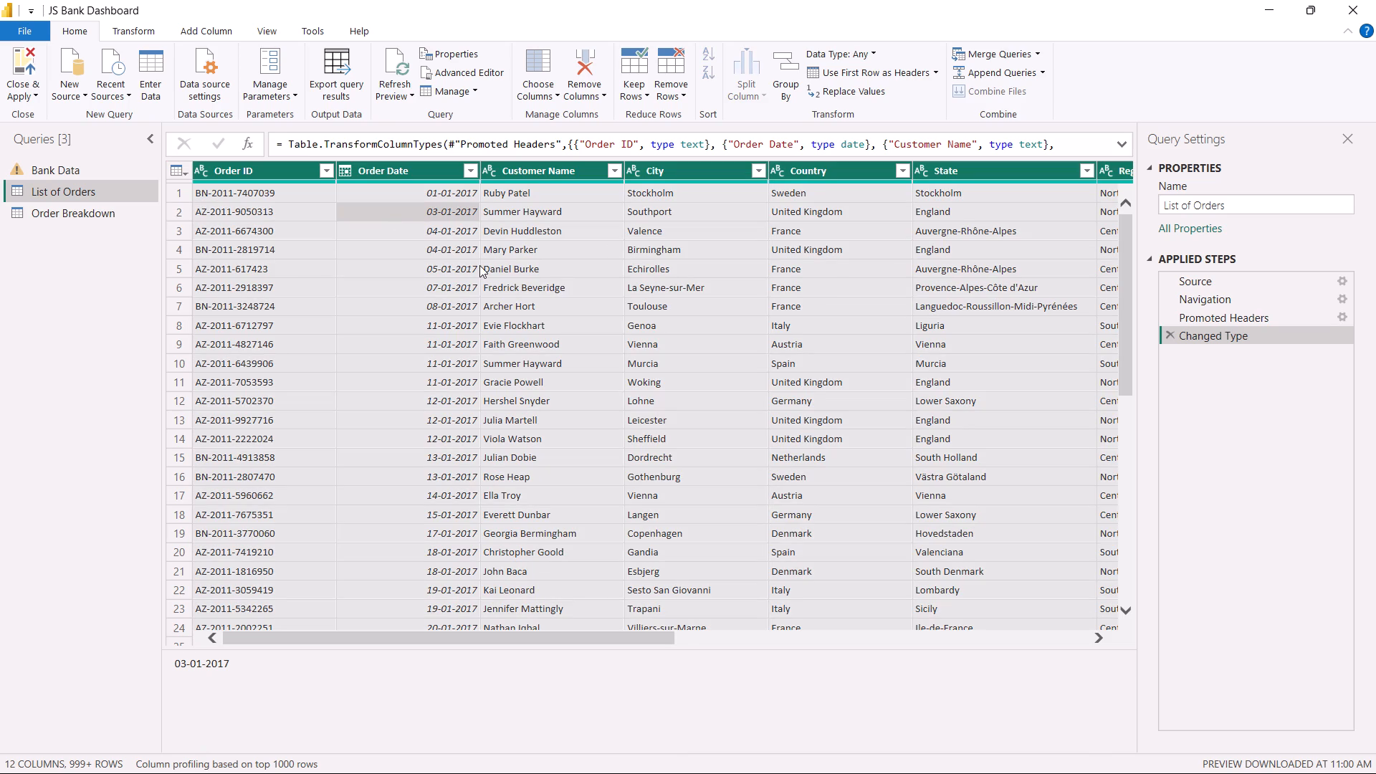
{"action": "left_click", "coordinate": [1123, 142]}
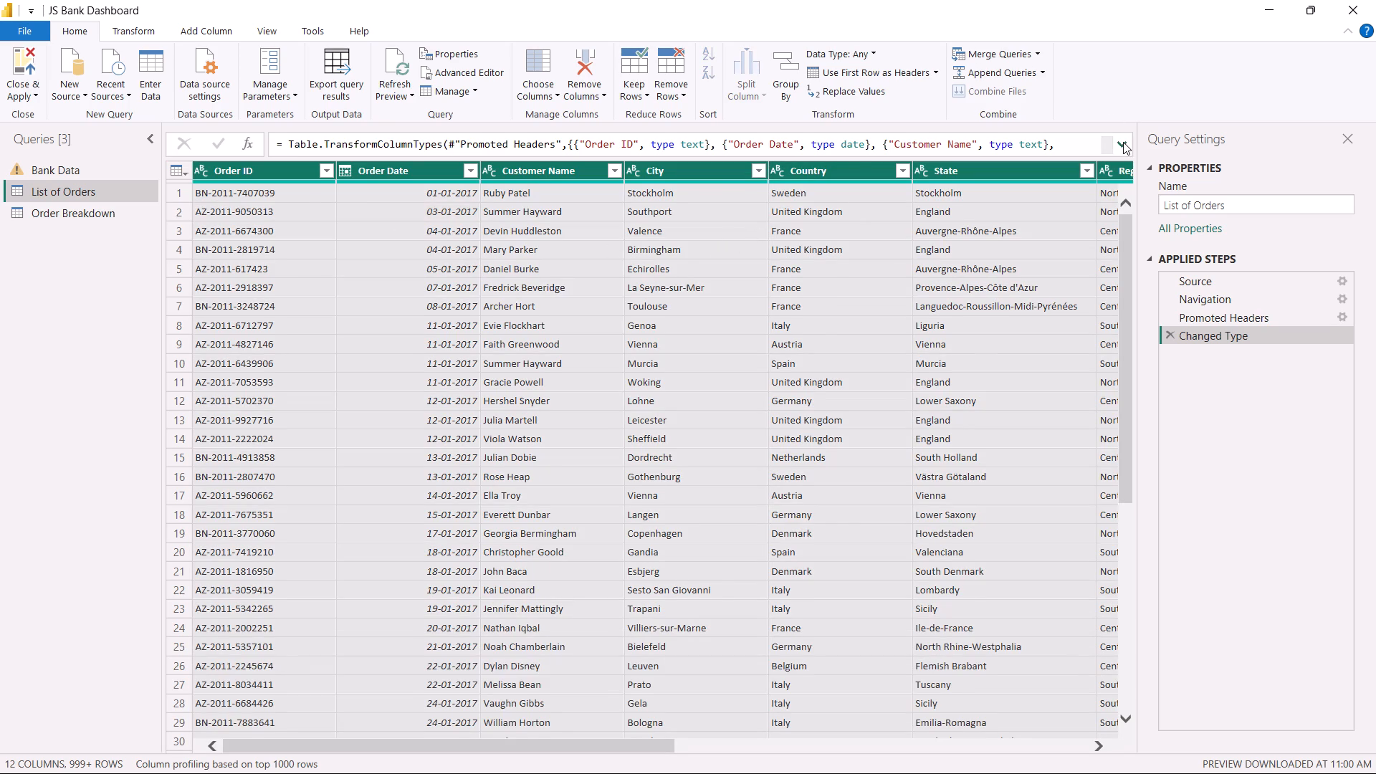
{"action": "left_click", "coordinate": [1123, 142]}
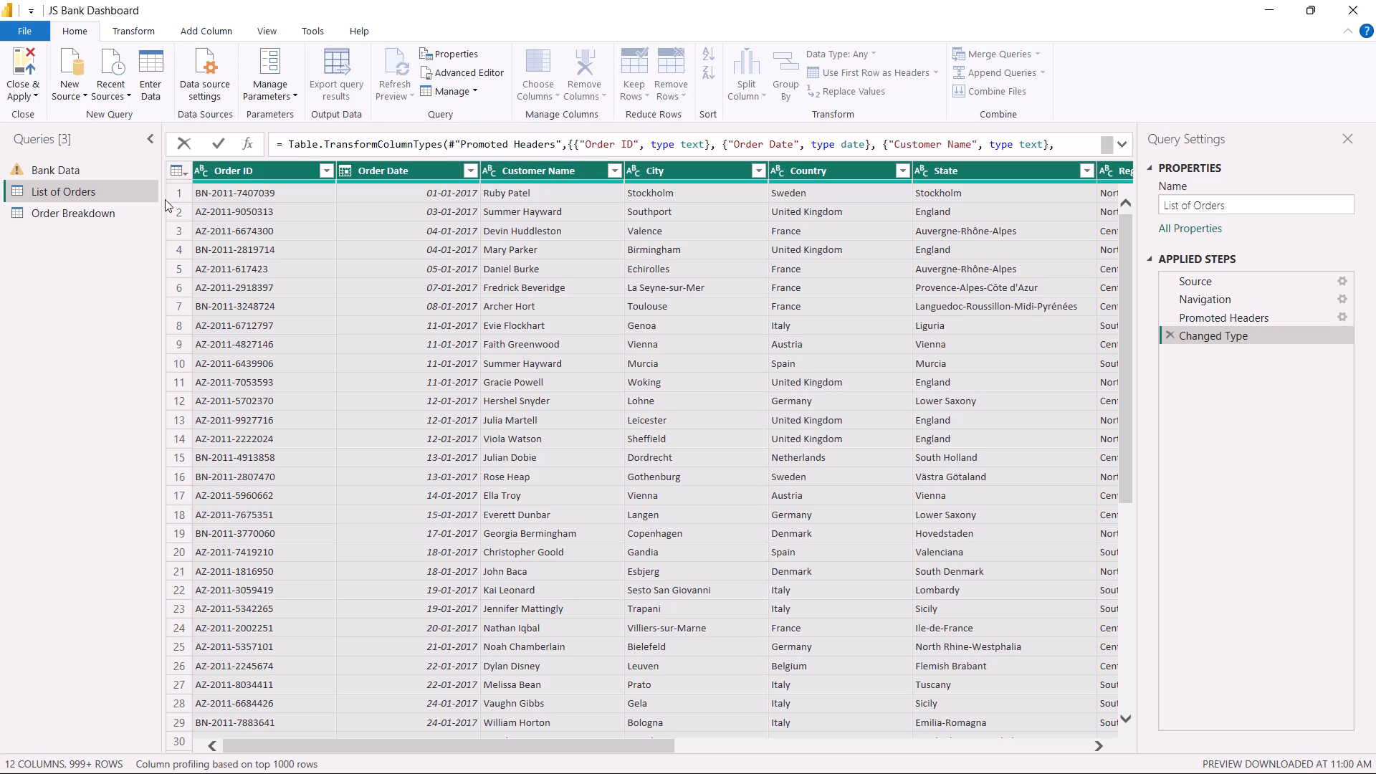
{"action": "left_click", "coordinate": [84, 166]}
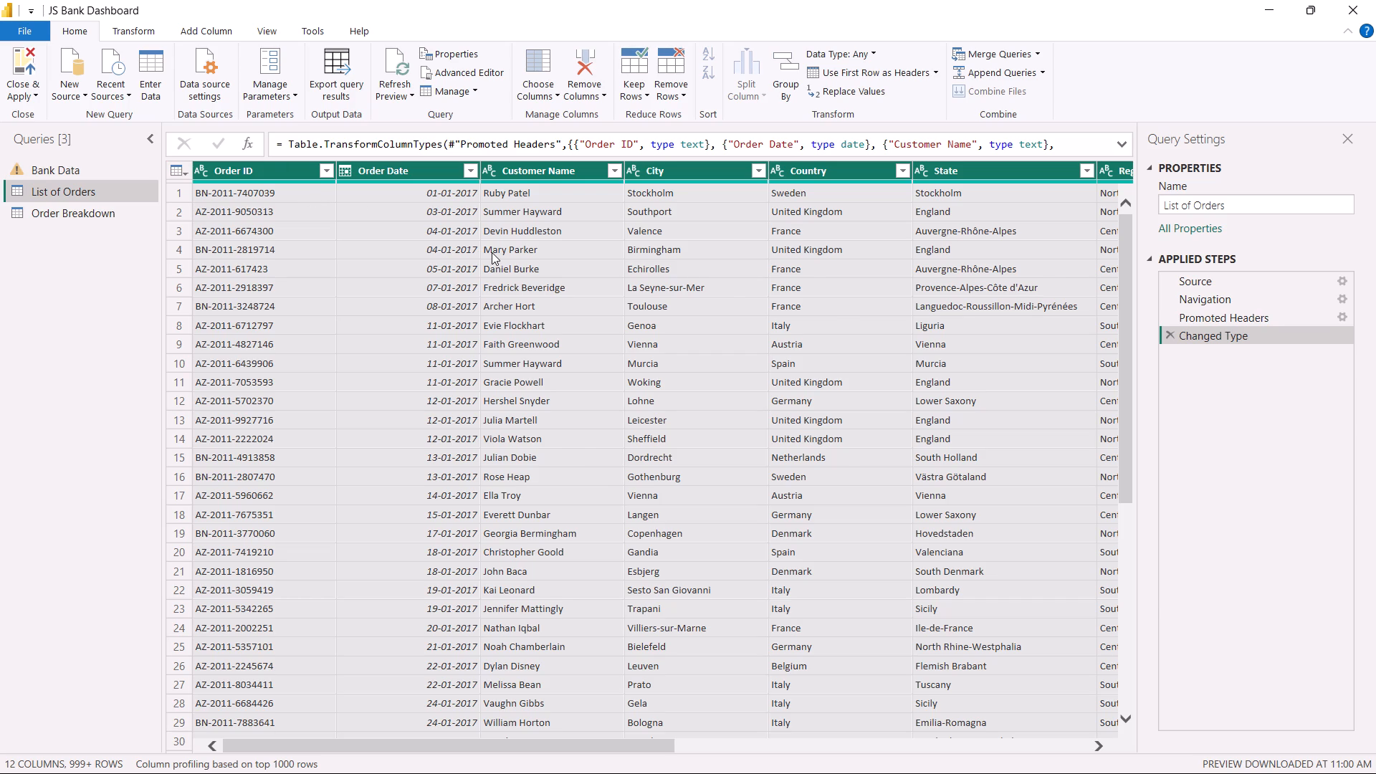
Switch to the JS Bank Dashboard report, dismiss the pending query changes notice, and return to the Power Query Editor.
{"action": "key", "text": "alt+Tab"}
{"action": "key", "text": "alt+Tab"}
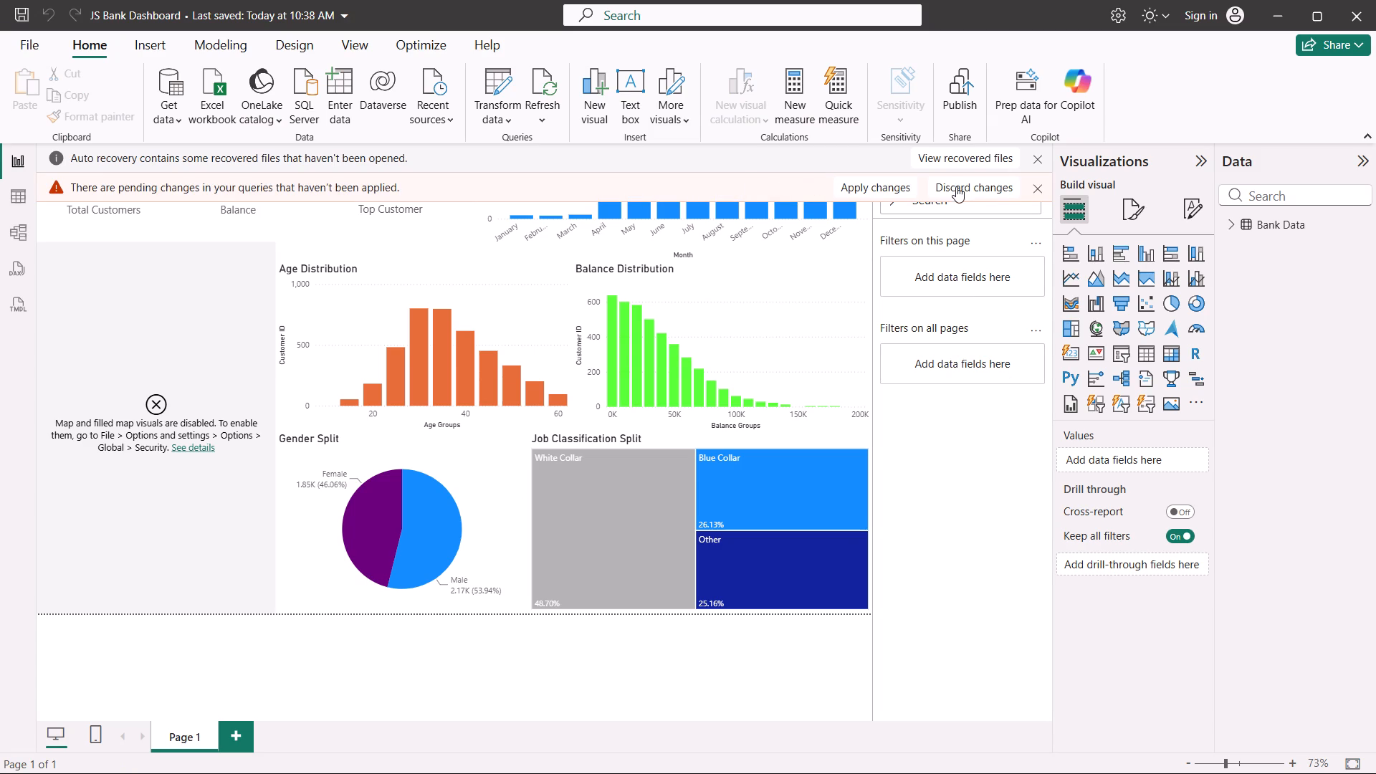
{"action": "left_click", "coordinate": [1038, 183]}
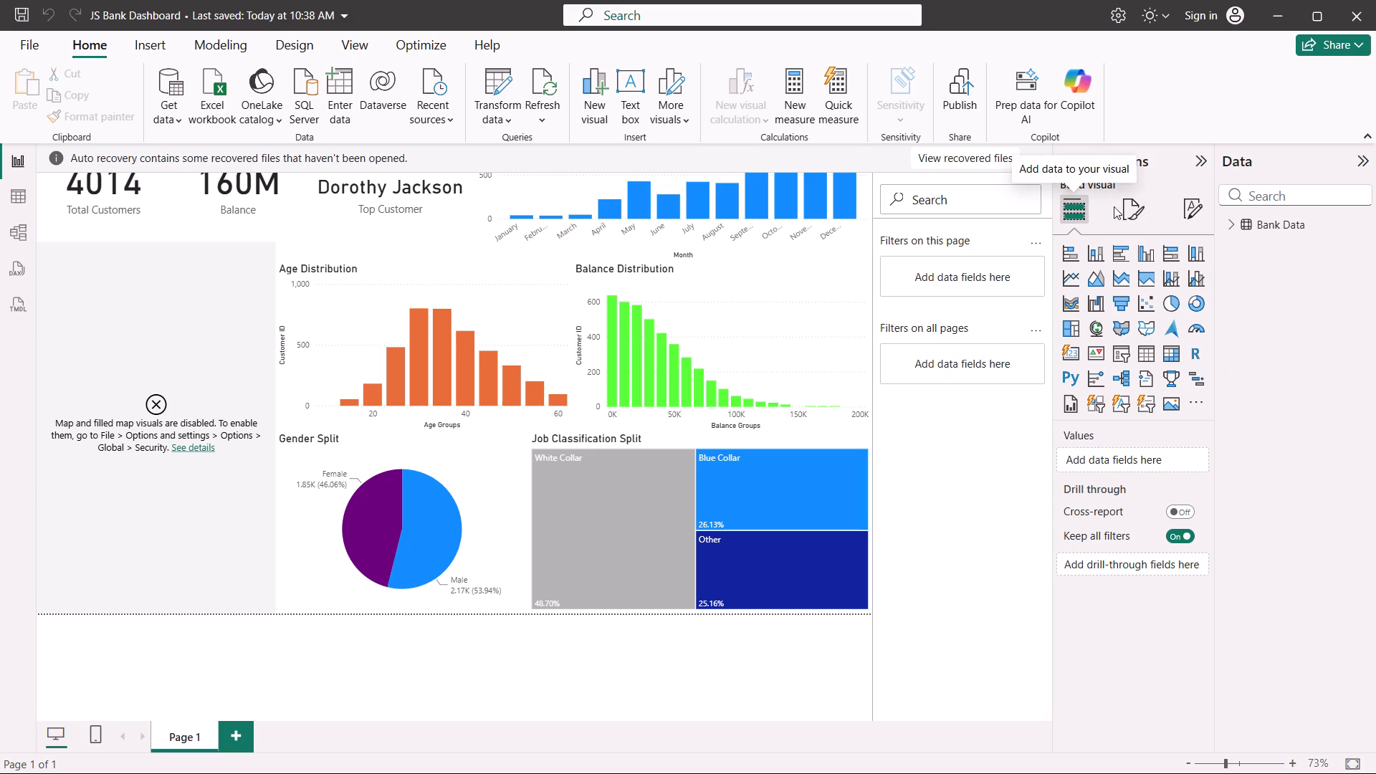
{"action": "key", "text": "alt+Tab"}
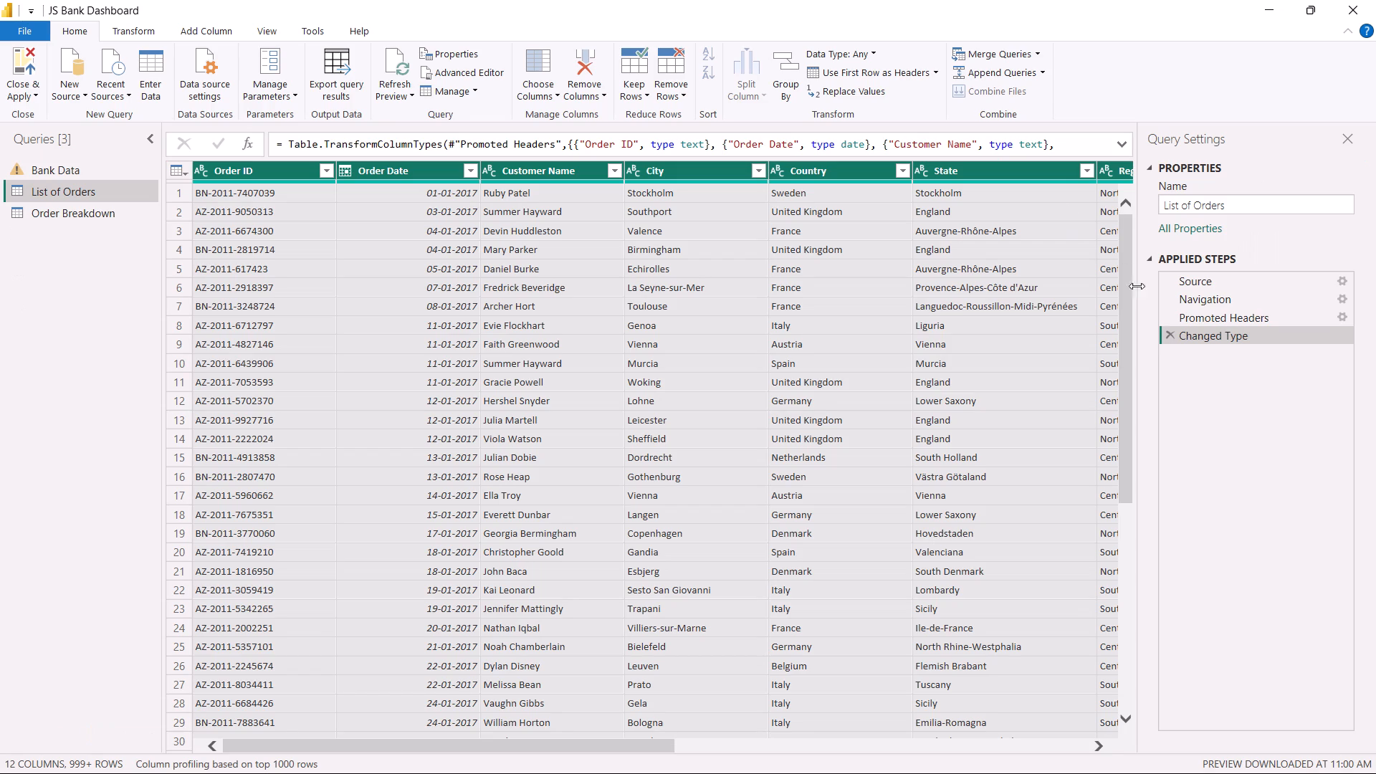
View the query properties of List of Orders and close them without changes.
{"action": "left_click", "coordinate": [1194, 228]}
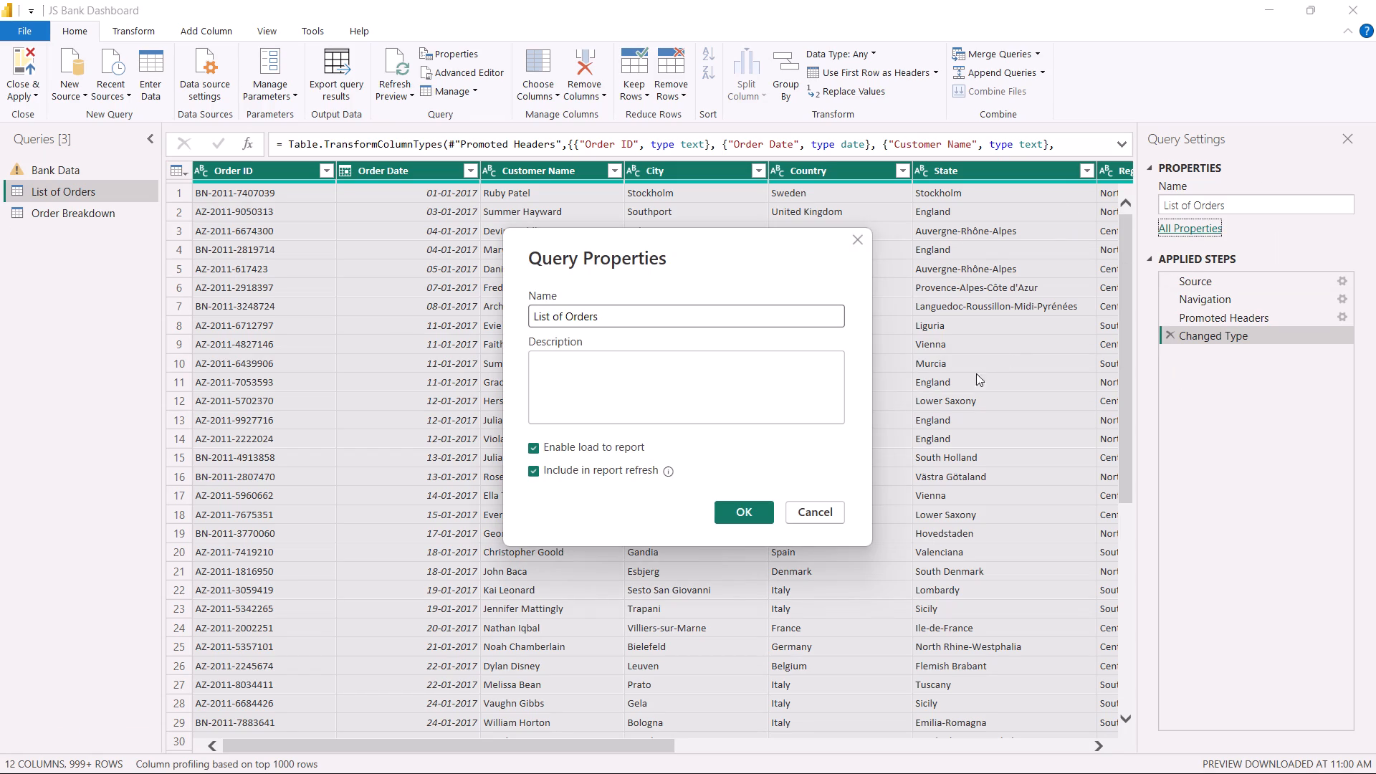
{"action": "left_click", "coordinate": [811, 512]}
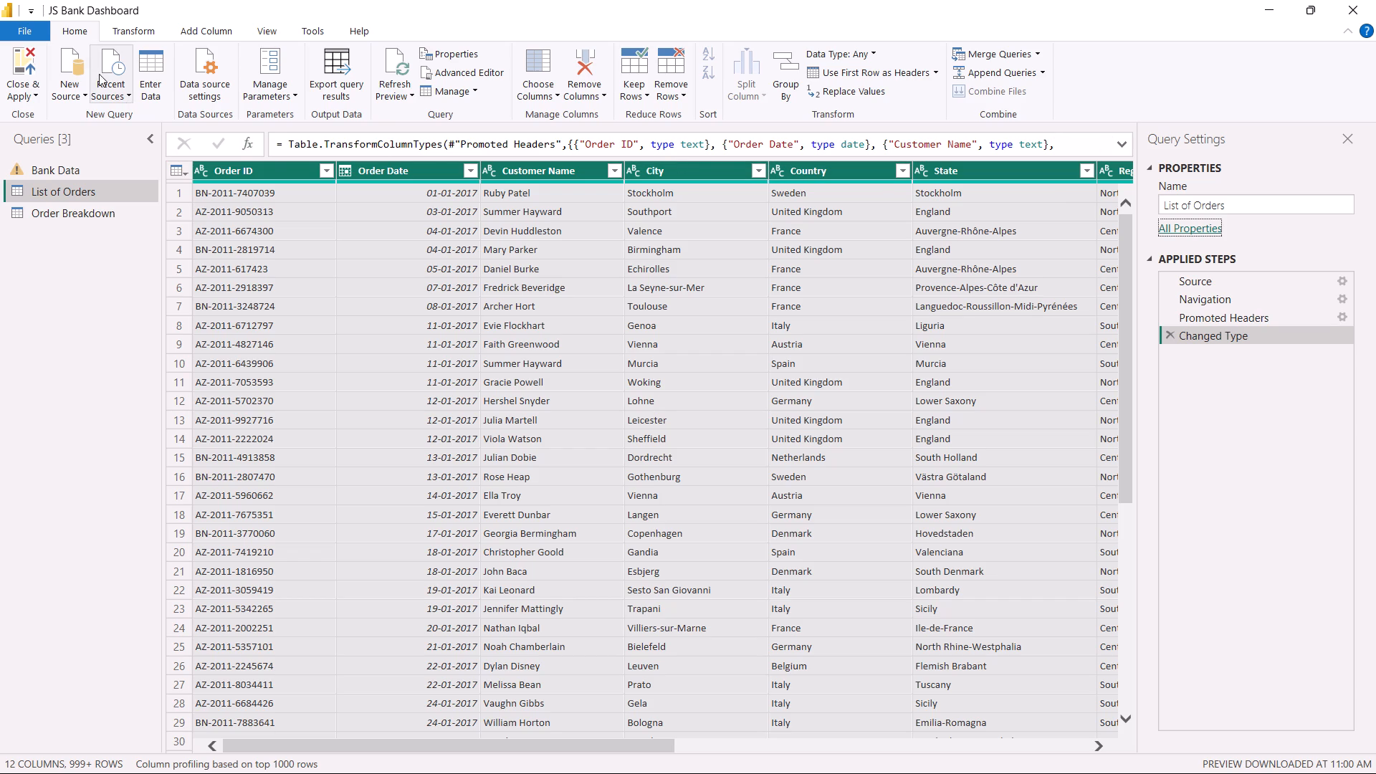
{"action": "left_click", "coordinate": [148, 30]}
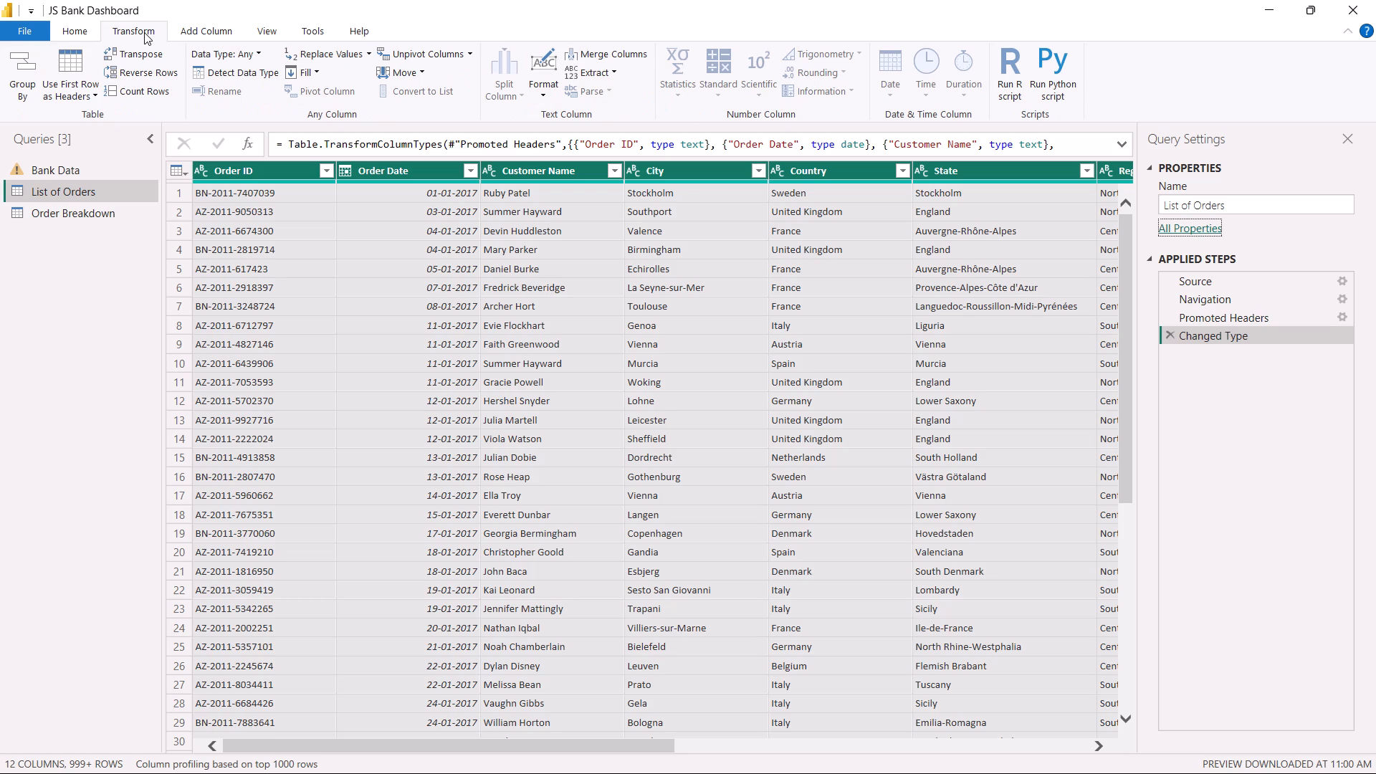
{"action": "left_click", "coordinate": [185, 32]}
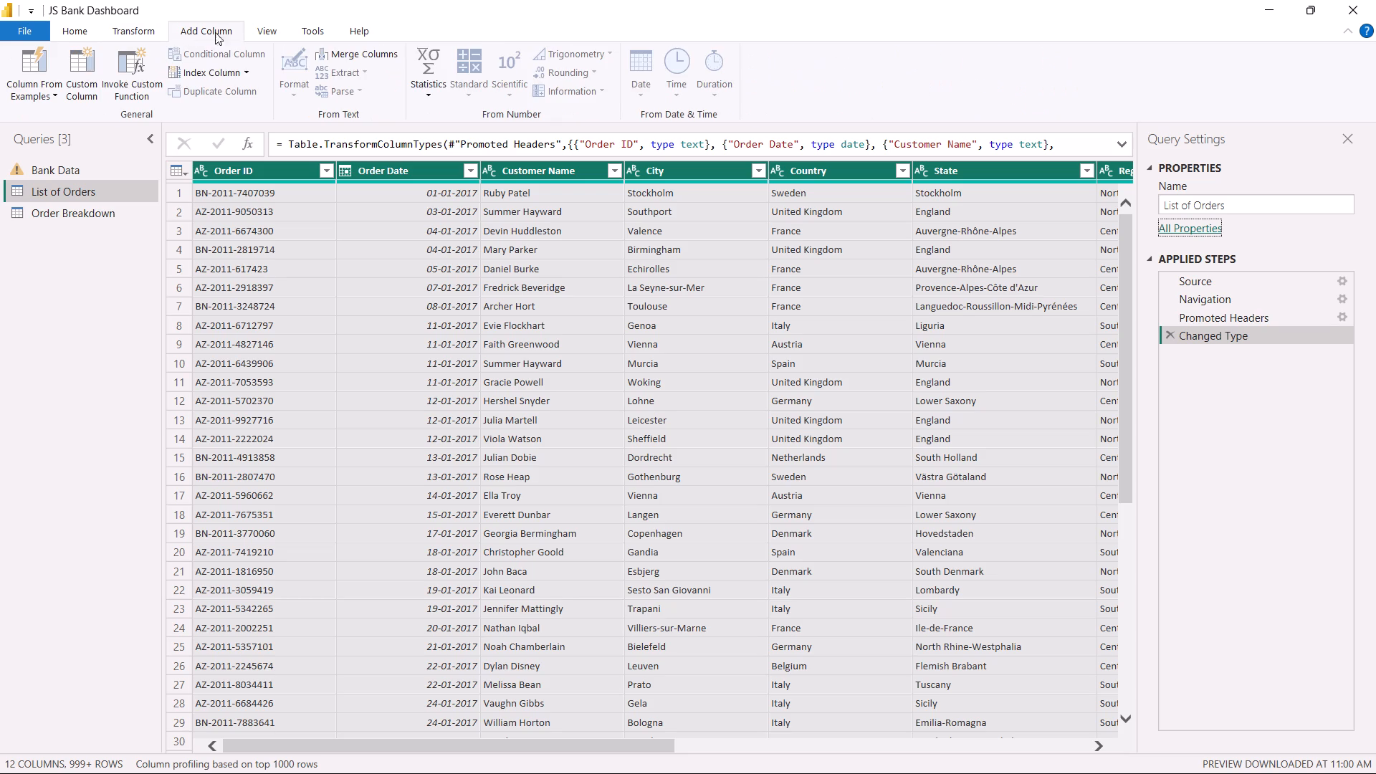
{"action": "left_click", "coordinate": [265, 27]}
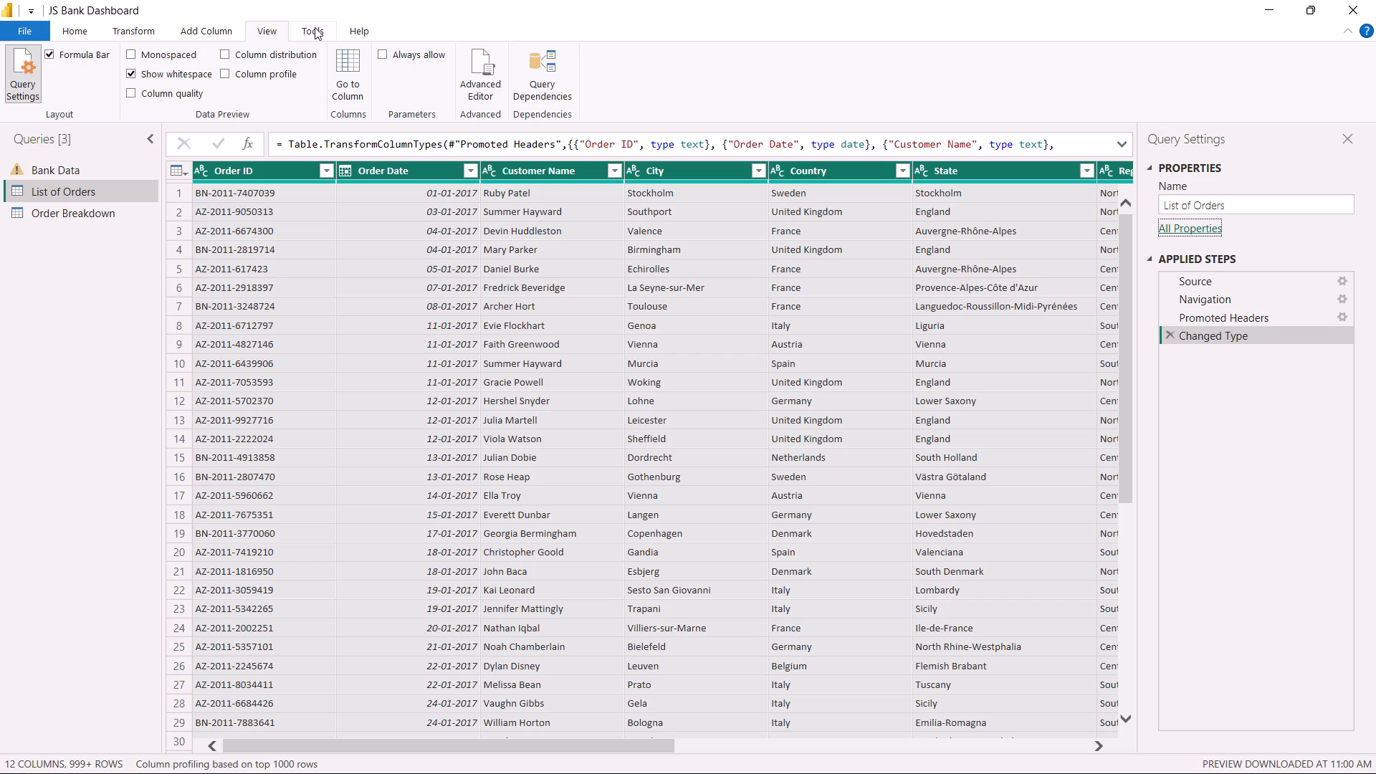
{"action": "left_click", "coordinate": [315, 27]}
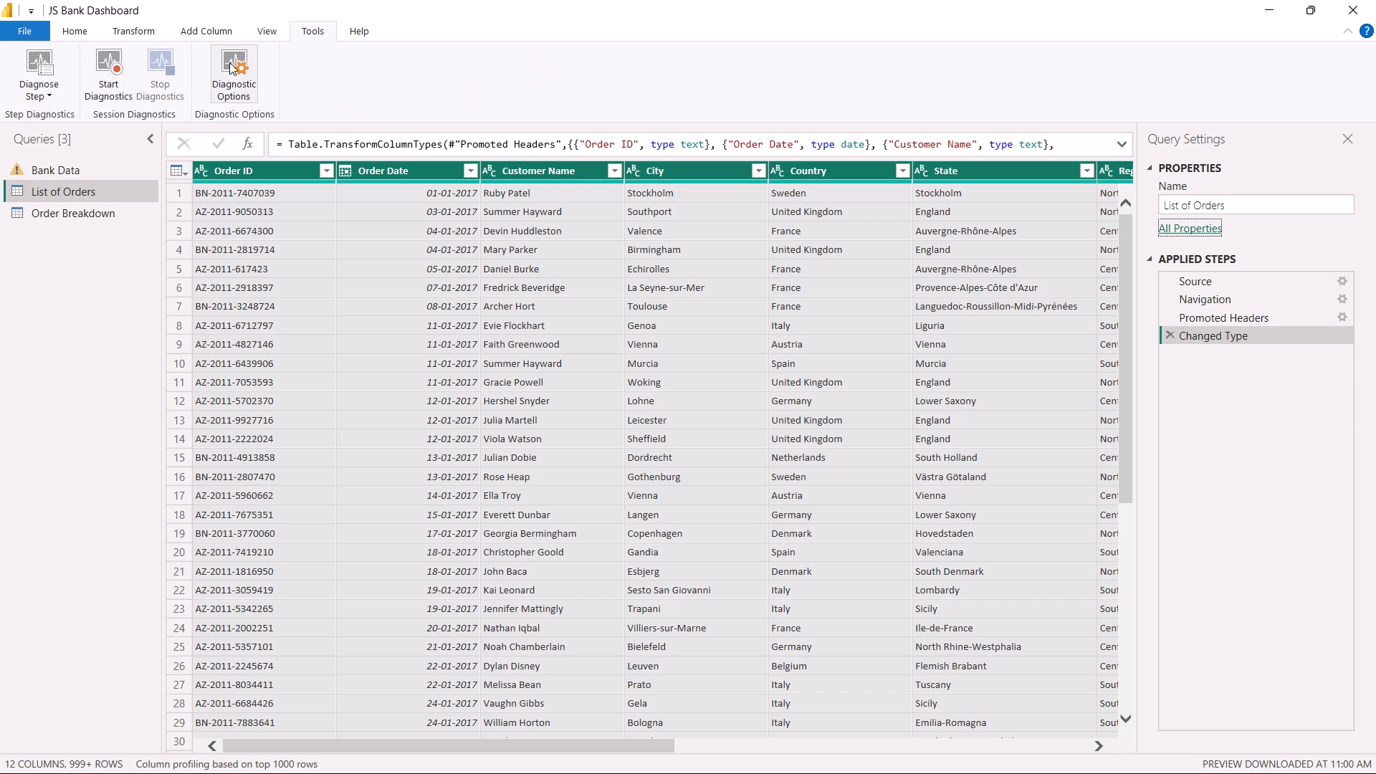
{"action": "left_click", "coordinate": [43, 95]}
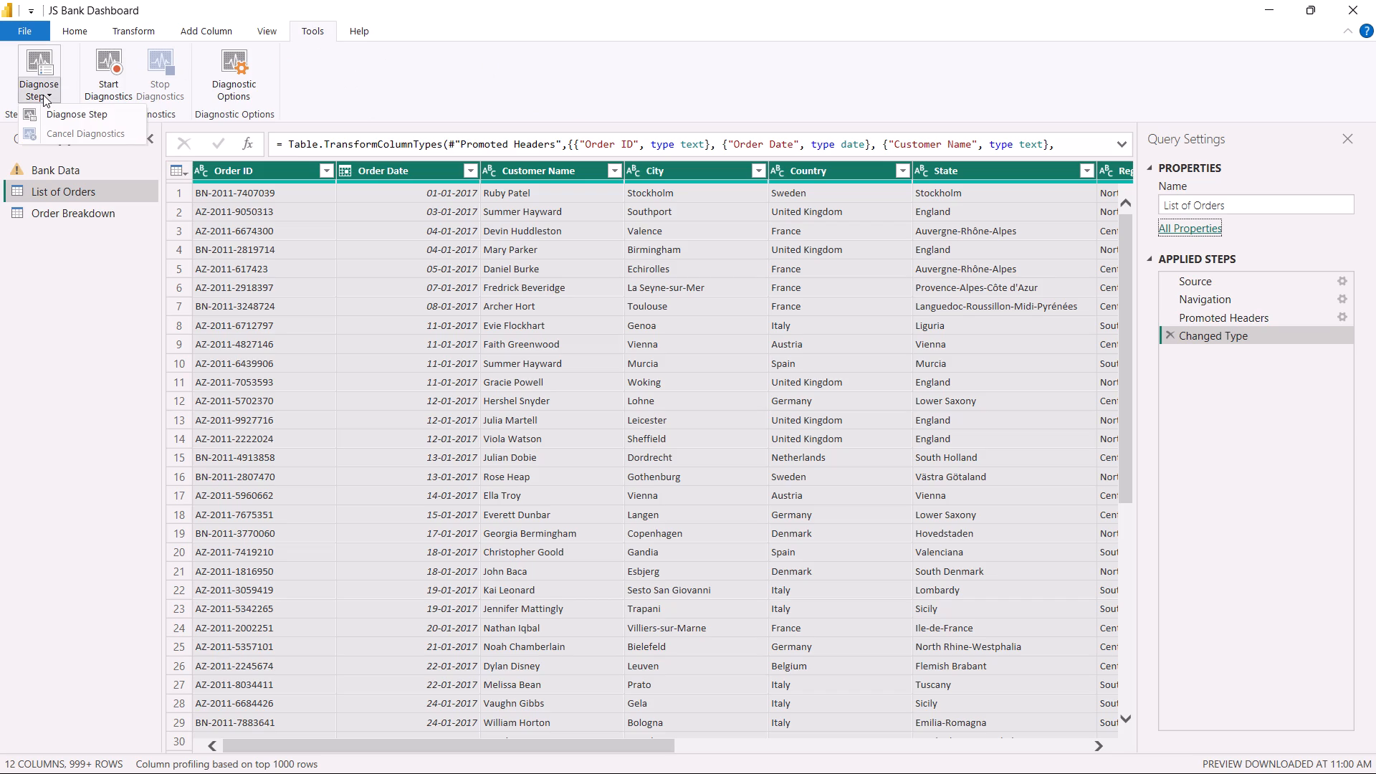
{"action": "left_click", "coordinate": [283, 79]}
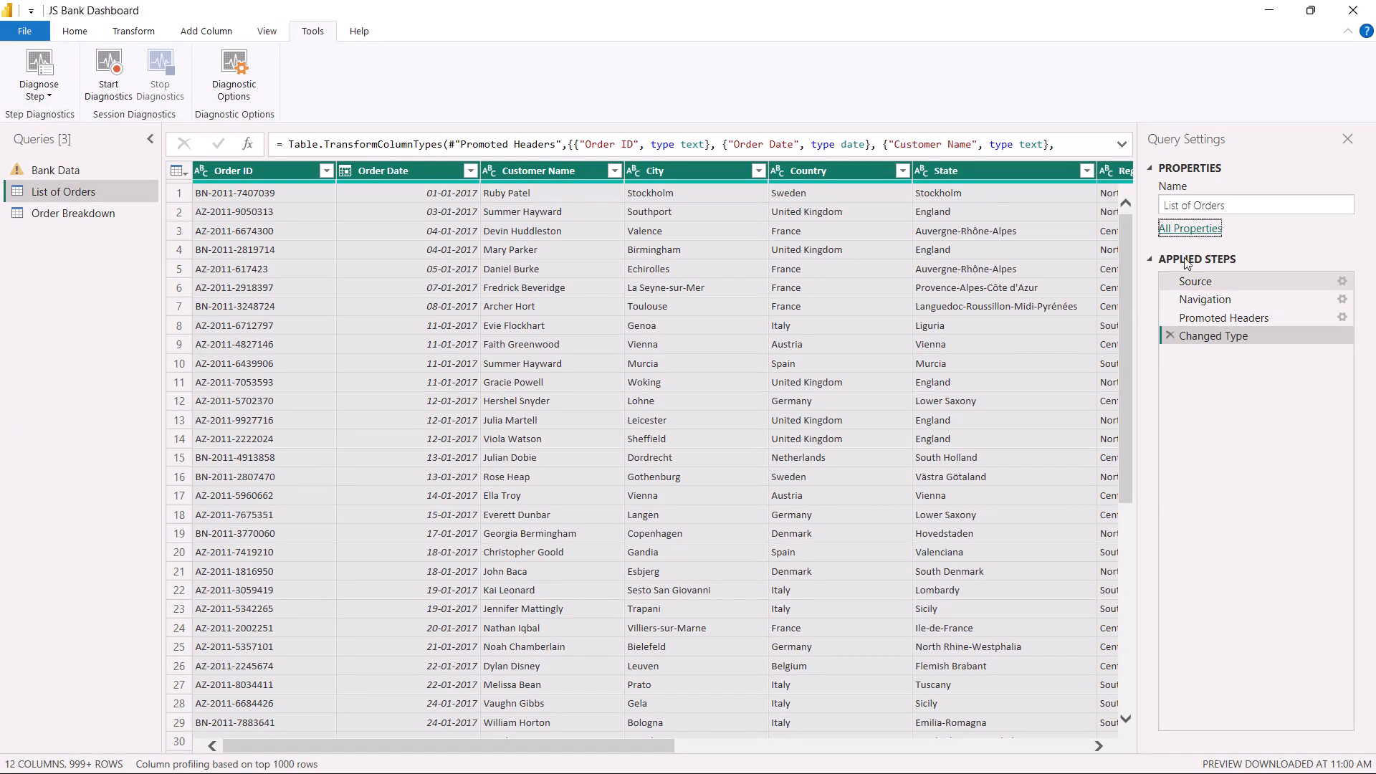
Recheck the query properties of List of Orders, keeping its name and load settings as they are.
{"action": "left_click", "coordinate": [1177, 226]}
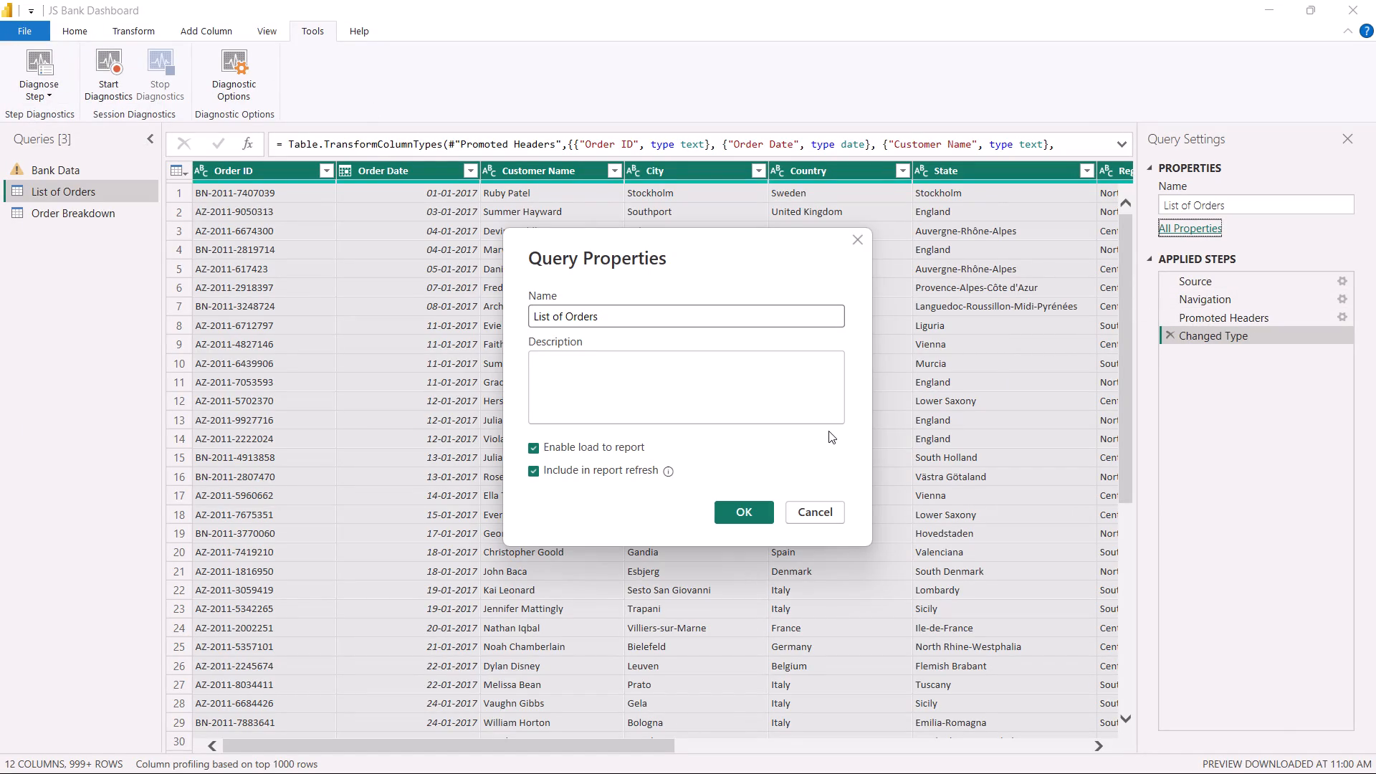
{"action": "left_click", "coordinate": [749, 509]}
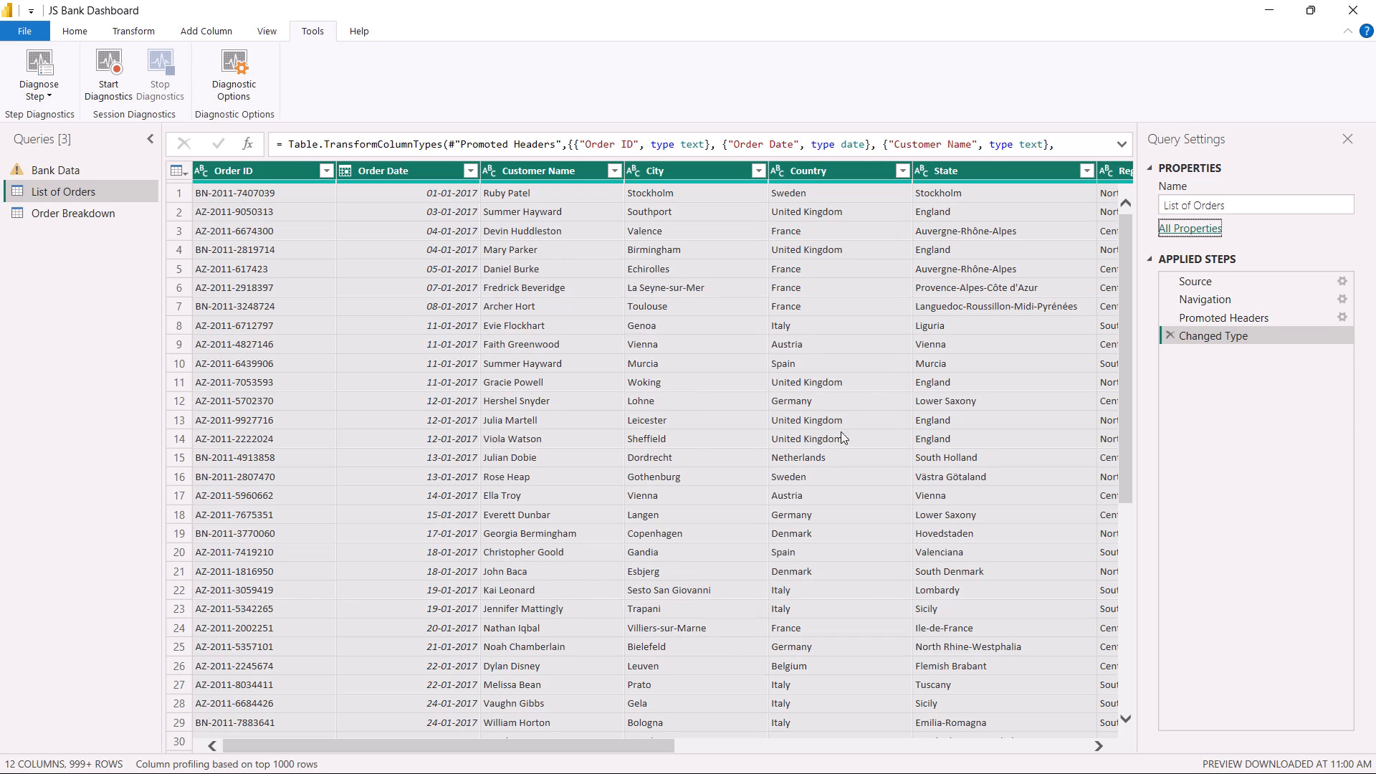
{"action": "left_click", "coordinate": [80, 33]}
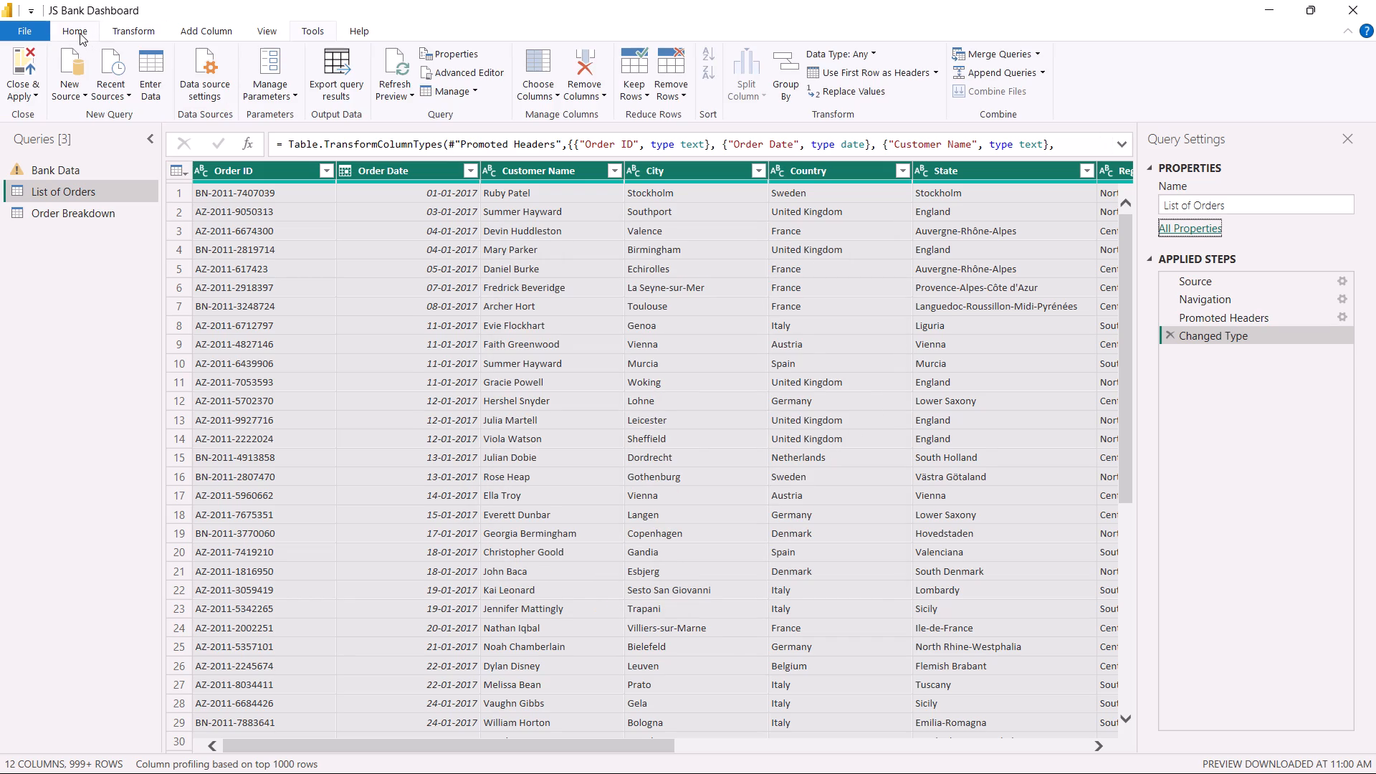
{"action": "left_click", "coordinate": [1202, 224]}
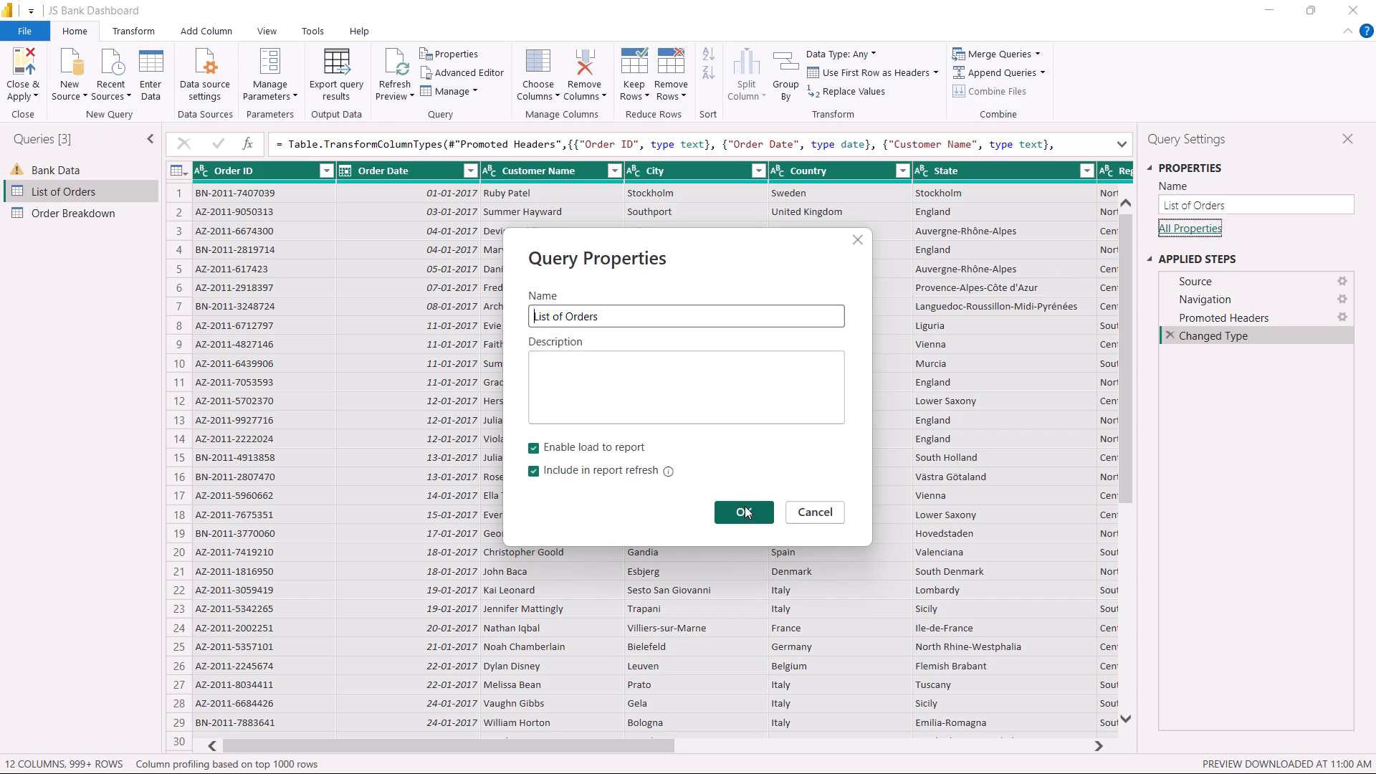
{"action": "left_click", "coordinate": [745, 506]}
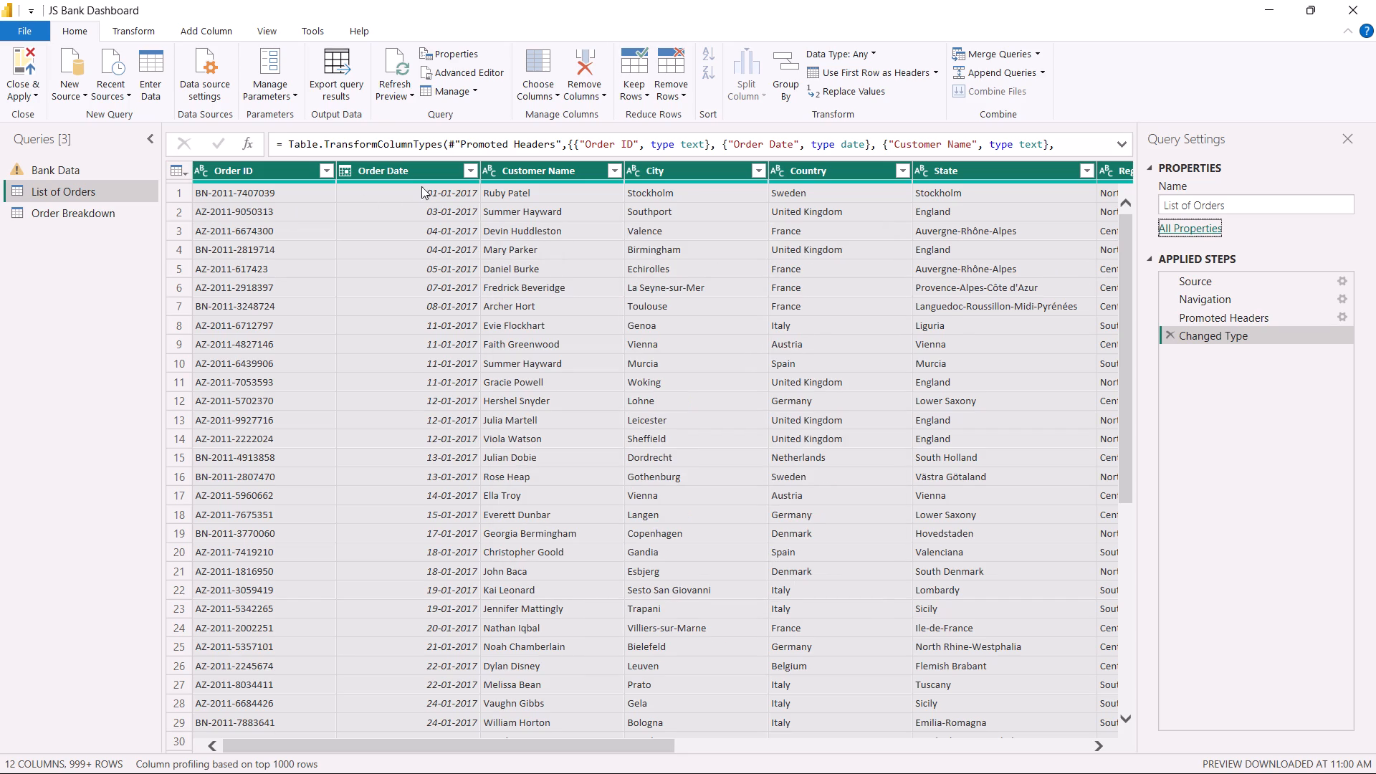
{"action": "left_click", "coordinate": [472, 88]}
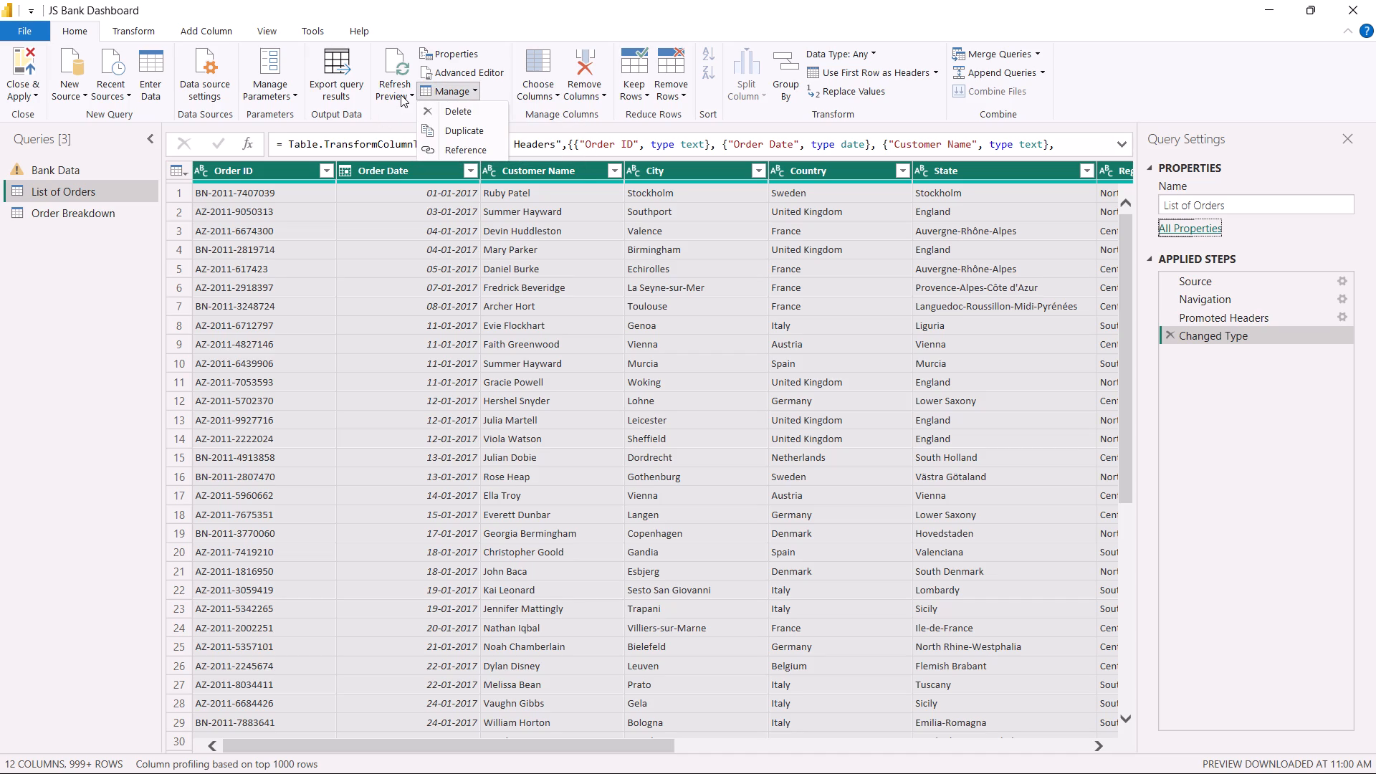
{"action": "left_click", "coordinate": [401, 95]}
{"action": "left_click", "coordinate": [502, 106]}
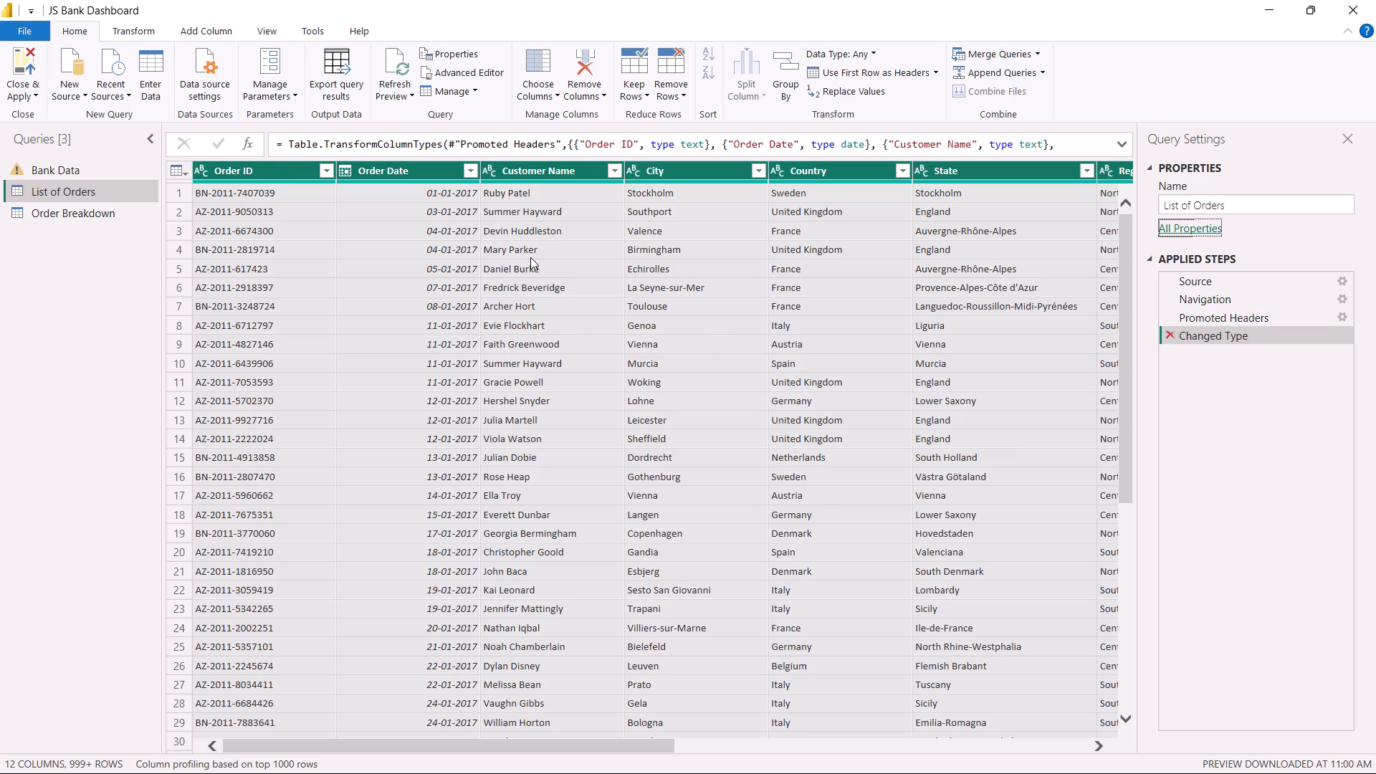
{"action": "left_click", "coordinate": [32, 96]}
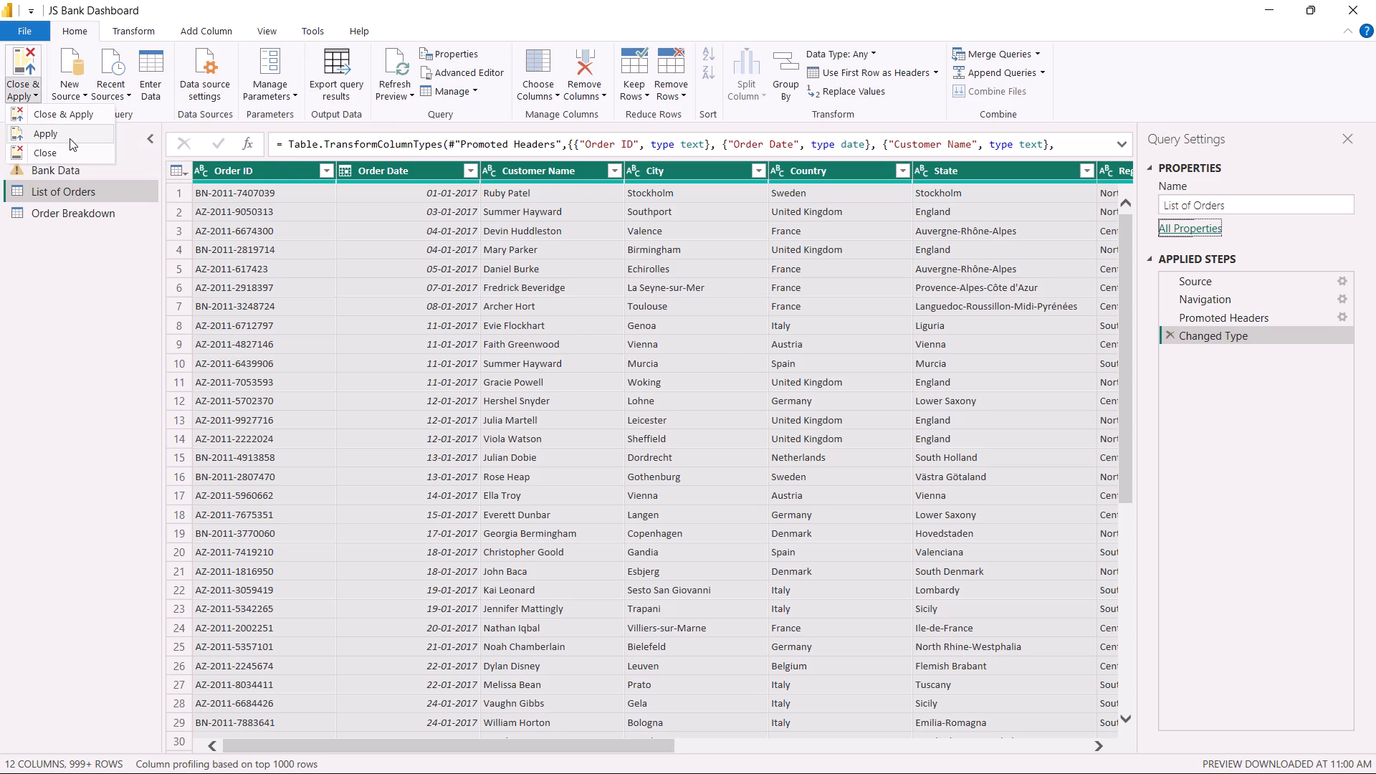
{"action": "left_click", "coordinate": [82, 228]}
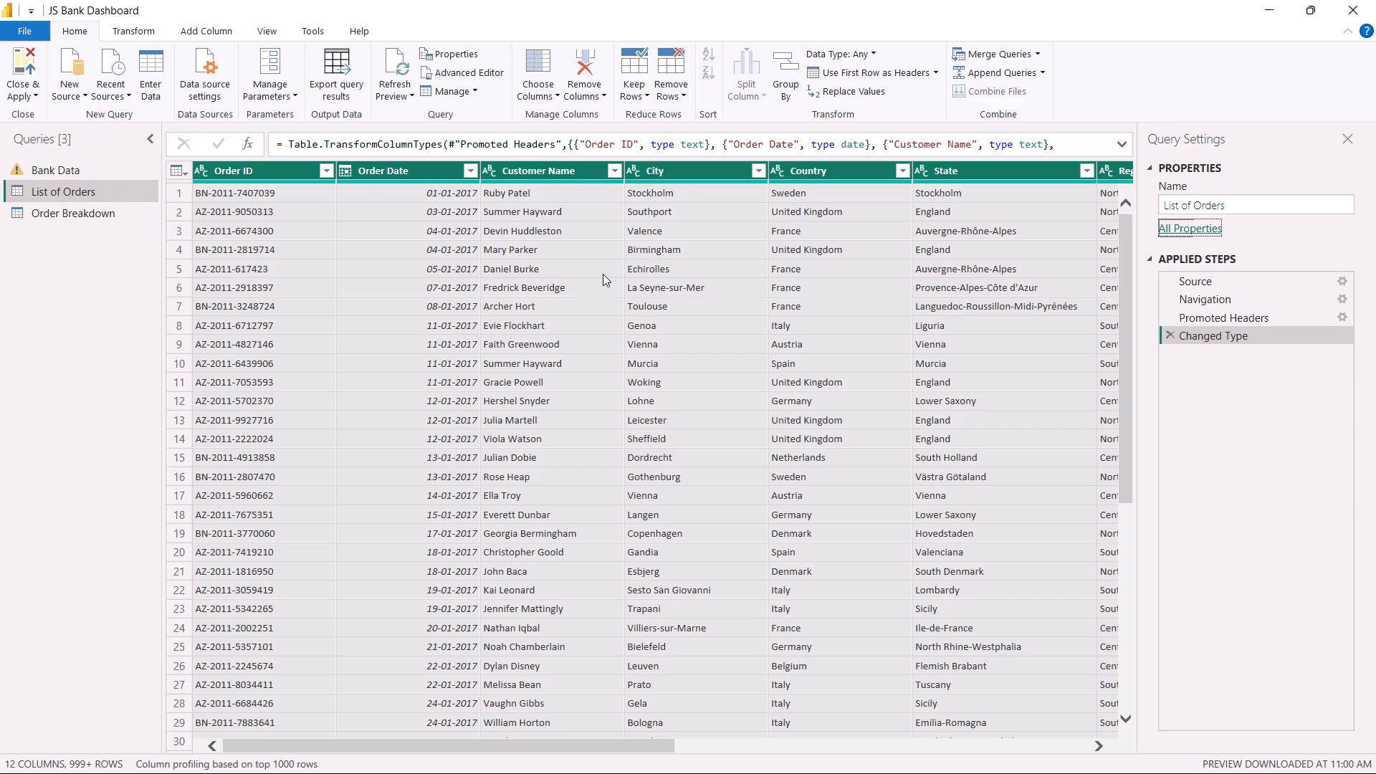
Switch to File Explorer, look inside the SQL Questions folder, and return to the DA & DS Test folder.
{"action": "key", "text": "alt+Tab"}
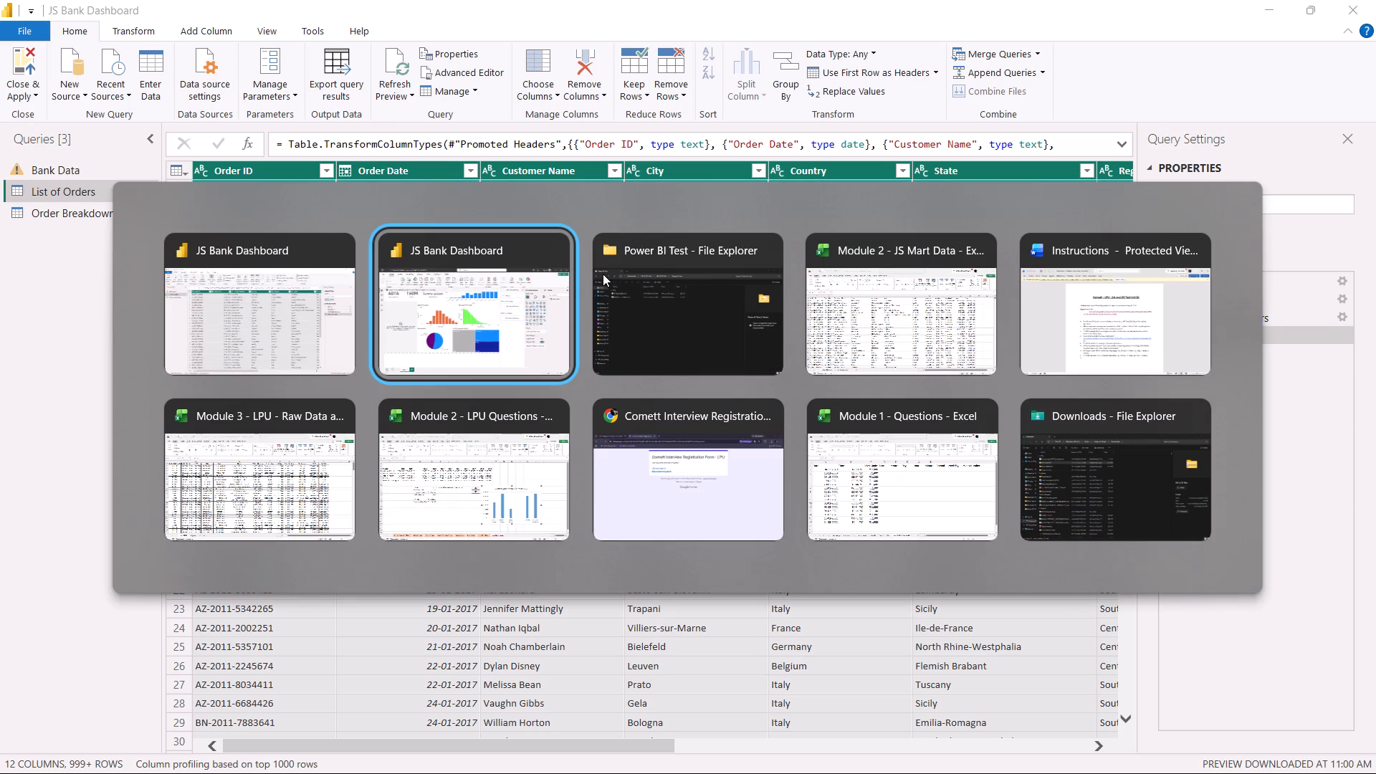
{"action": "key", "text": "alt+Tab"}
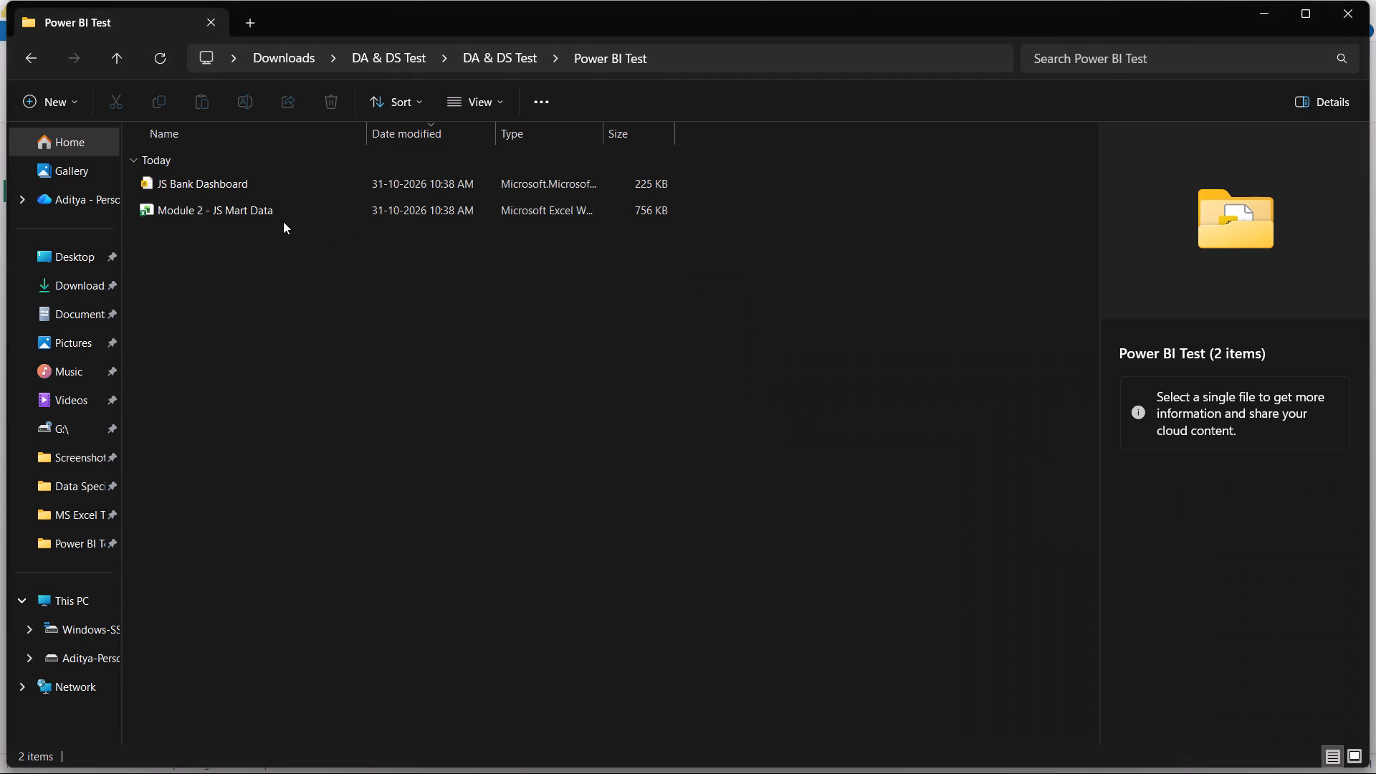
{"action": "left_click", "coordinate": [30, 55]}
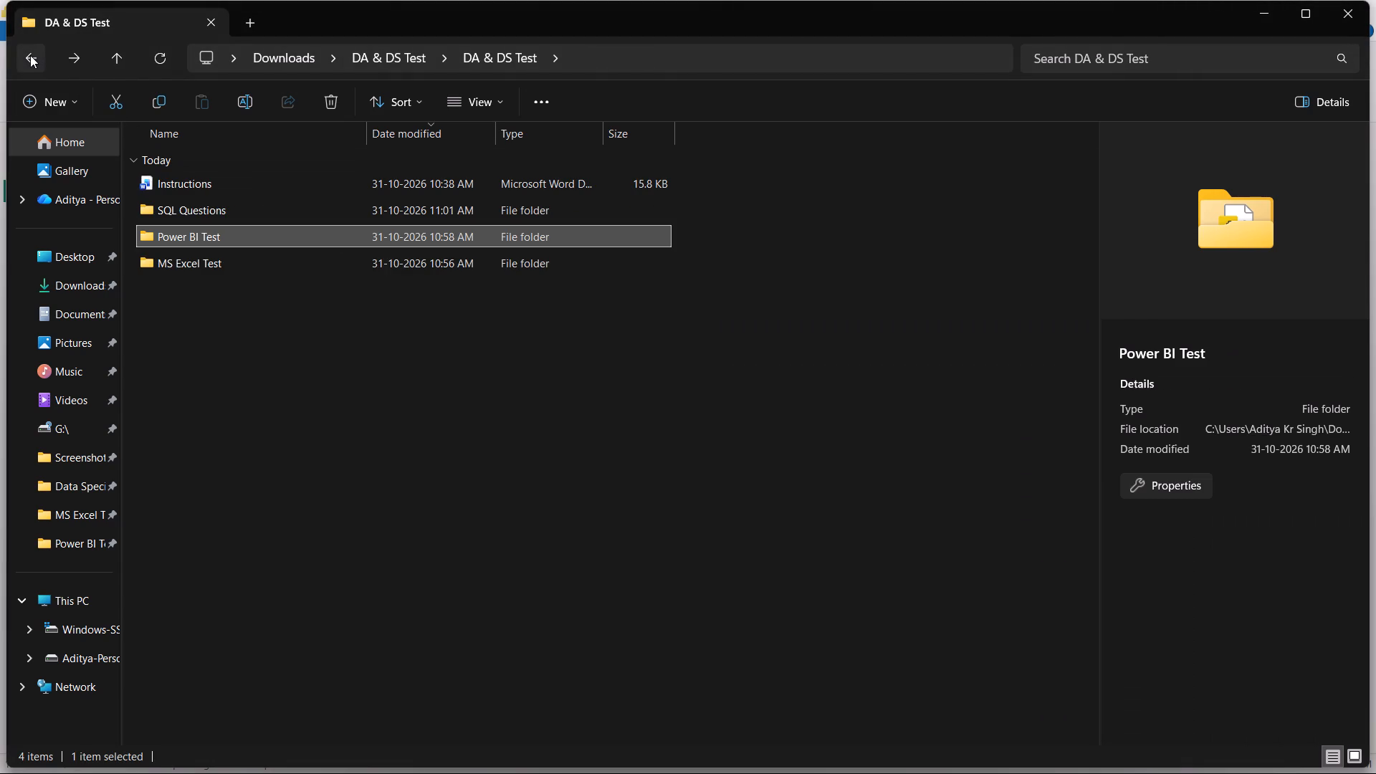
{"action": "double_click", "coordinate": [196, 210]}
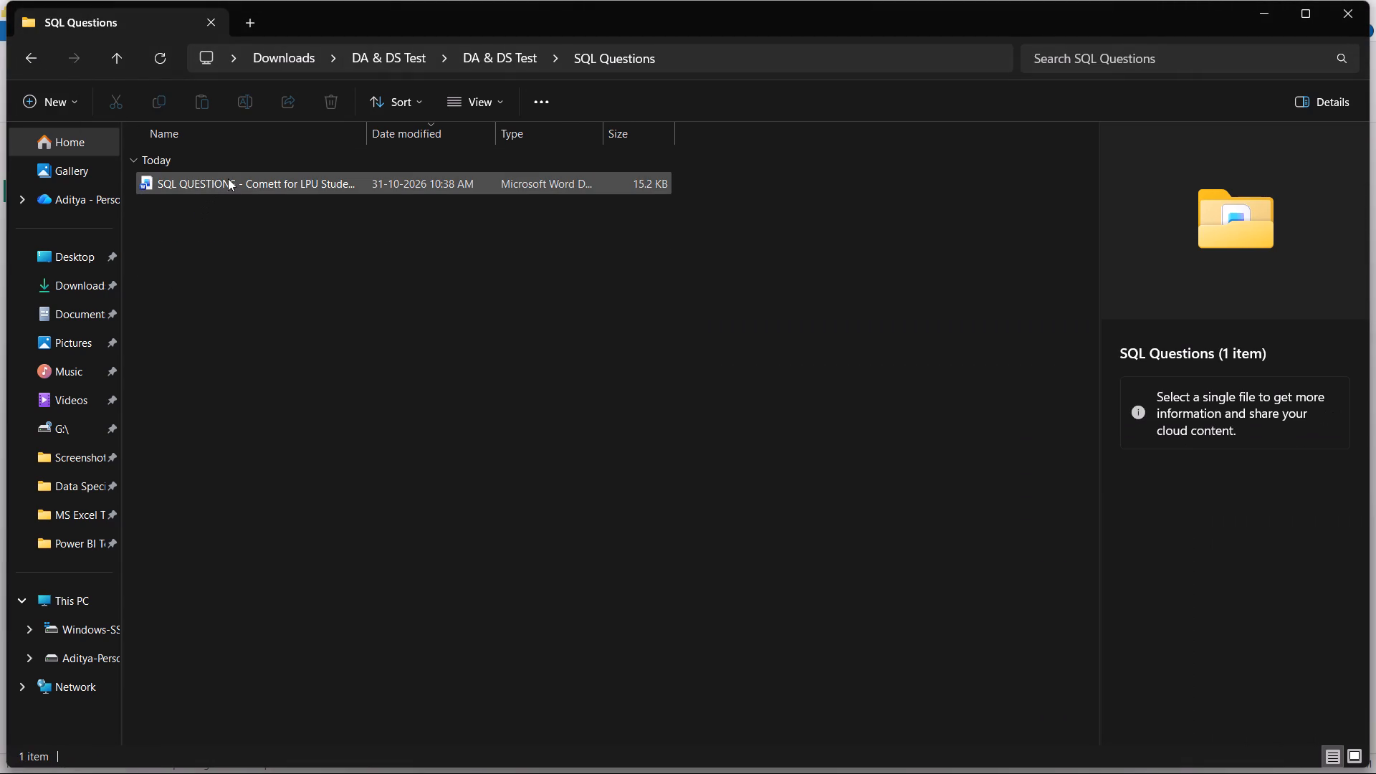
{"action": "left_click", "coordinate": [22, 62]}
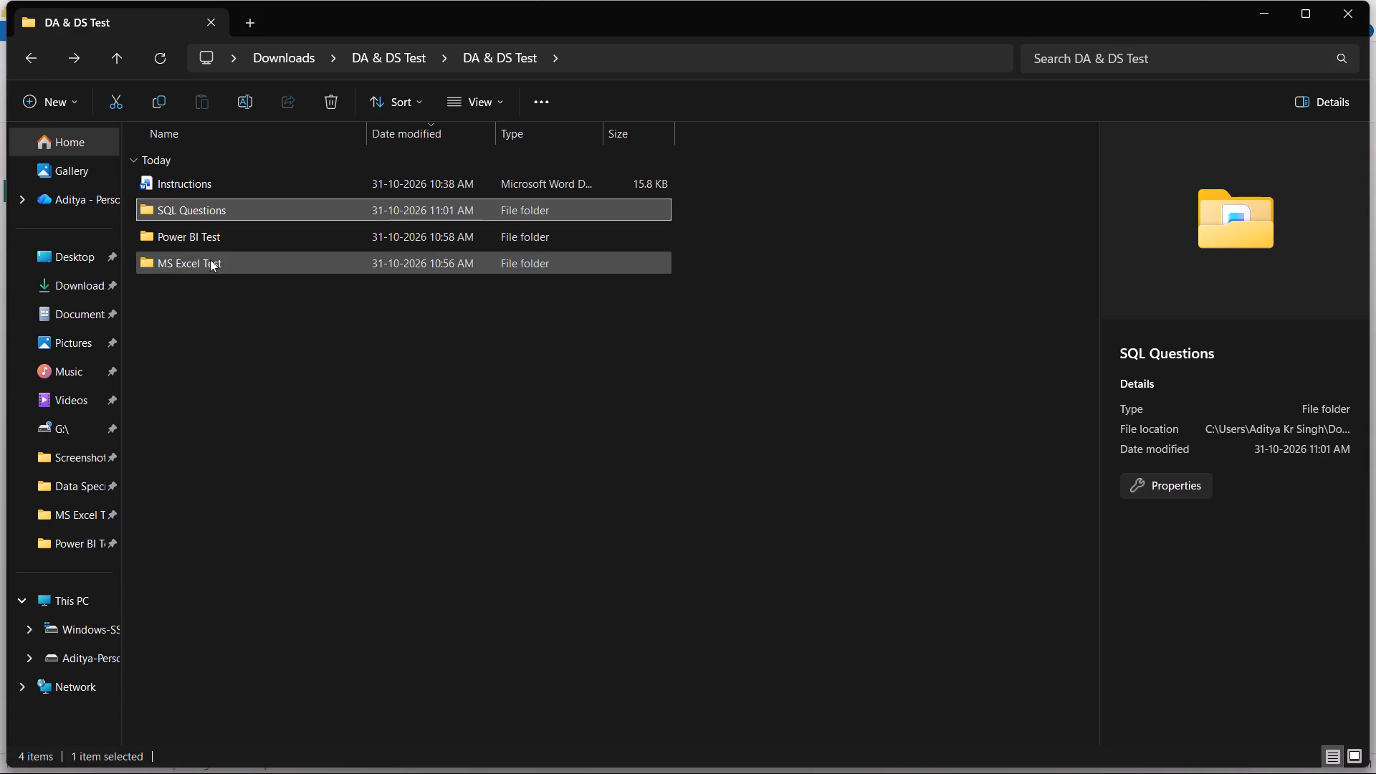
Open the Module 1 - Questions workbook from the MS Excel Test folder, look over its sheet, and return to the folder.
{"action": "double_click", "coordinate": [210, 259]}
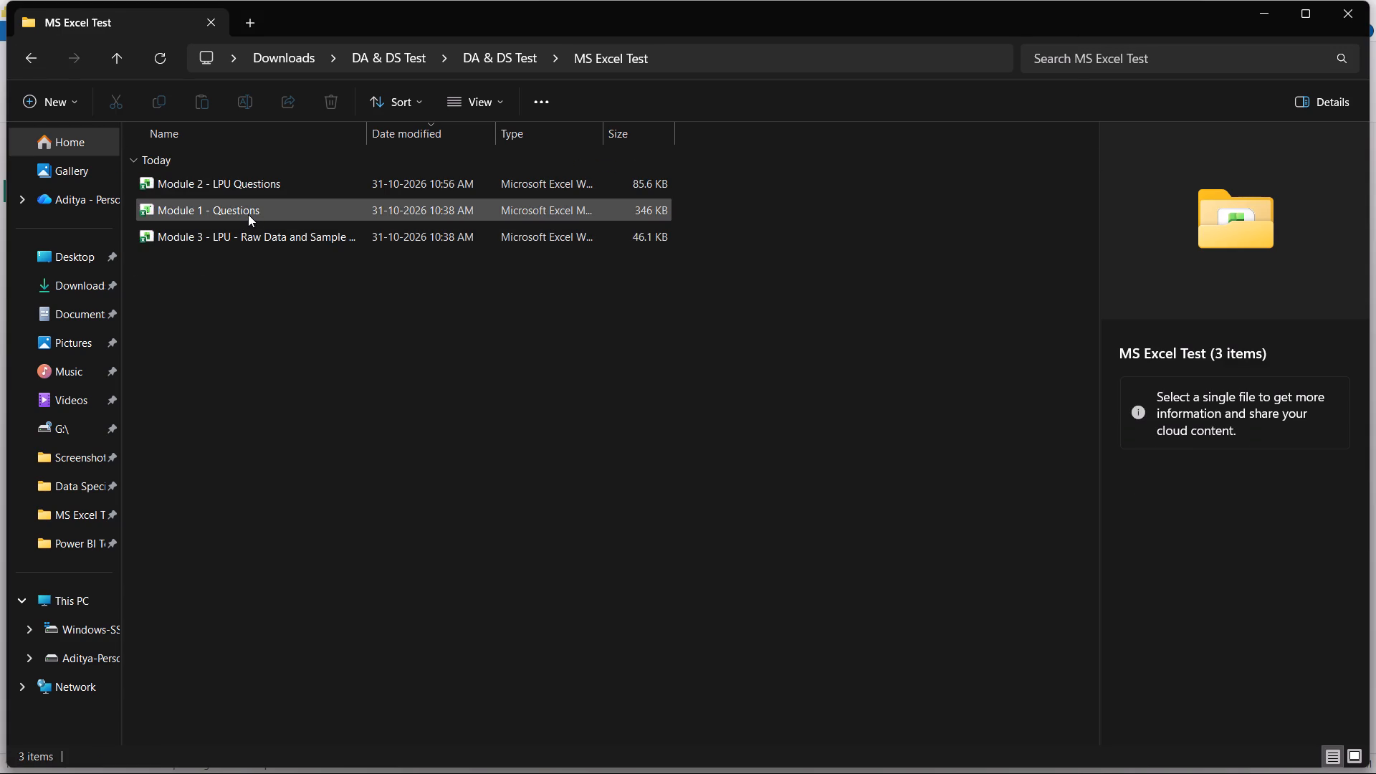
{"action": "double_click", "coordinate": [248, 214]}
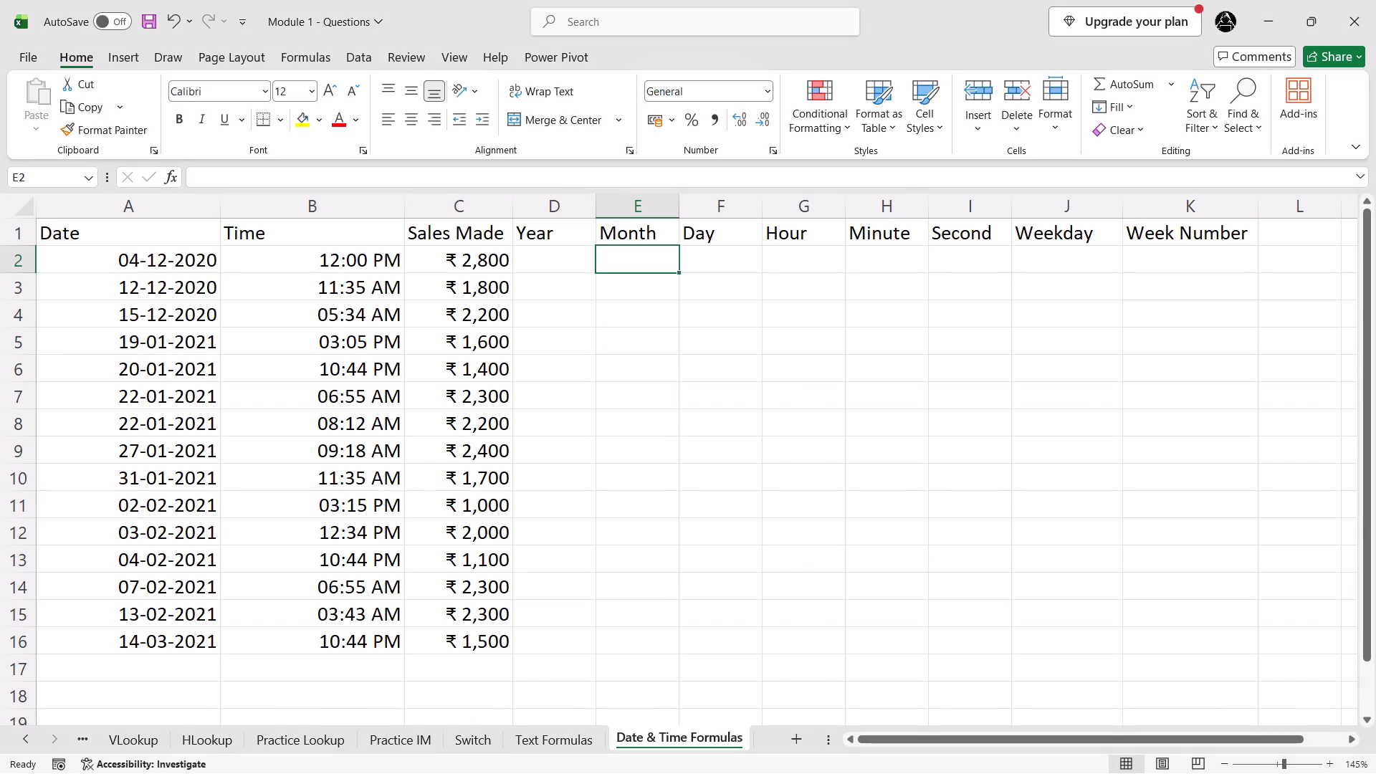
{"action": "scroll", "coordinate": [546, 494], "scroll_direction": "down", "scroll_amount": 1}
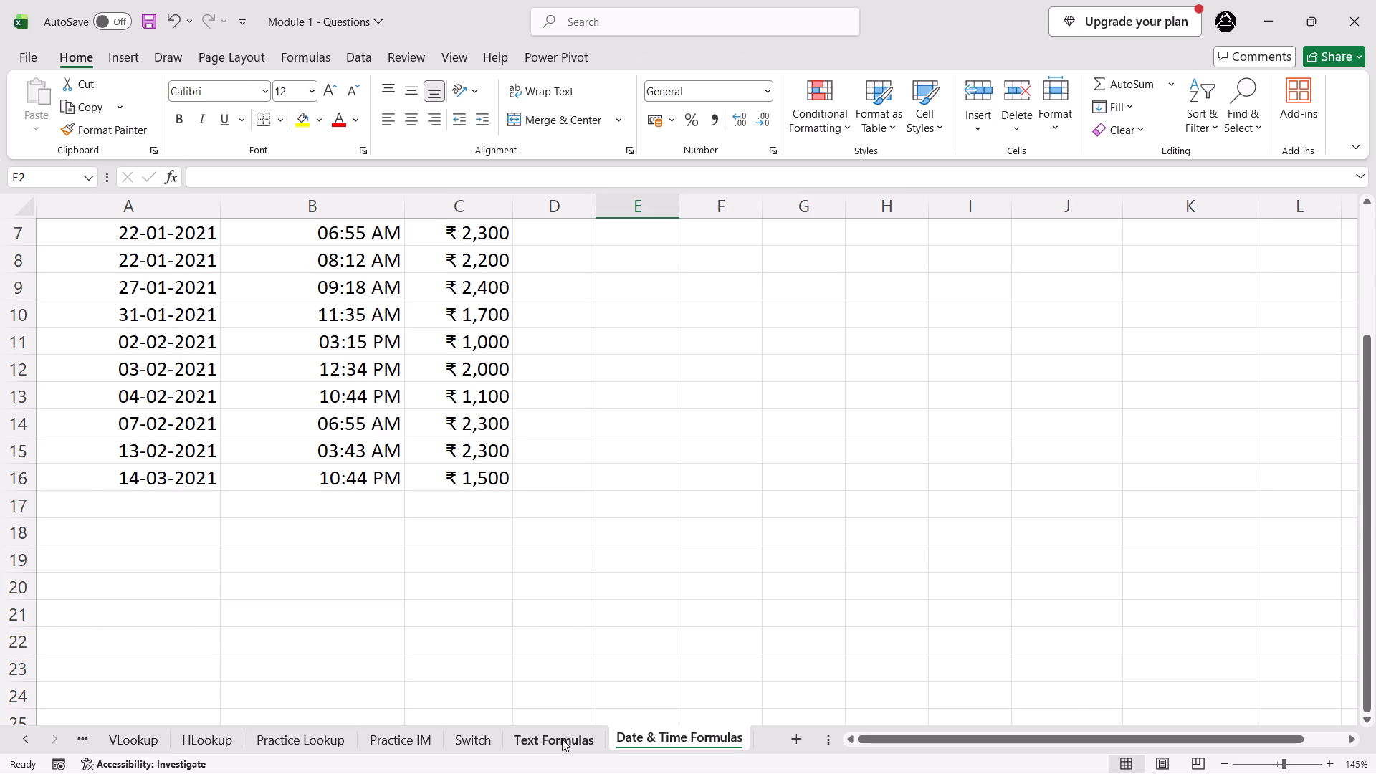
{"action": "key", "text": "alt+Tab"}
{"action": "key", "text": "alt+Tab"}
{"action": "key", "text": "alt+Tab"}
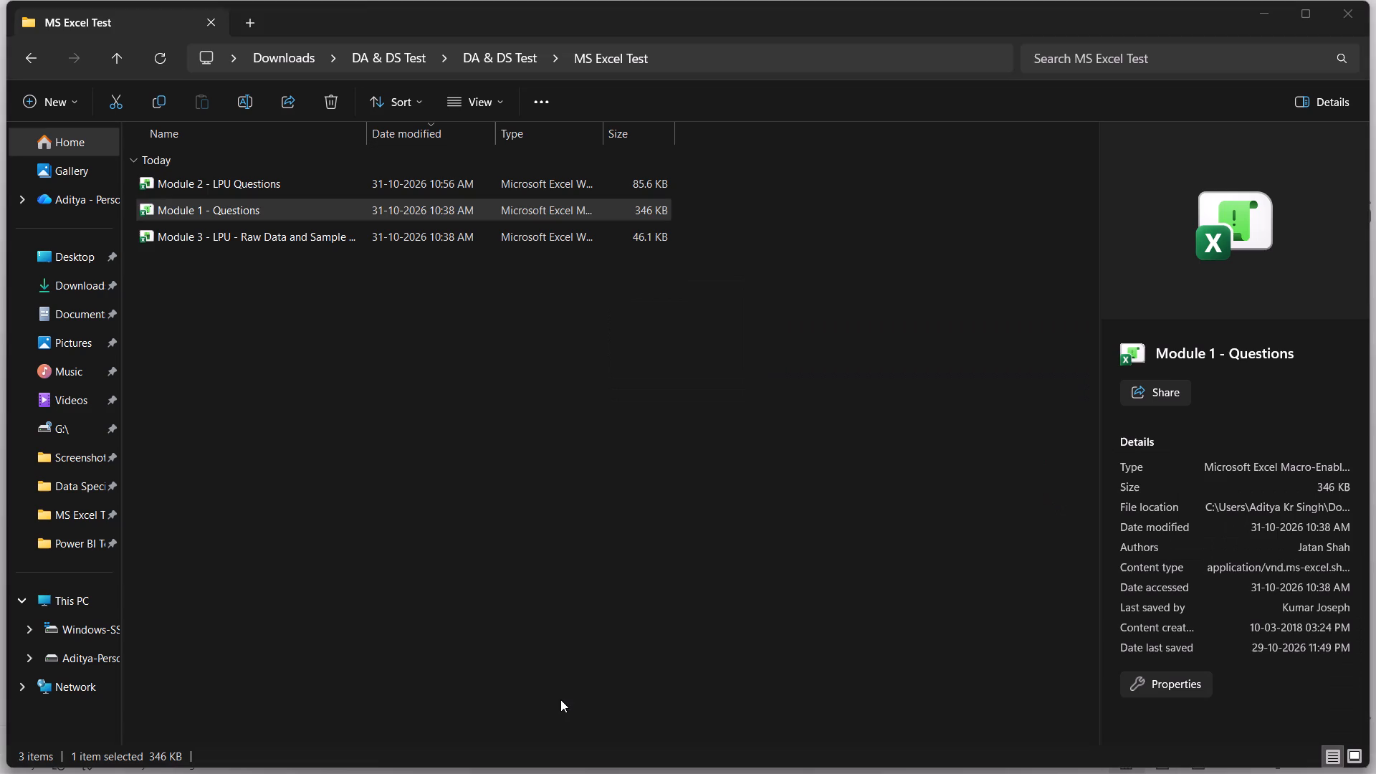
Open the Module 2 - LPU Questions workbook, view its sheet, and return to the MS Excel Test folder.
{"action": "double_click", "coordinate": [264, 190]}
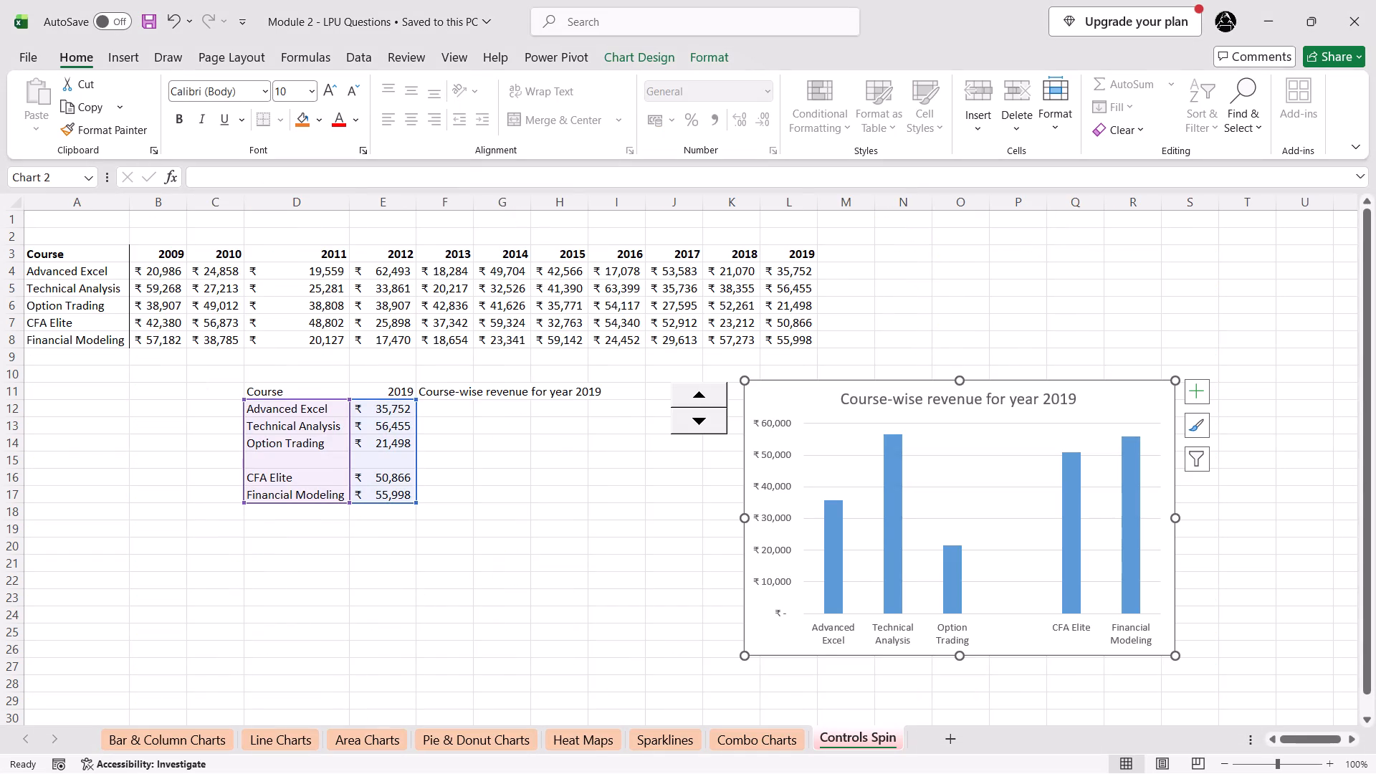
{"action": "key", "text": "alt+Tab"}
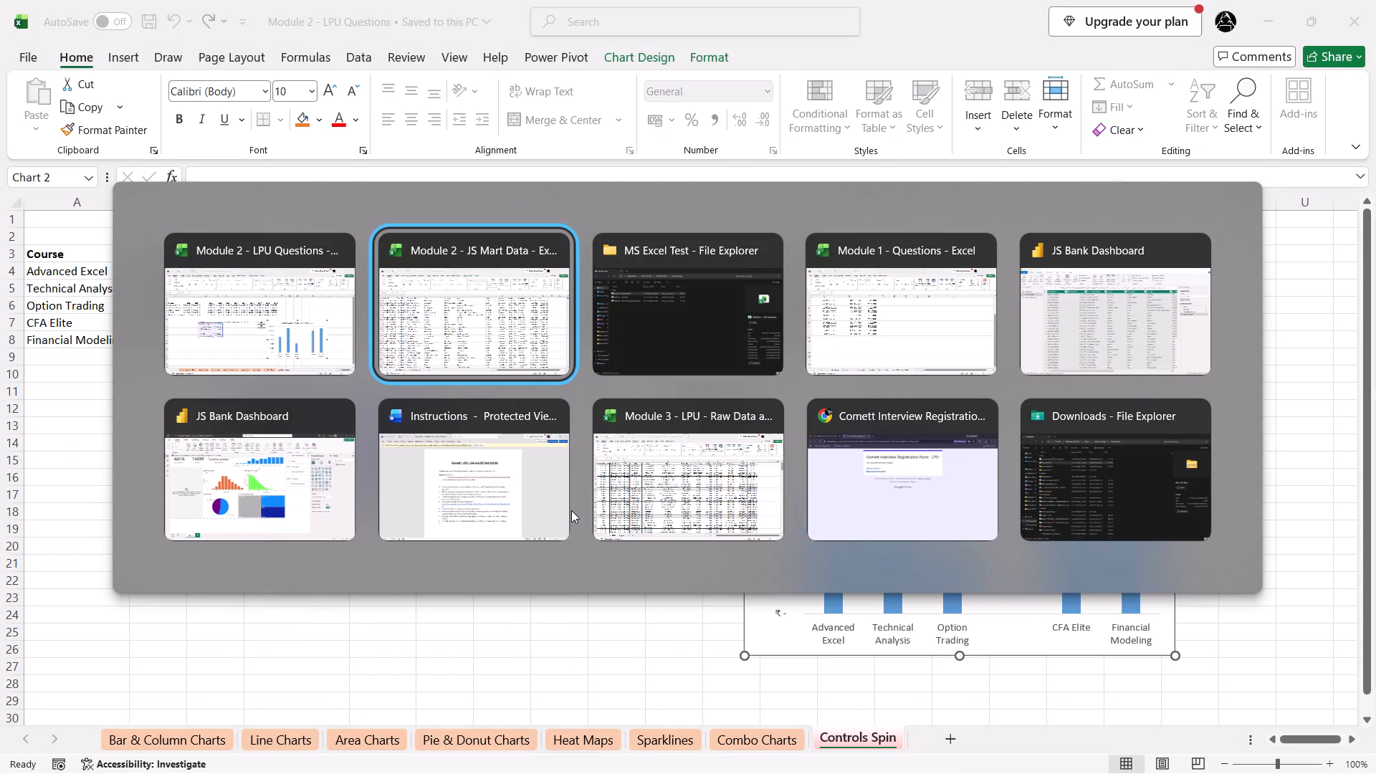
{"action": "key", "text": "alt+Tab"}
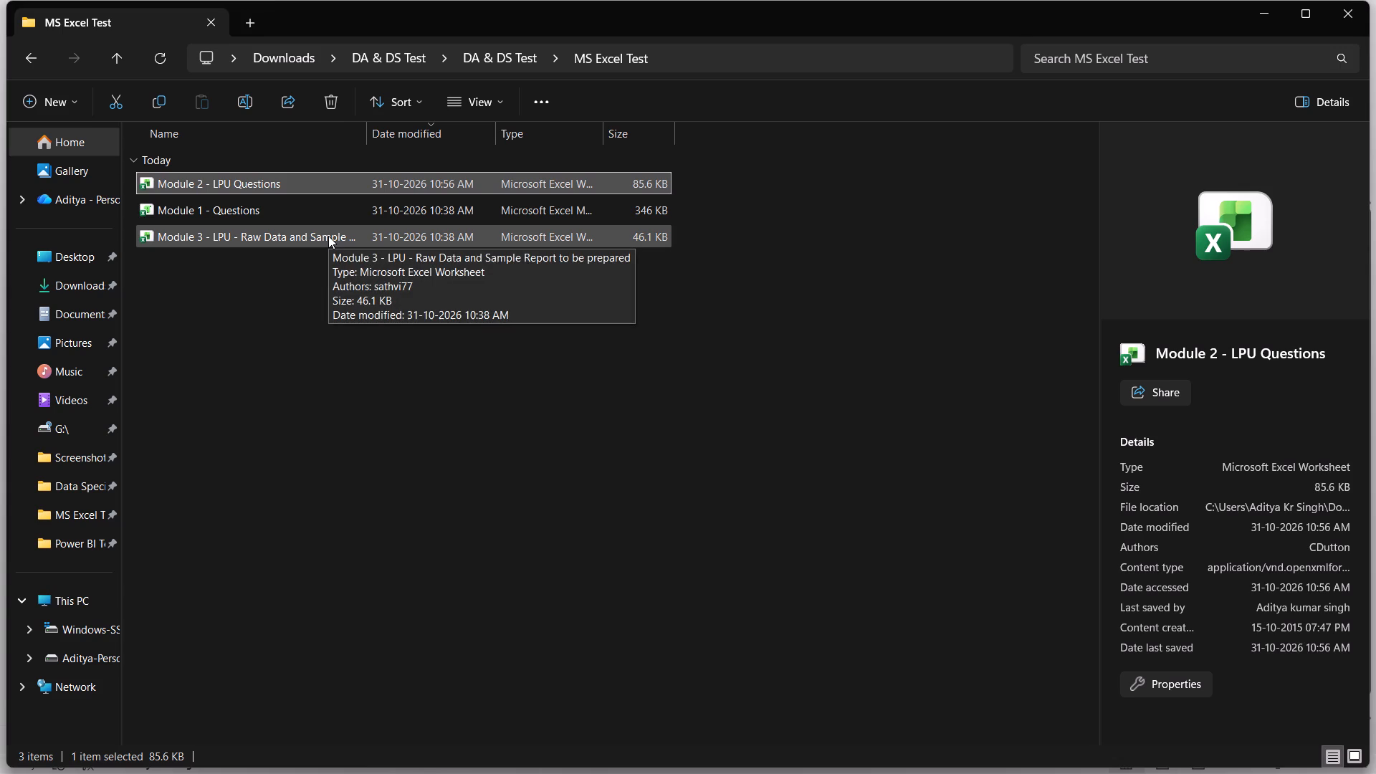
Open the Module 3 - LPU raw data workbook and examine the Raw Data sheet from its first row to its last.
{"action": "double_click", "coordinate": [328, 236]}
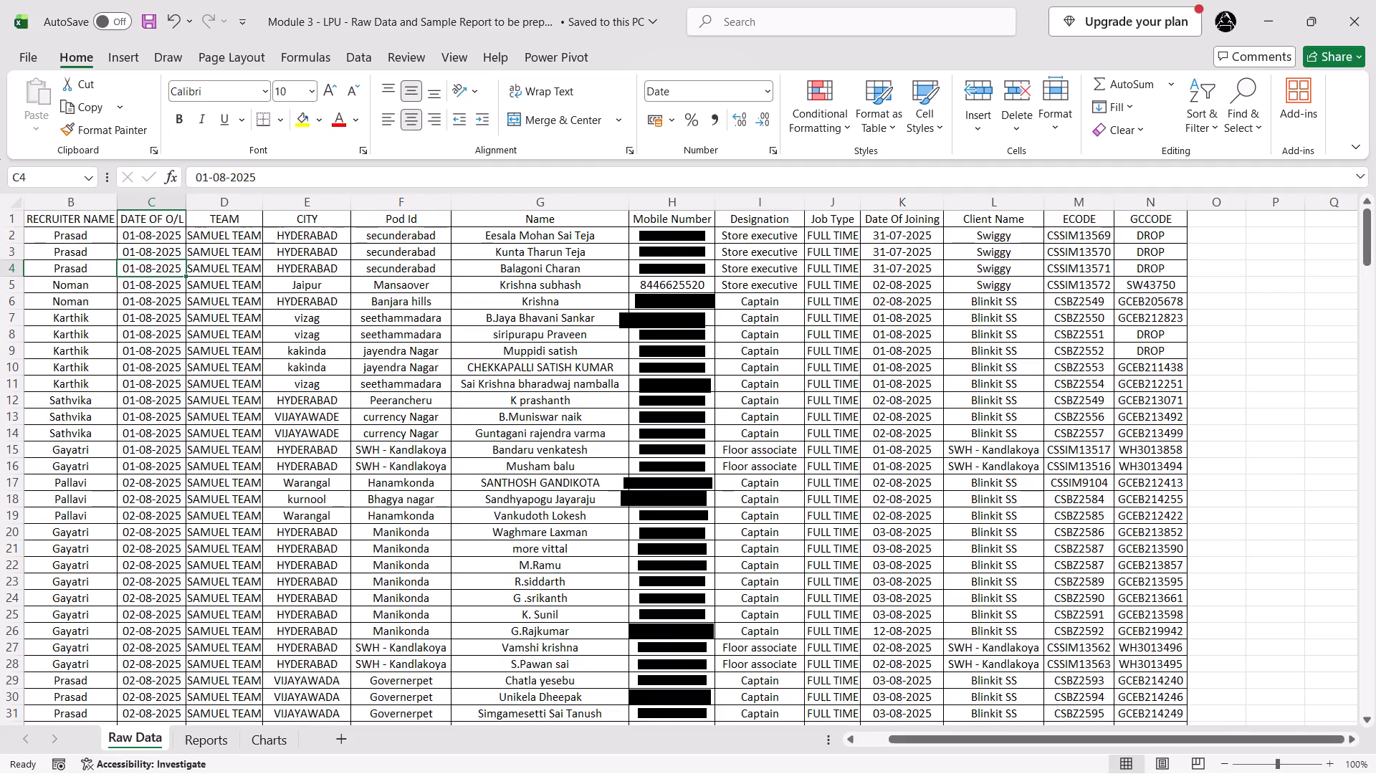
{"action": "scroll", "coordinate": [1200, 434], "scroll_direction": "up", "scroll_amount": 2}
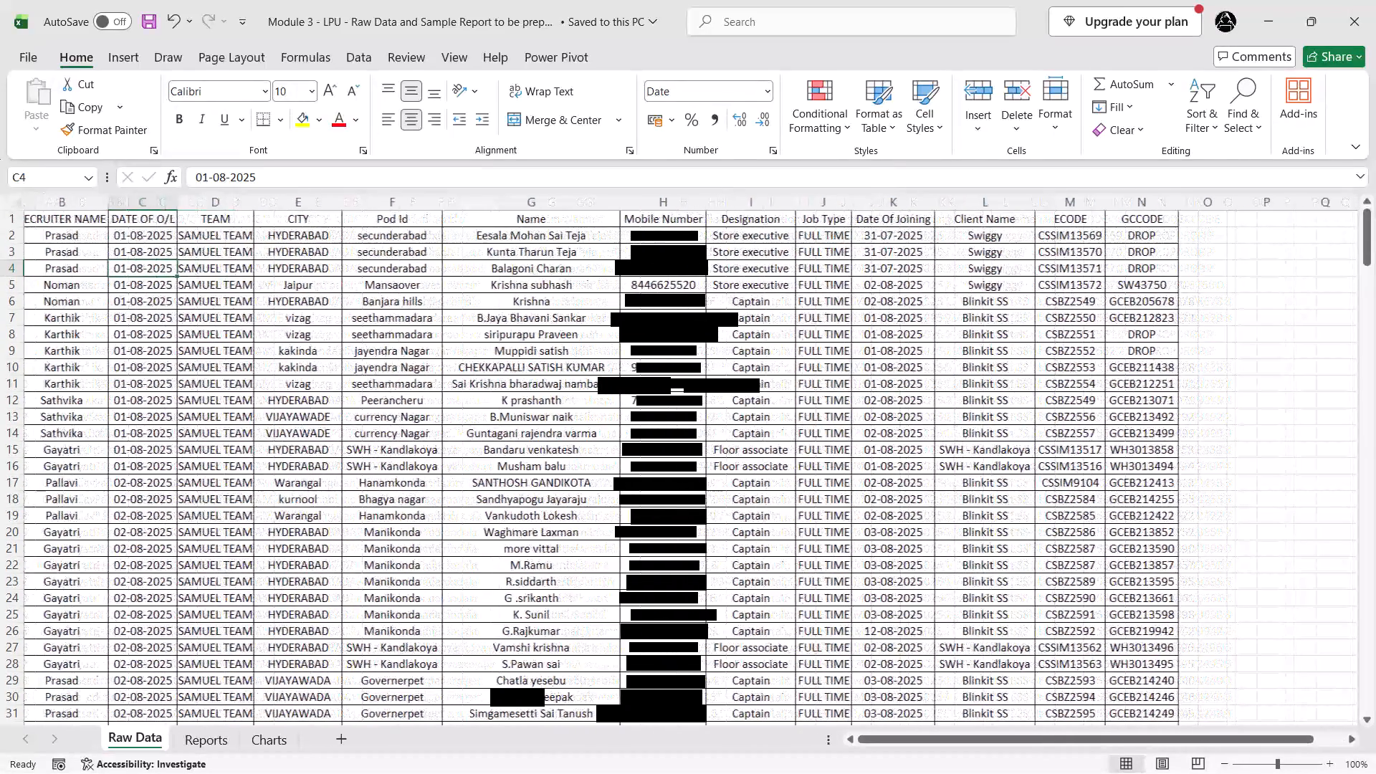
{"action": "scroll", "coordinate": [1200, 434], "scroll_direction": "left", "scroll_amount": 2}
{"action": "scroll", "coordinate": [1200, 434], "scroll_direction": "right", "scroll_amount": 5}
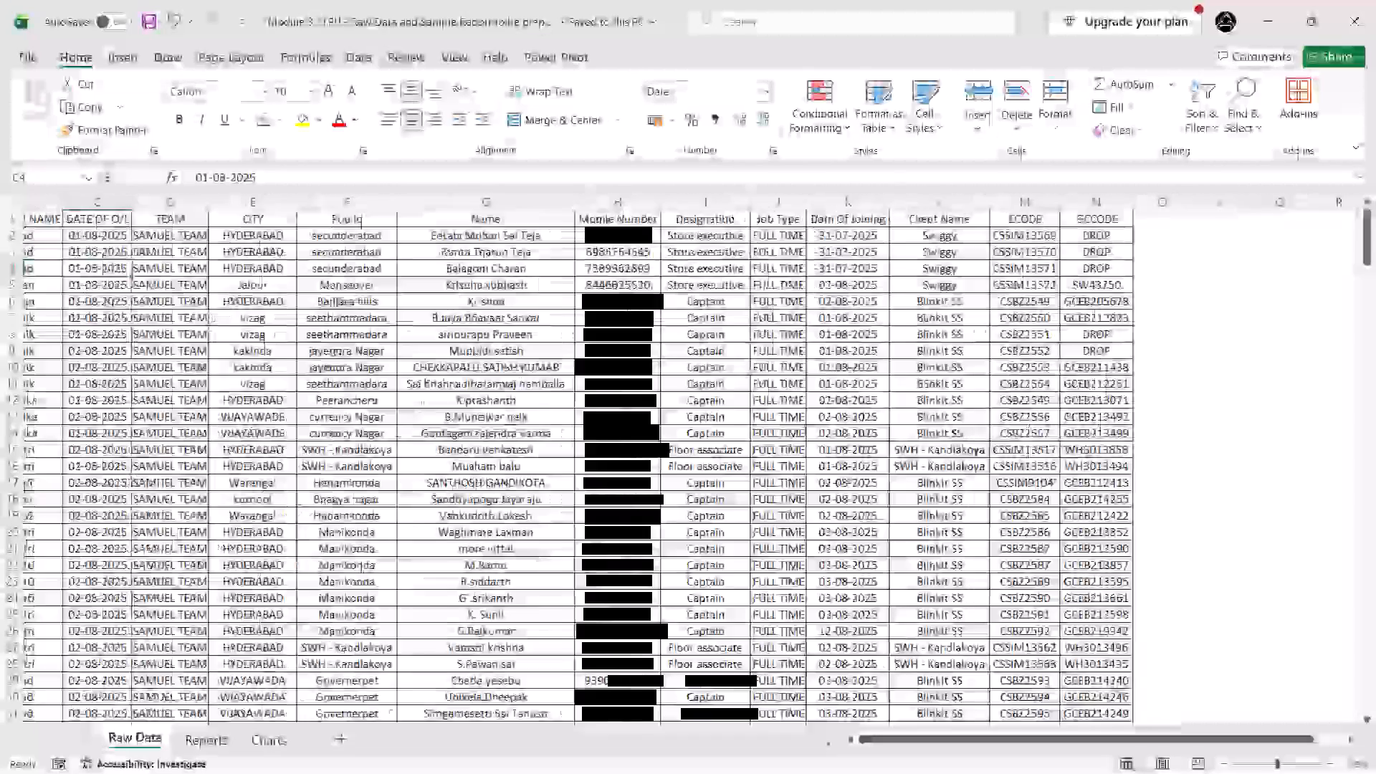
{"action": "left_click_drag", "start_coordinate": [1368, 245], "coordinate": [1375, 401]}
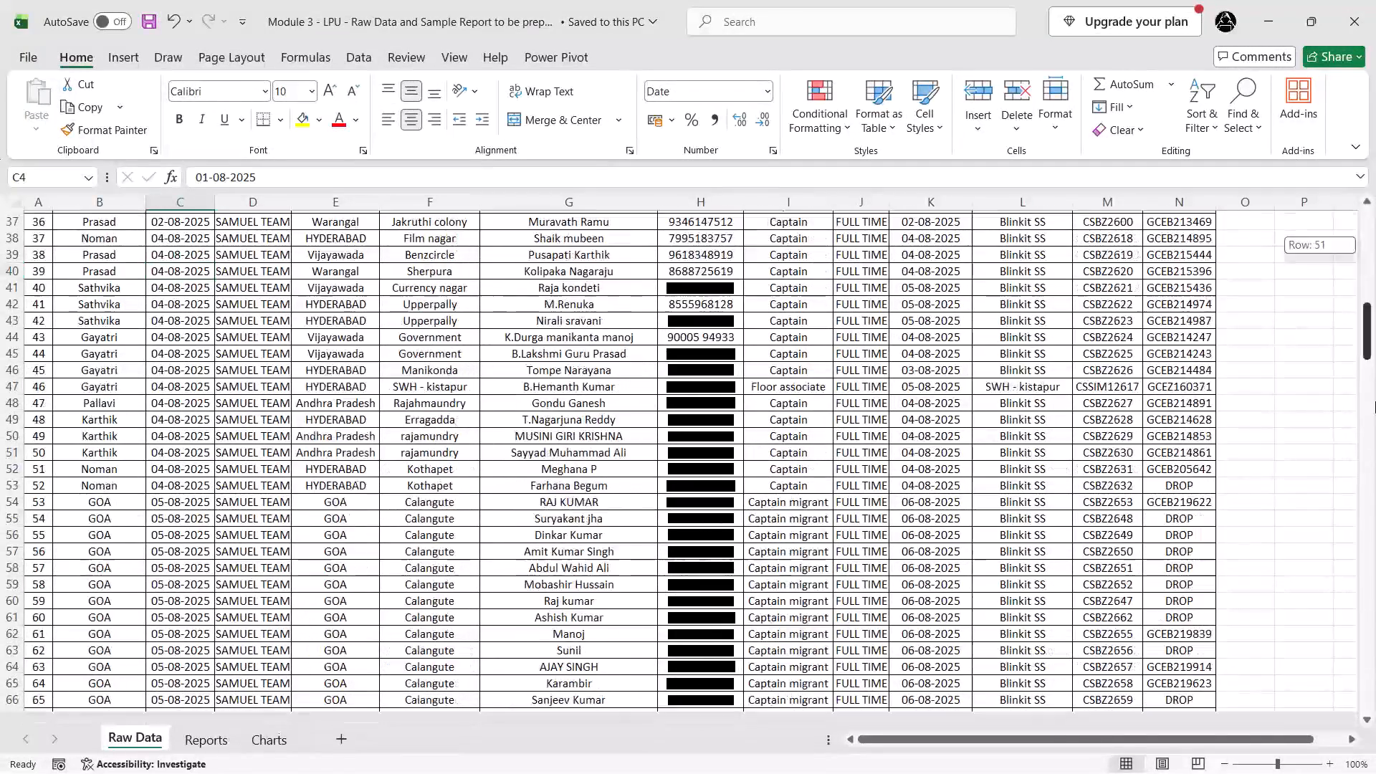
{"action": "left_click_drag", "start_coordinate": [1375, 401], "coordinate": [1375, 717]}
{"action": "scroll", "coordinate": [1293, 634], "scroll_direction": "down", "scroll_amount": 1}
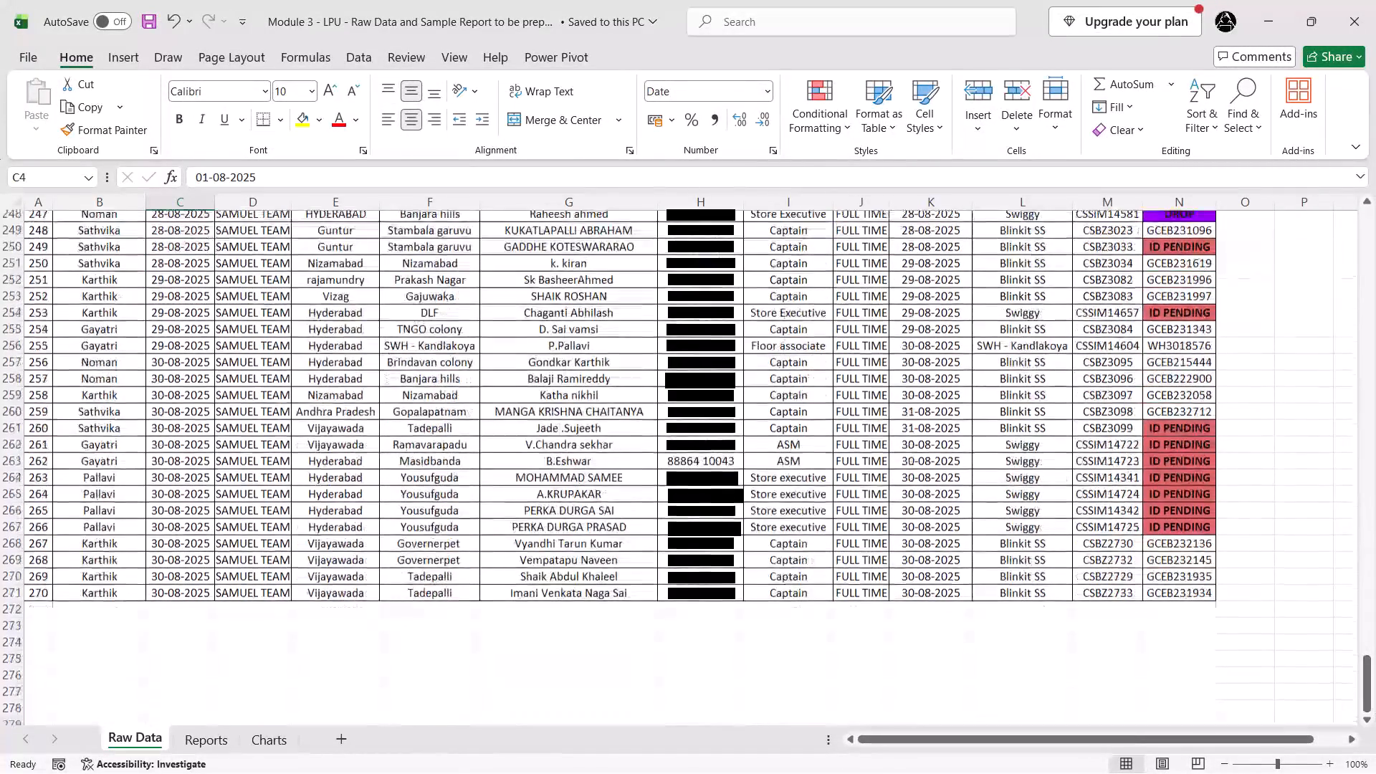
{"action": "scroll", "coordinate": [1293, 634], "scroll_direction": "down", "scroll_amount": 2}
{"action": "scroll", "coordinate": [1293, 634], "scroll_direction": "up", "scroll_amount": 1}
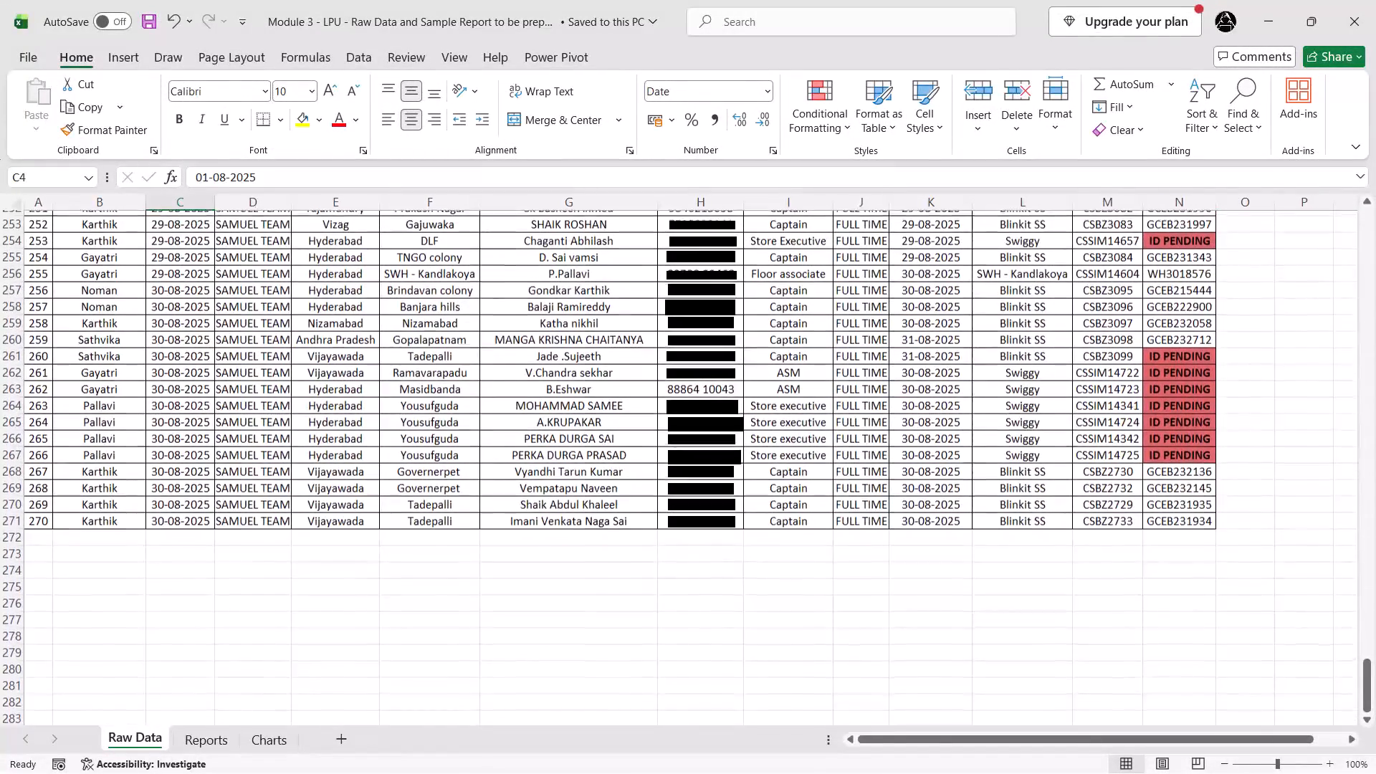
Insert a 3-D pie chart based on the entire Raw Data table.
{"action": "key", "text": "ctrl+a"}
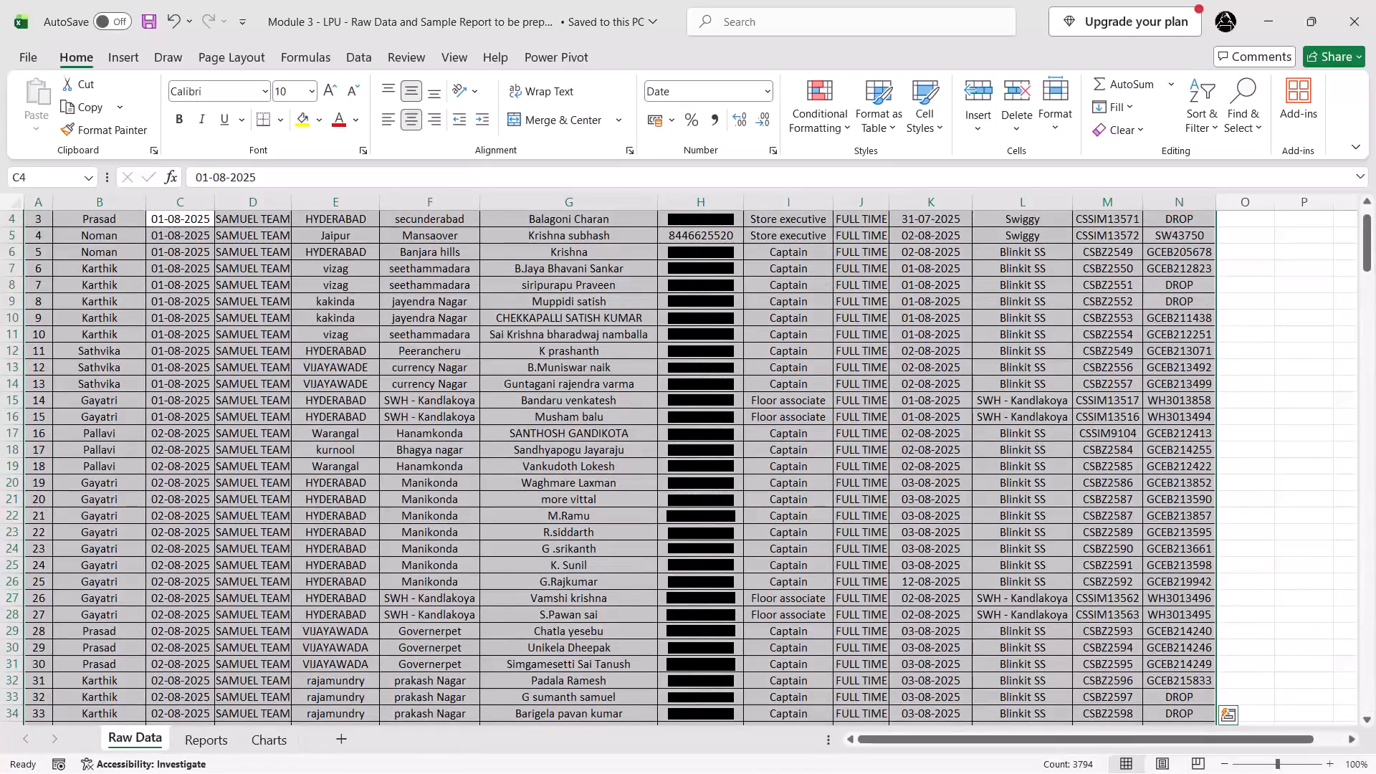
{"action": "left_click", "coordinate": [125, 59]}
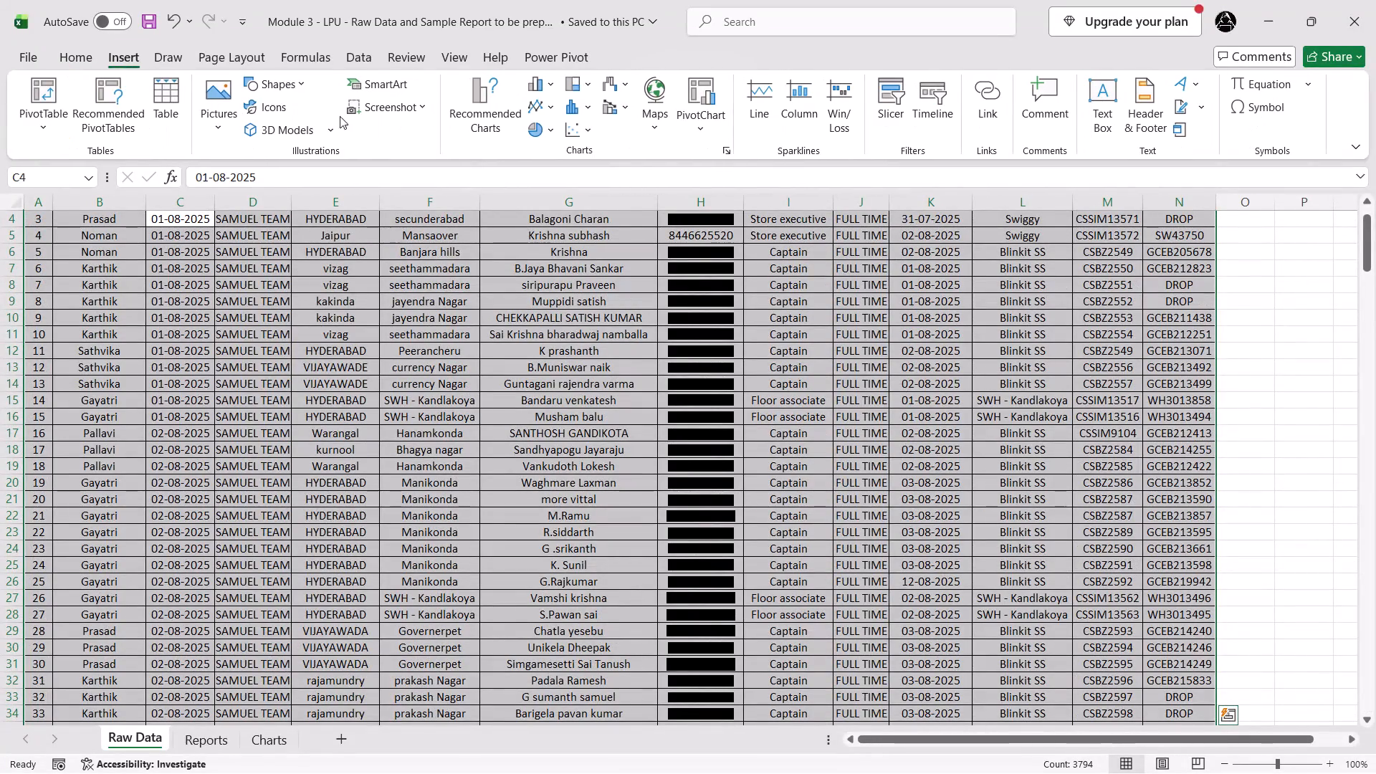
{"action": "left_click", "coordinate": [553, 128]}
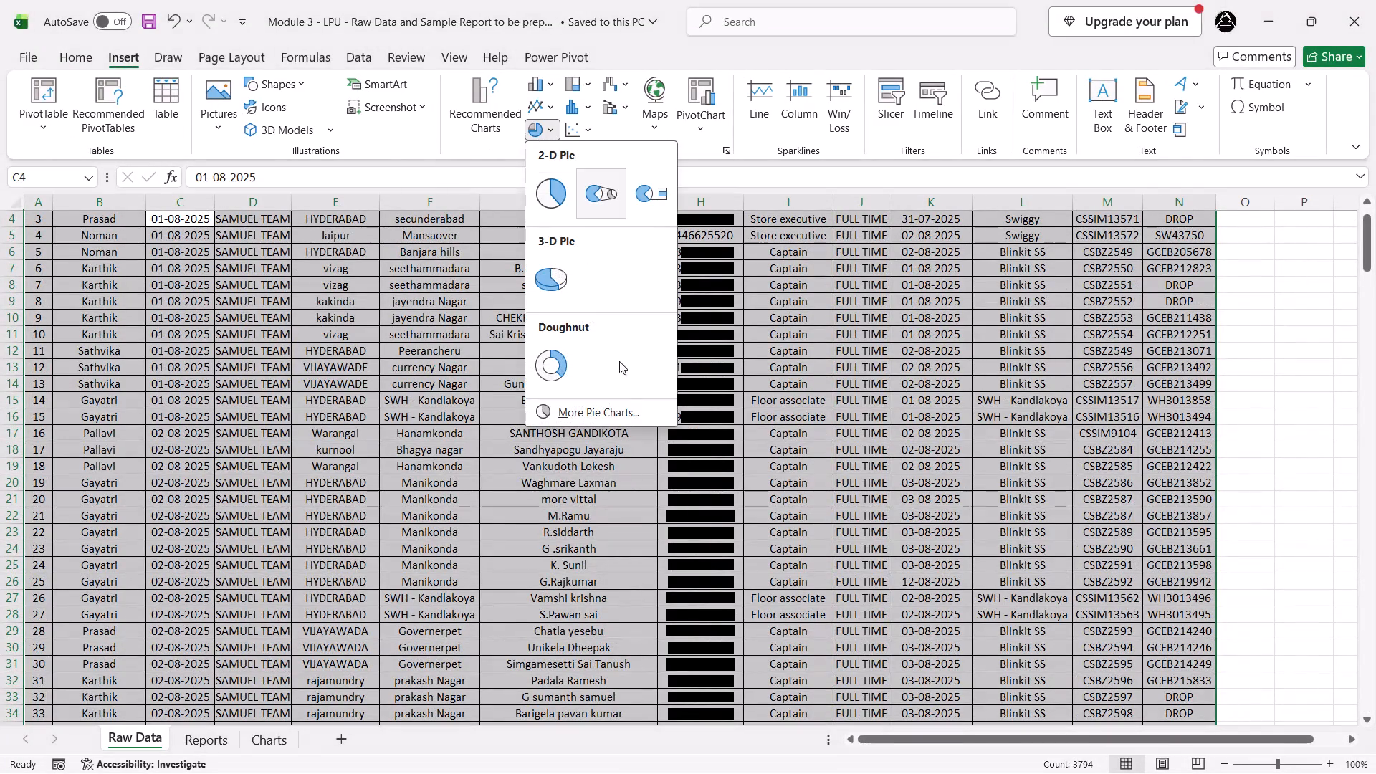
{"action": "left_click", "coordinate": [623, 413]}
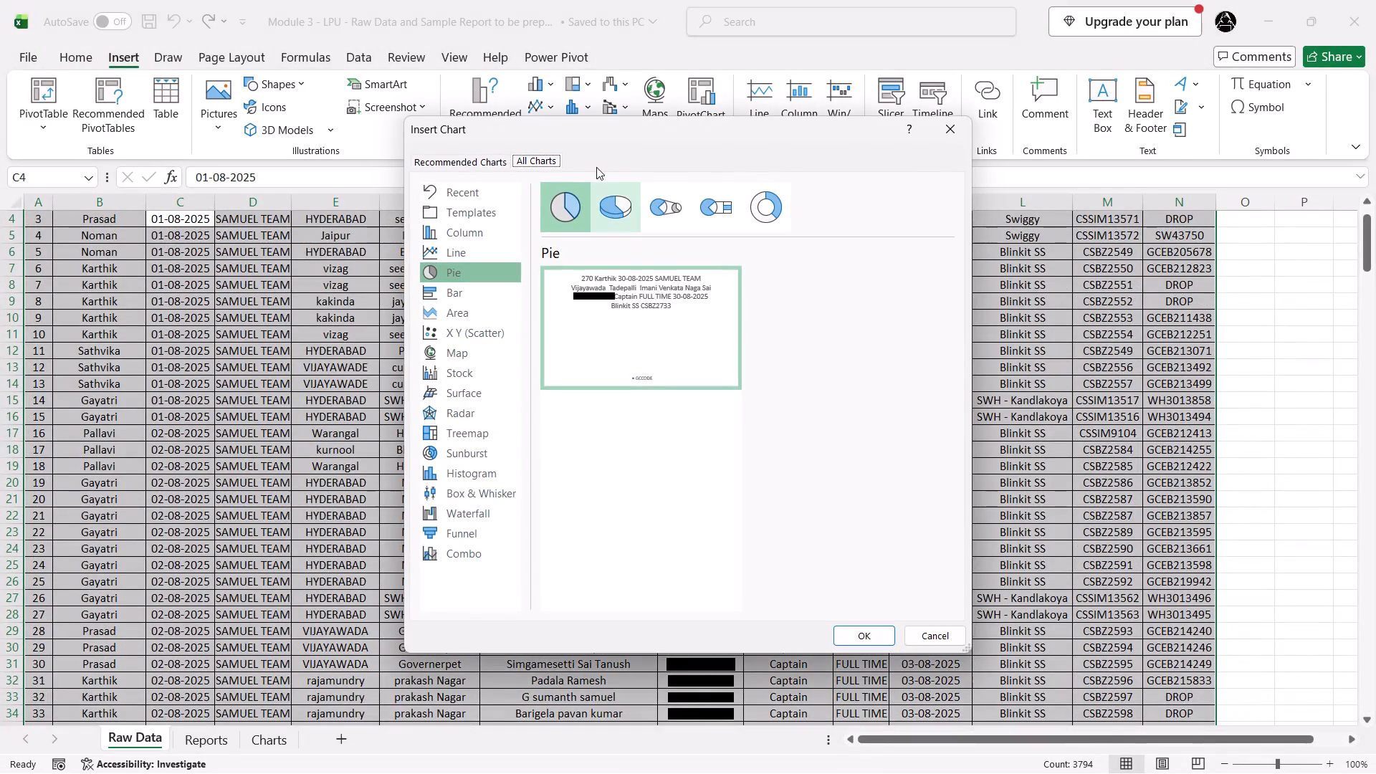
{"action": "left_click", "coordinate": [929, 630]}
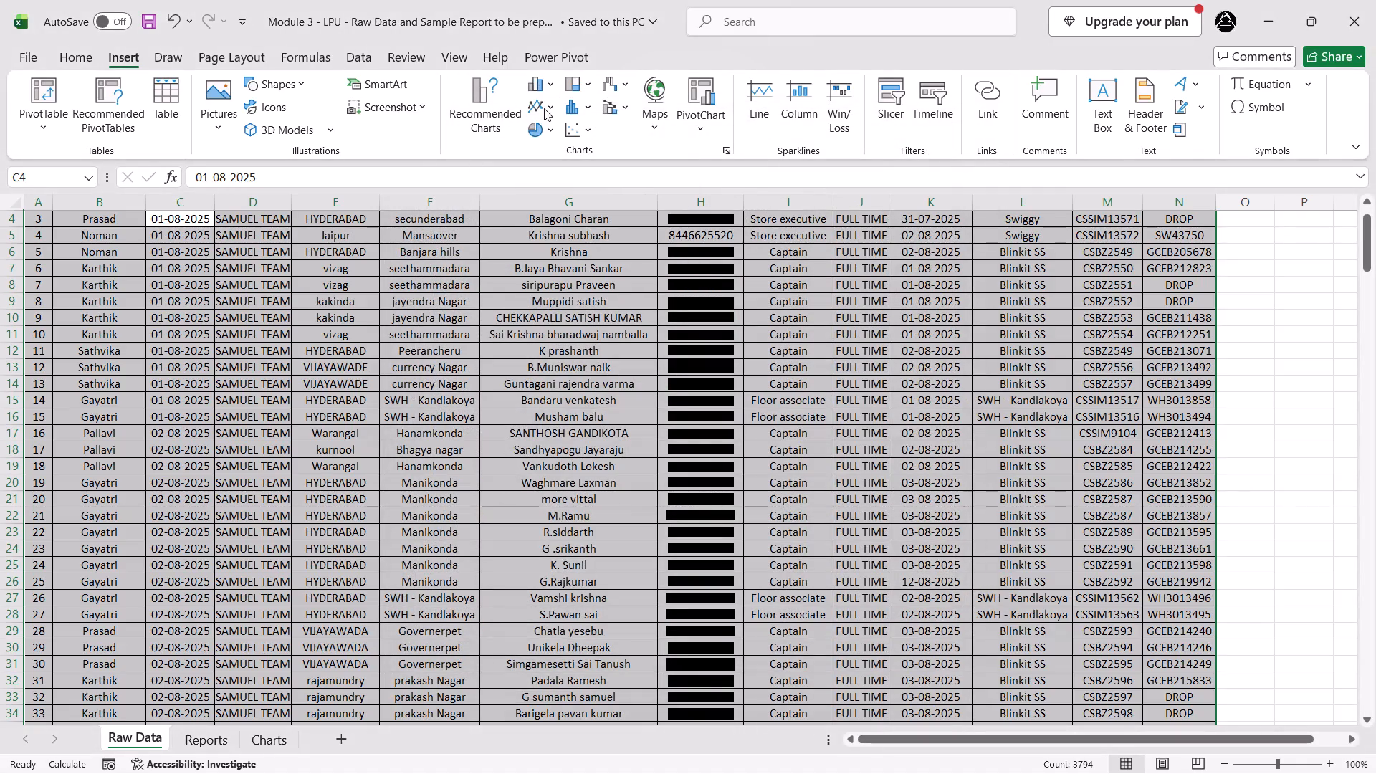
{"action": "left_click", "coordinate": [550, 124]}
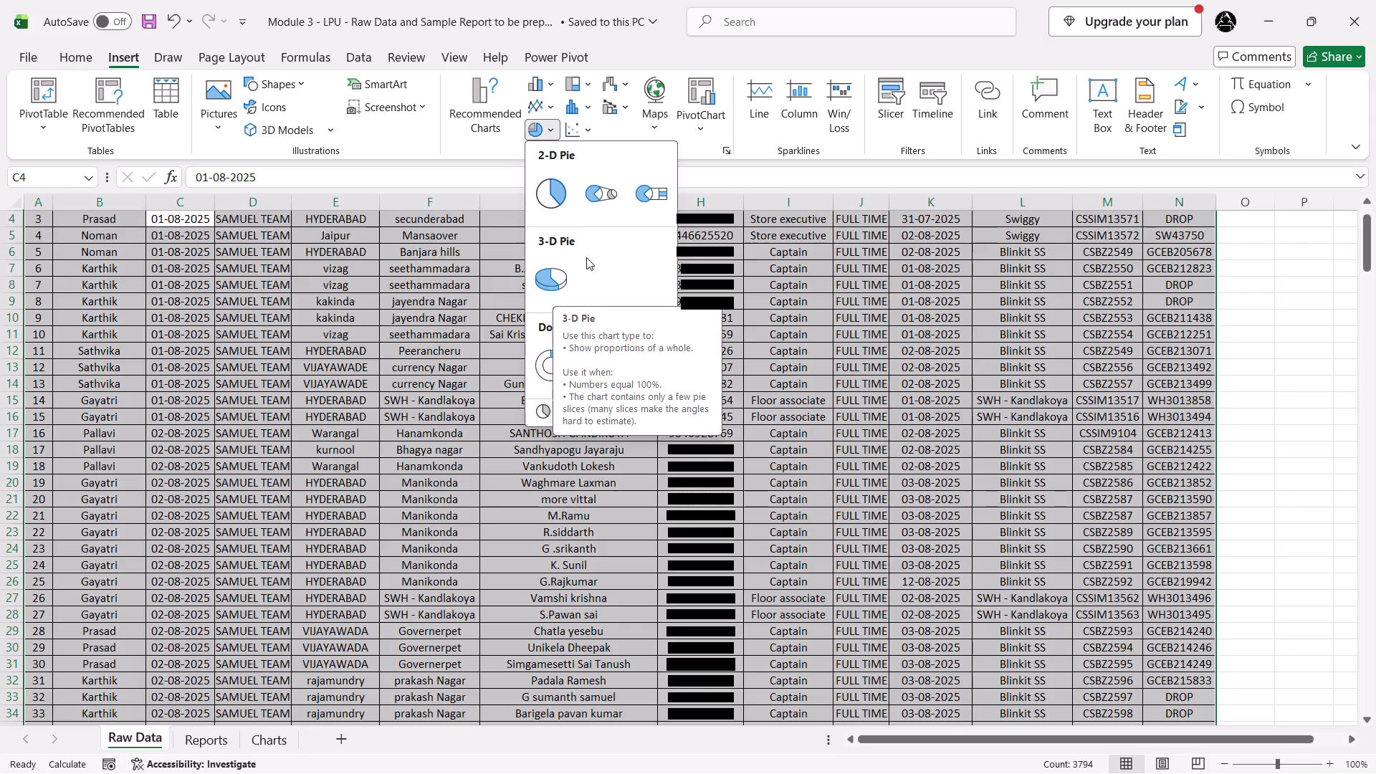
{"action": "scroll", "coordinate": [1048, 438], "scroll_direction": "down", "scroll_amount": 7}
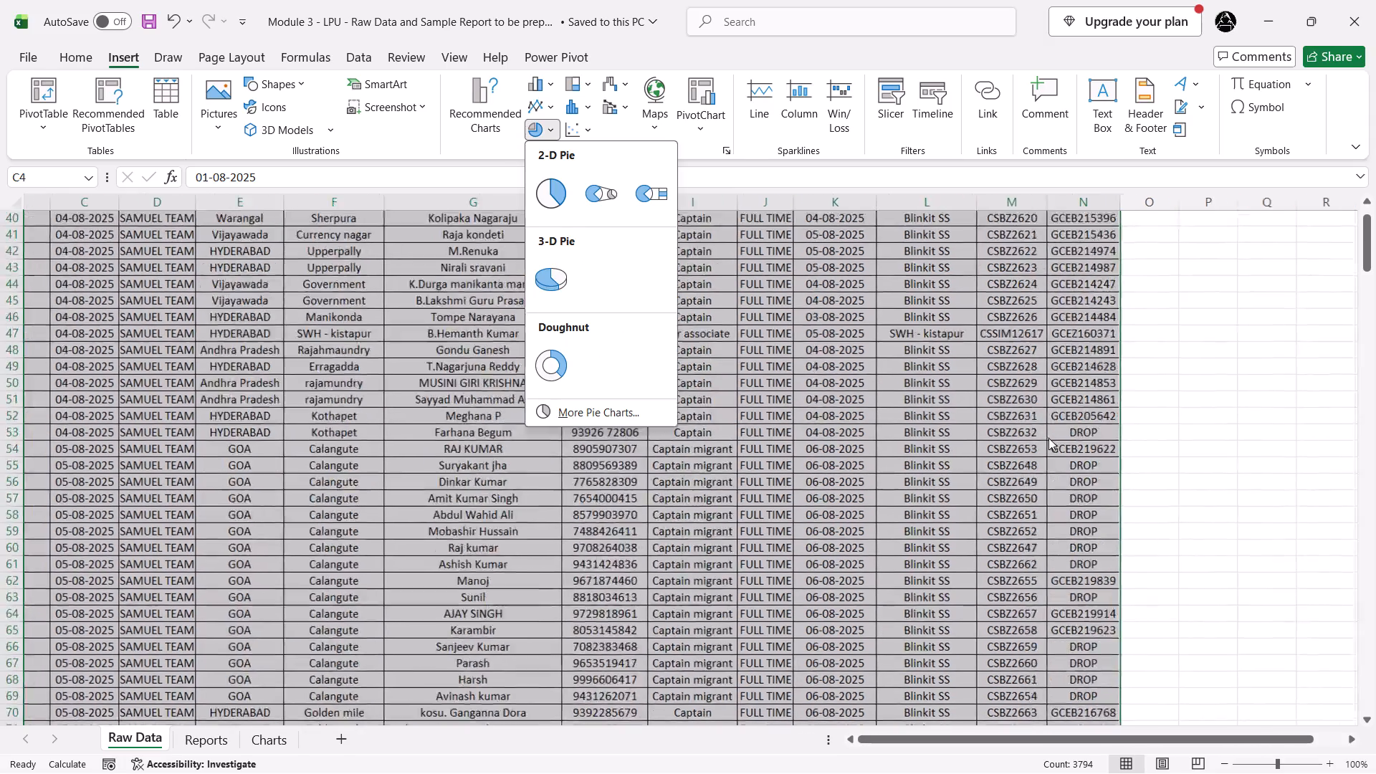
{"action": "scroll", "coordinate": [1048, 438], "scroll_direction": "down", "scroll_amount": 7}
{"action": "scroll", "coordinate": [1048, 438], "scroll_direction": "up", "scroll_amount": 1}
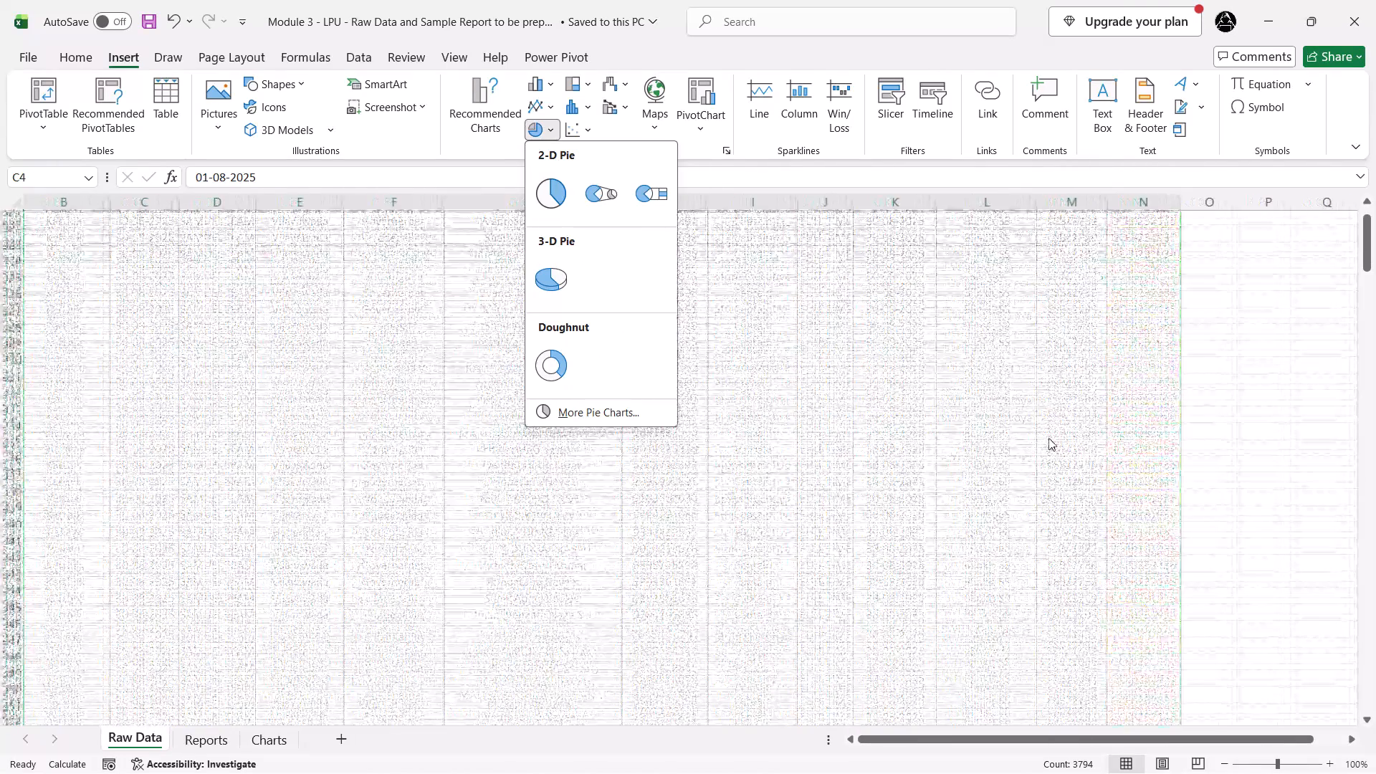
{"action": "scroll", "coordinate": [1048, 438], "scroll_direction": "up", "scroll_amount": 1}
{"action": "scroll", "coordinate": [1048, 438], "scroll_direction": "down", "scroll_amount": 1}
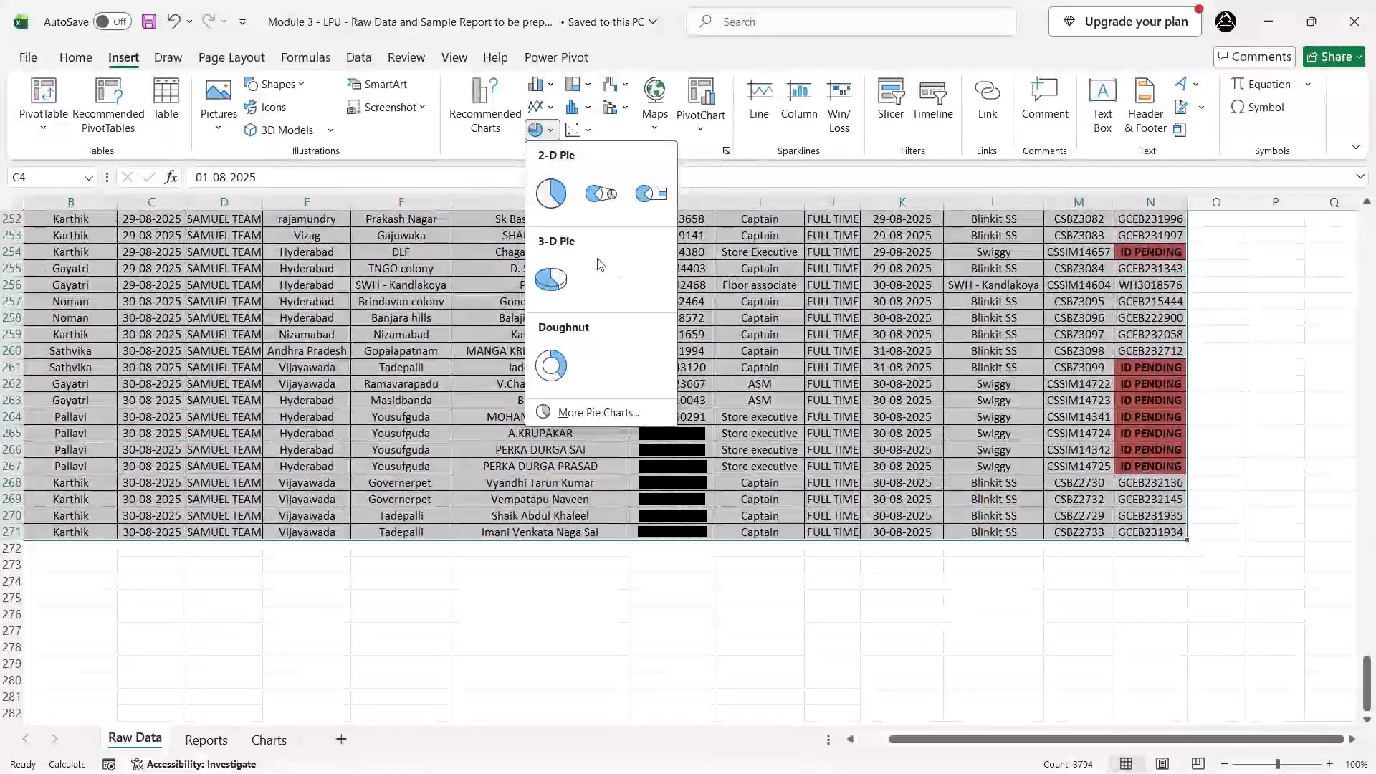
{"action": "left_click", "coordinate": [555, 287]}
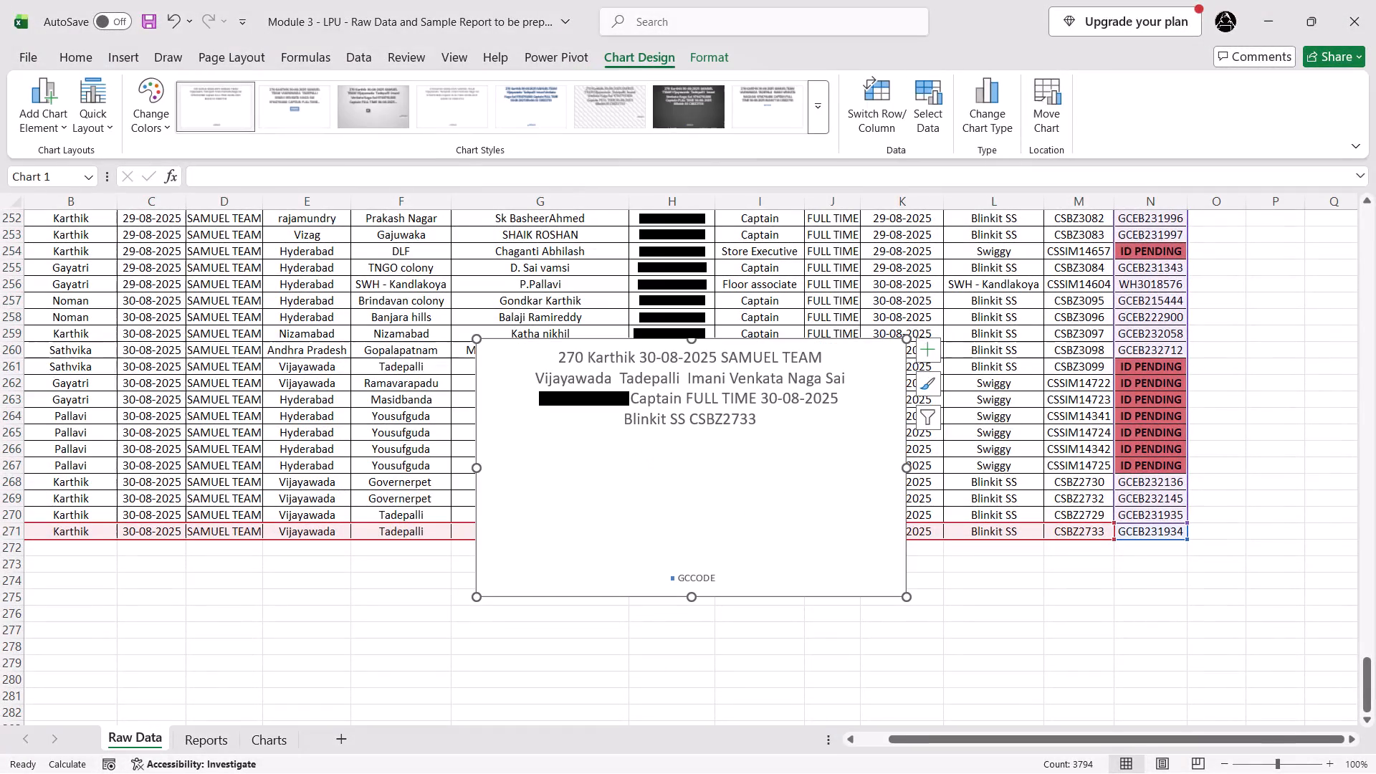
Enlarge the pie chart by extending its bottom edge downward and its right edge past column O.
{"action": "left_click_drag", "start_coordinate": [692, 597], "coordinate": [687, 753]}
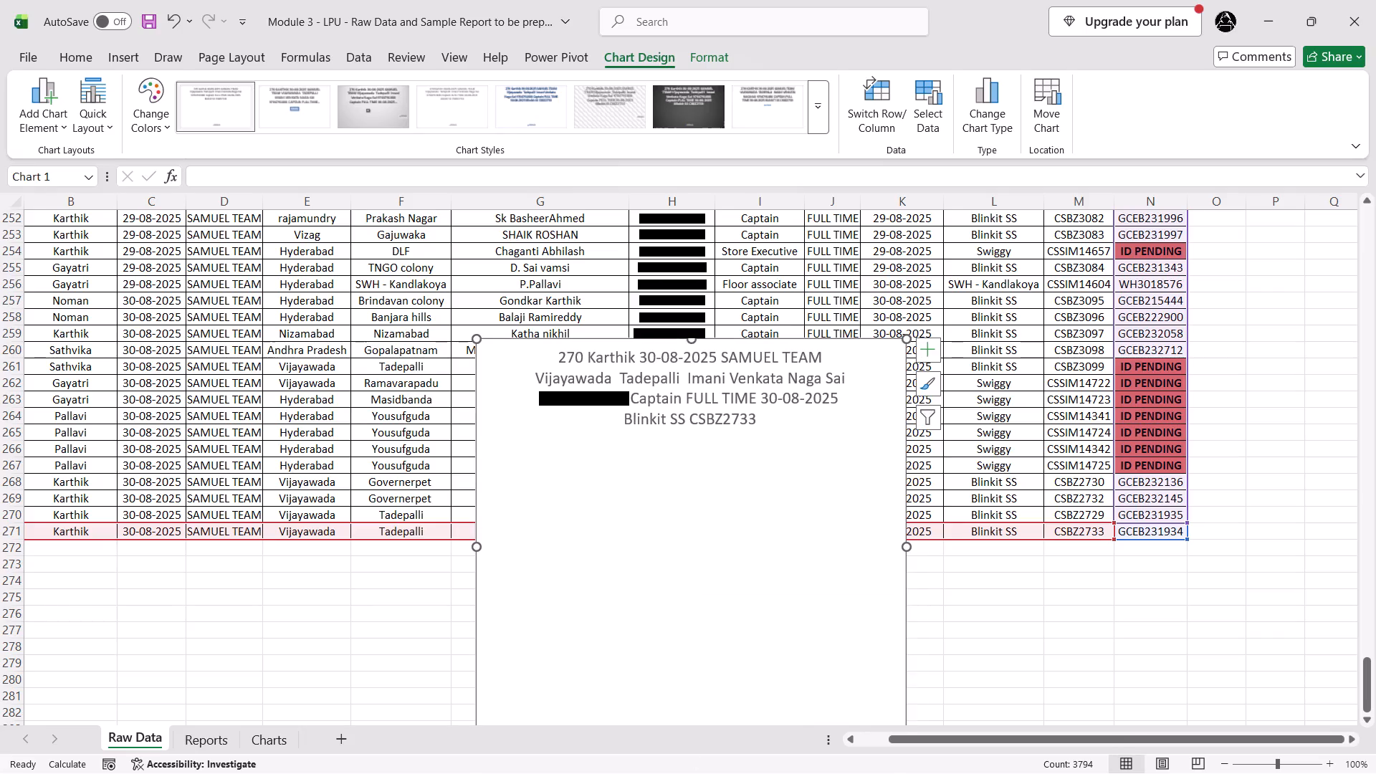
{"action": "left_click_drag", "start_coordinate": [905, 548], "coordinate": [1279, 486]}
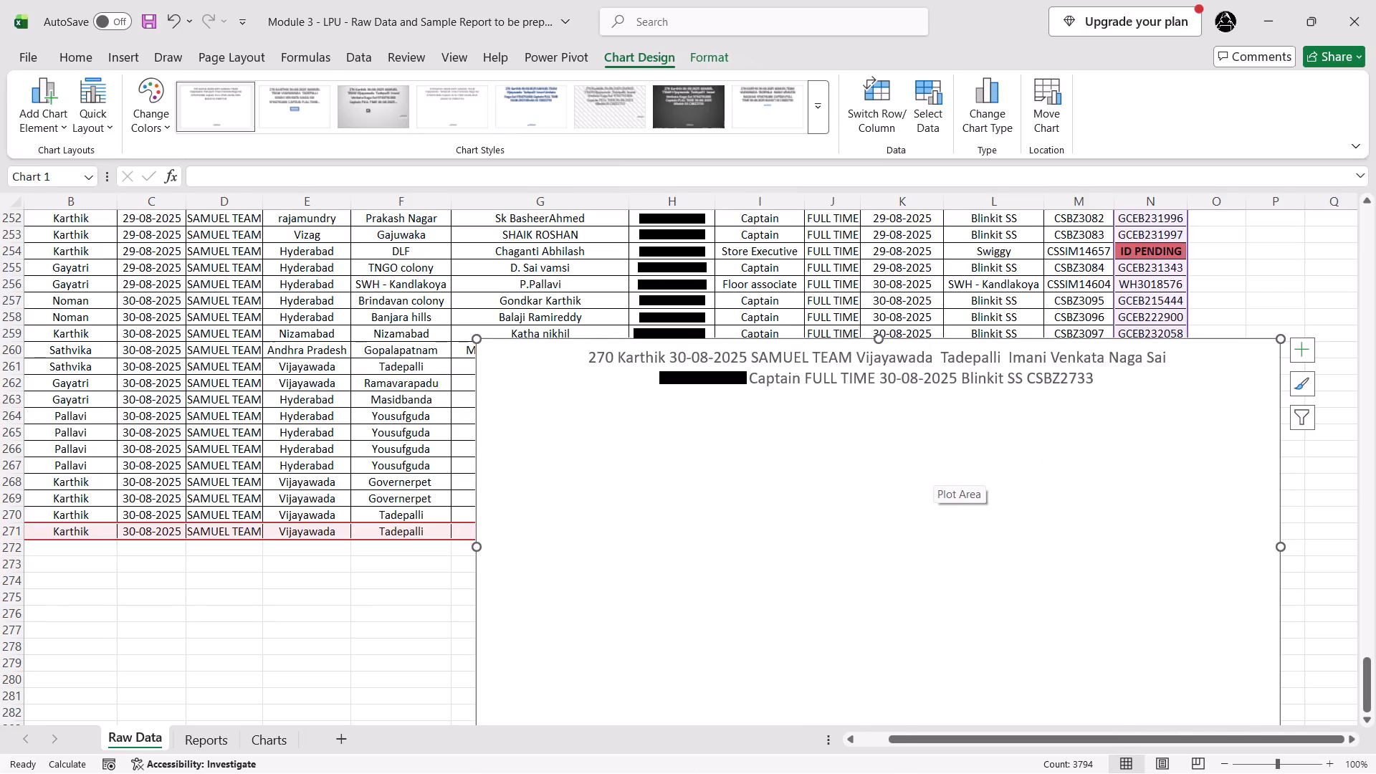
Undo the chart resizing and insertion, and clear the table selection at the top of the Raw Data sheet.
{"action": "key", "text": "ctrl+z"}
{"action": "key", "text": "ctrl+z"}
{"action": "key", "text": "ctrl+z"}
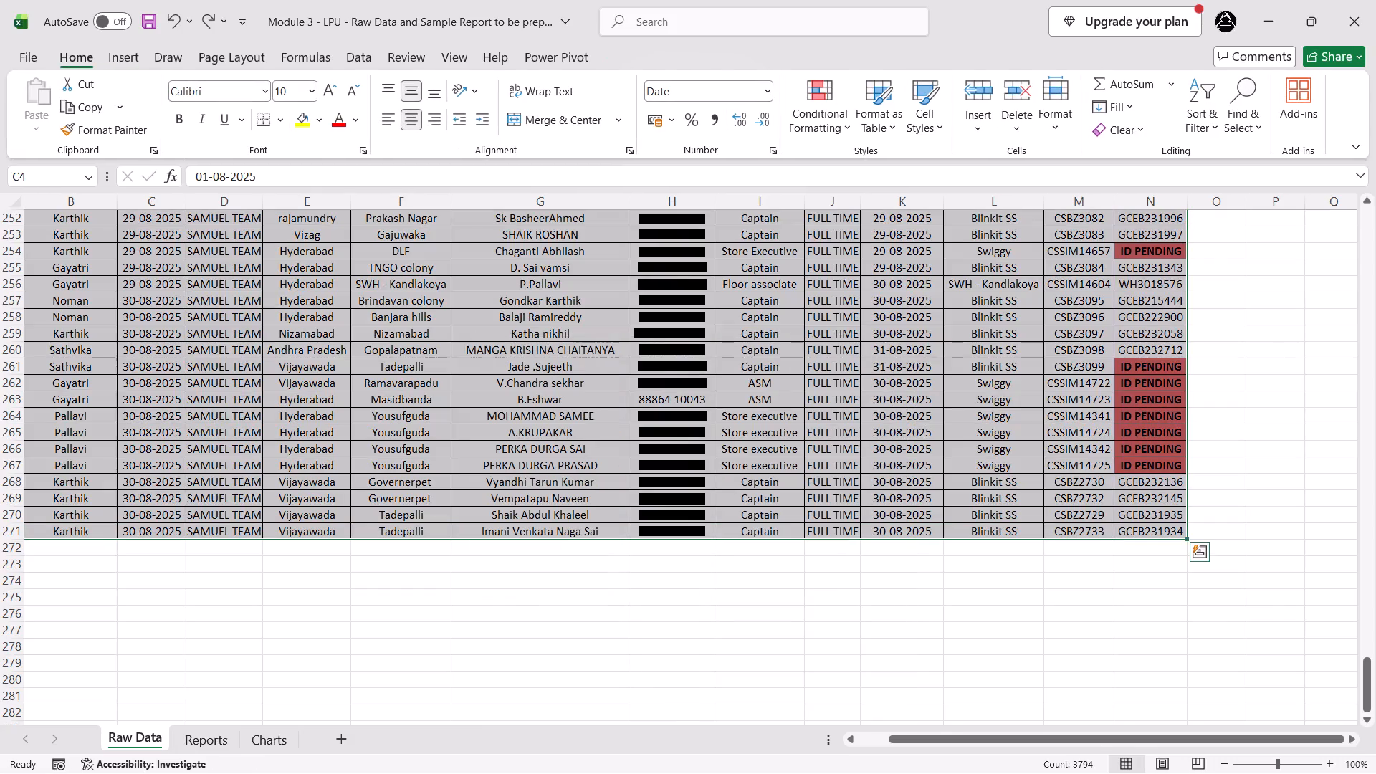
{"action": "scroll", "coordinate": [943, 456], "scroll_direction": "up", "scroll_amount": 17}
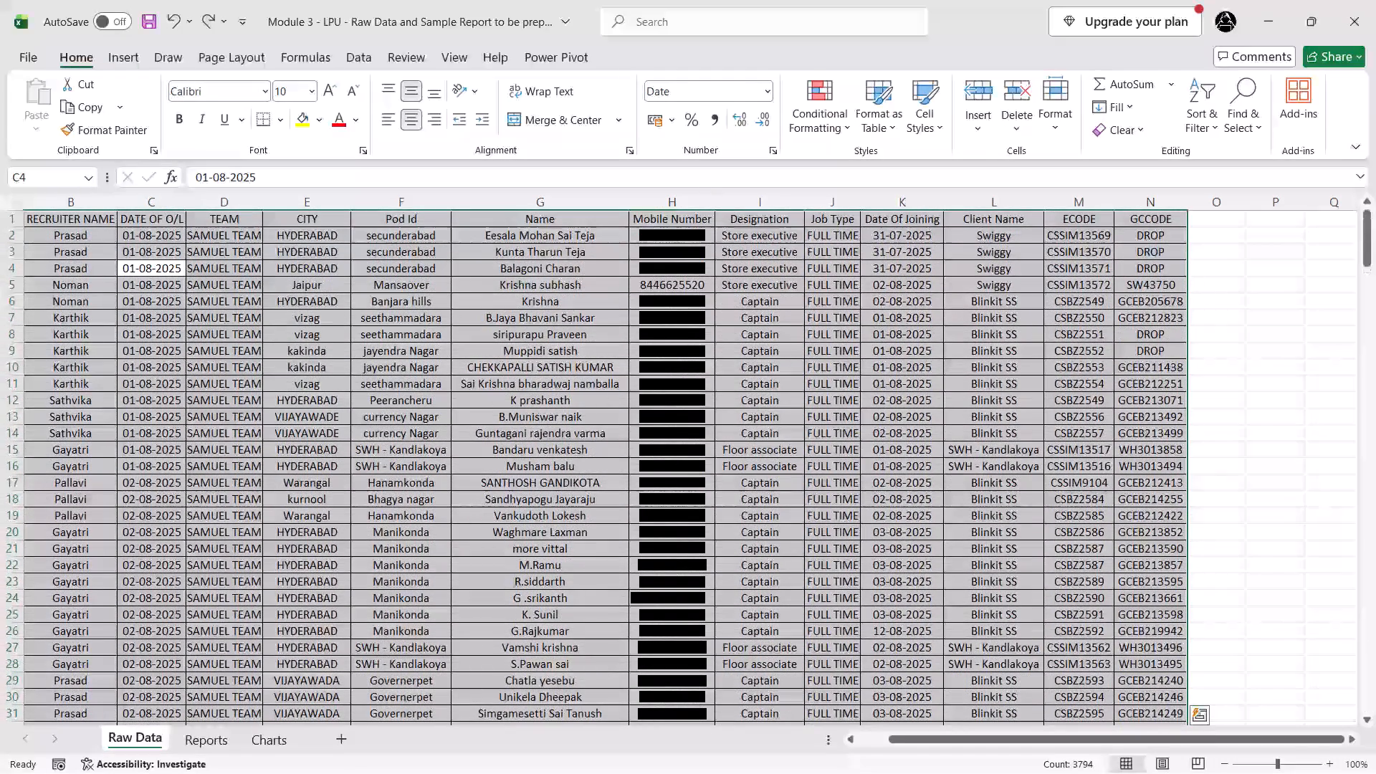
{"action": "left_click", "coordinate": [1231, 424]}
Switch to the Module 2 - LPU Questions workbook and display its Sparklines sheet.
{"action": "key", "text": "alt+Tab"}
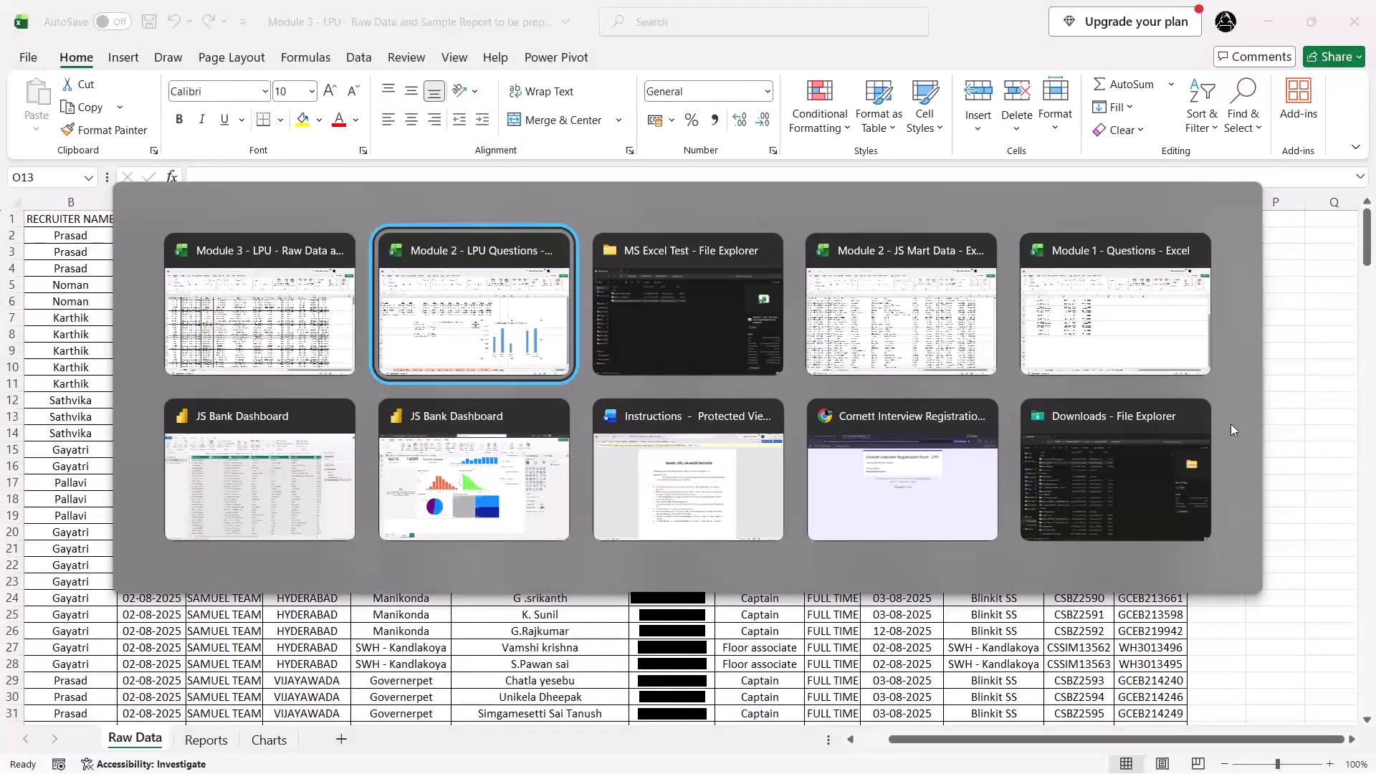
{"action": "key", "text": "alt+Tab"}
{"action": "key", "text": "alt+Tab"}
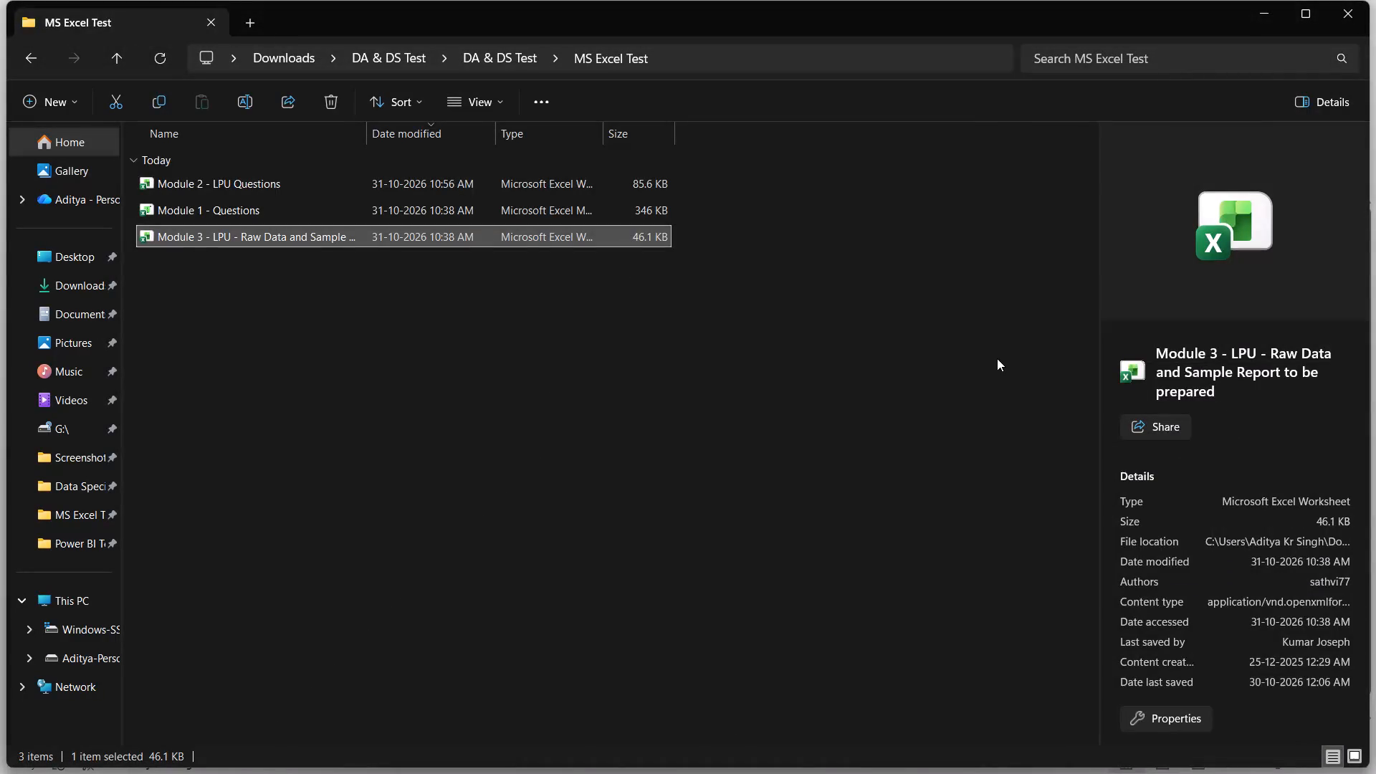
{"action": "key", "text": "alt+Tab"}
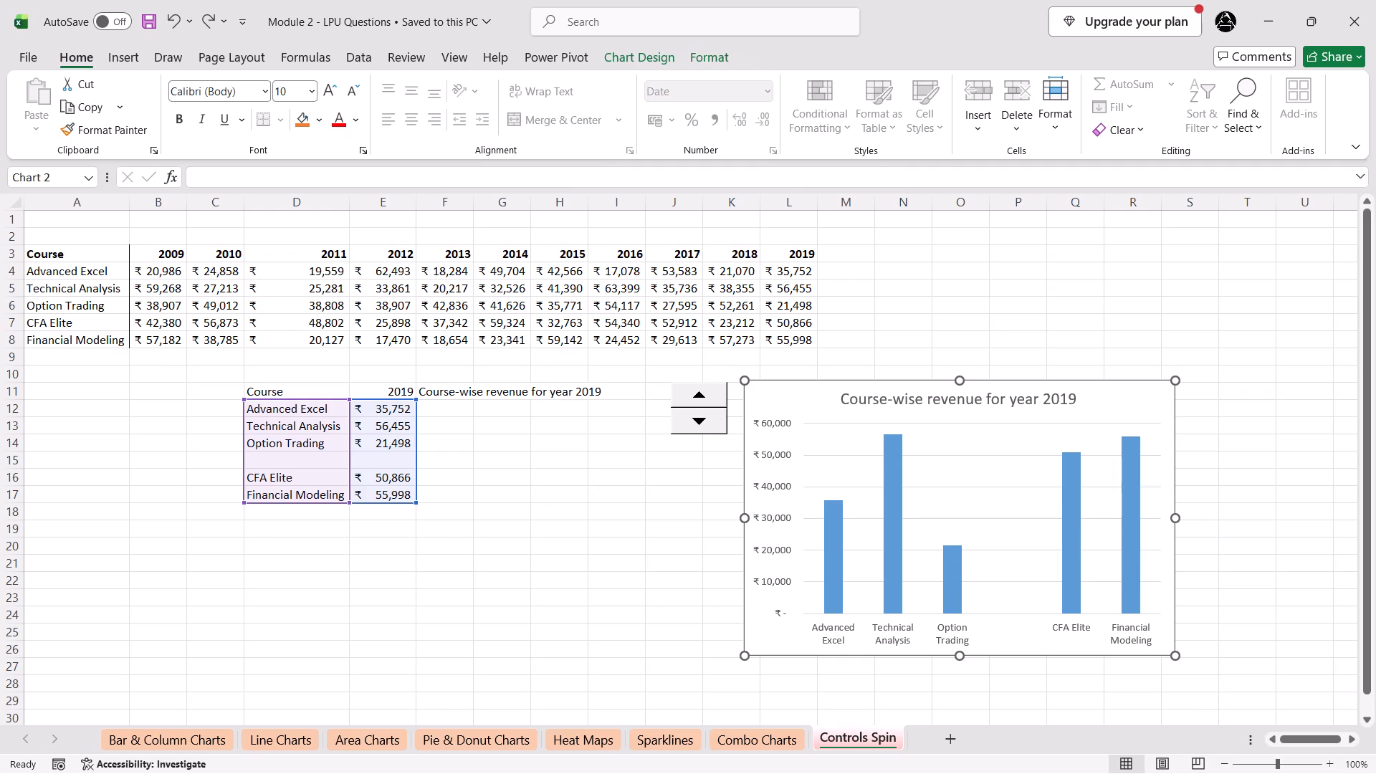
{"action": "left_click", "coordinate": [646, 748]}
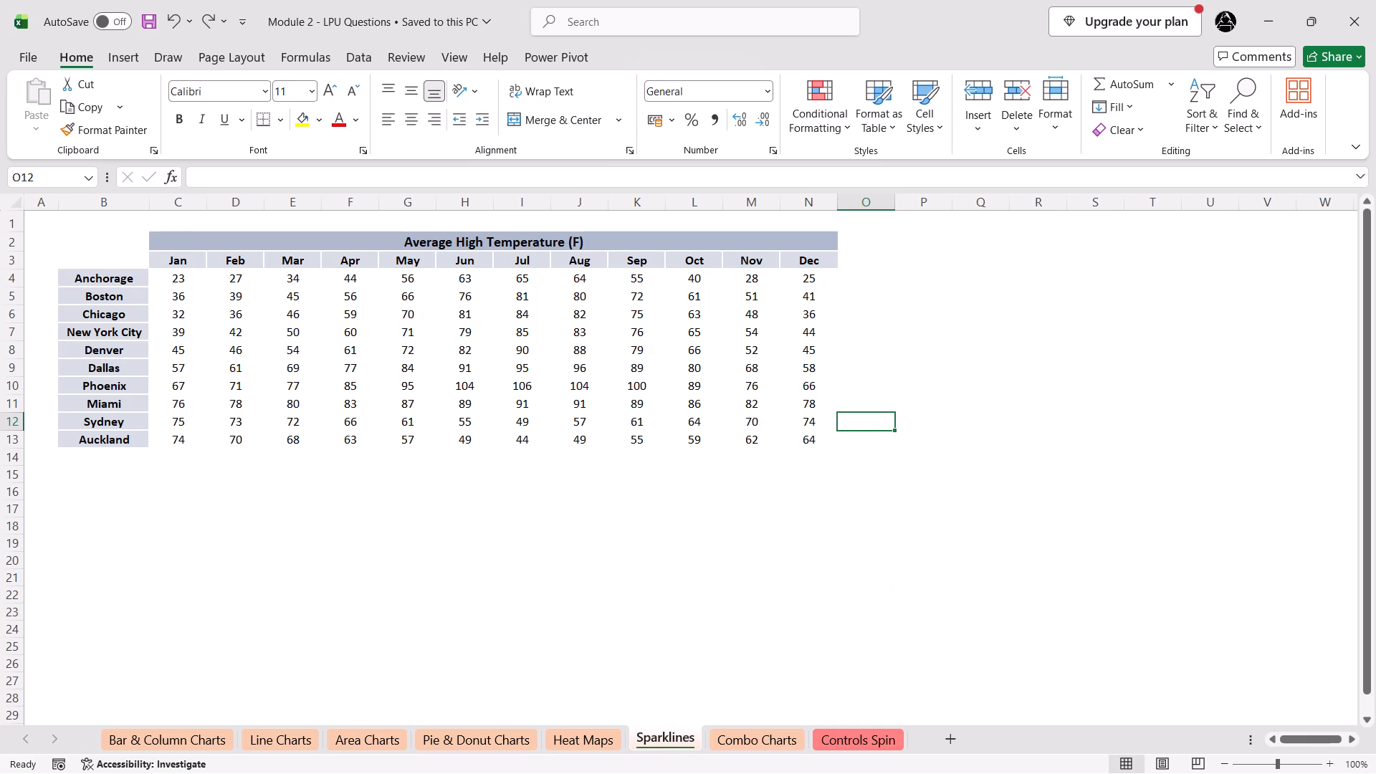
Select the entire Average High Temperature table, from B2 to N13.
{"action": "left_click_drag", "start_coordinate": [96, 236], "coordinate": [794, 434]}
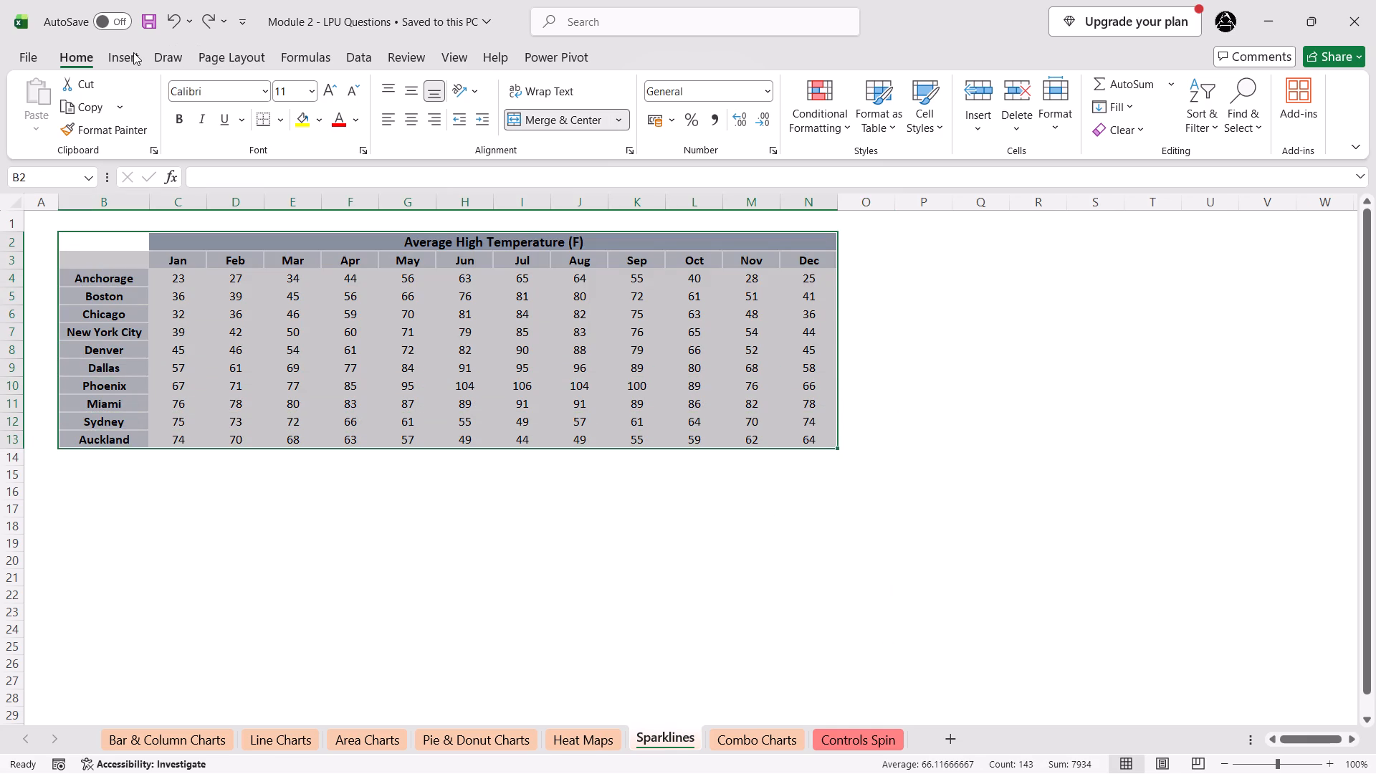
{"action": "left_click", "coordinate": [123, 52]}
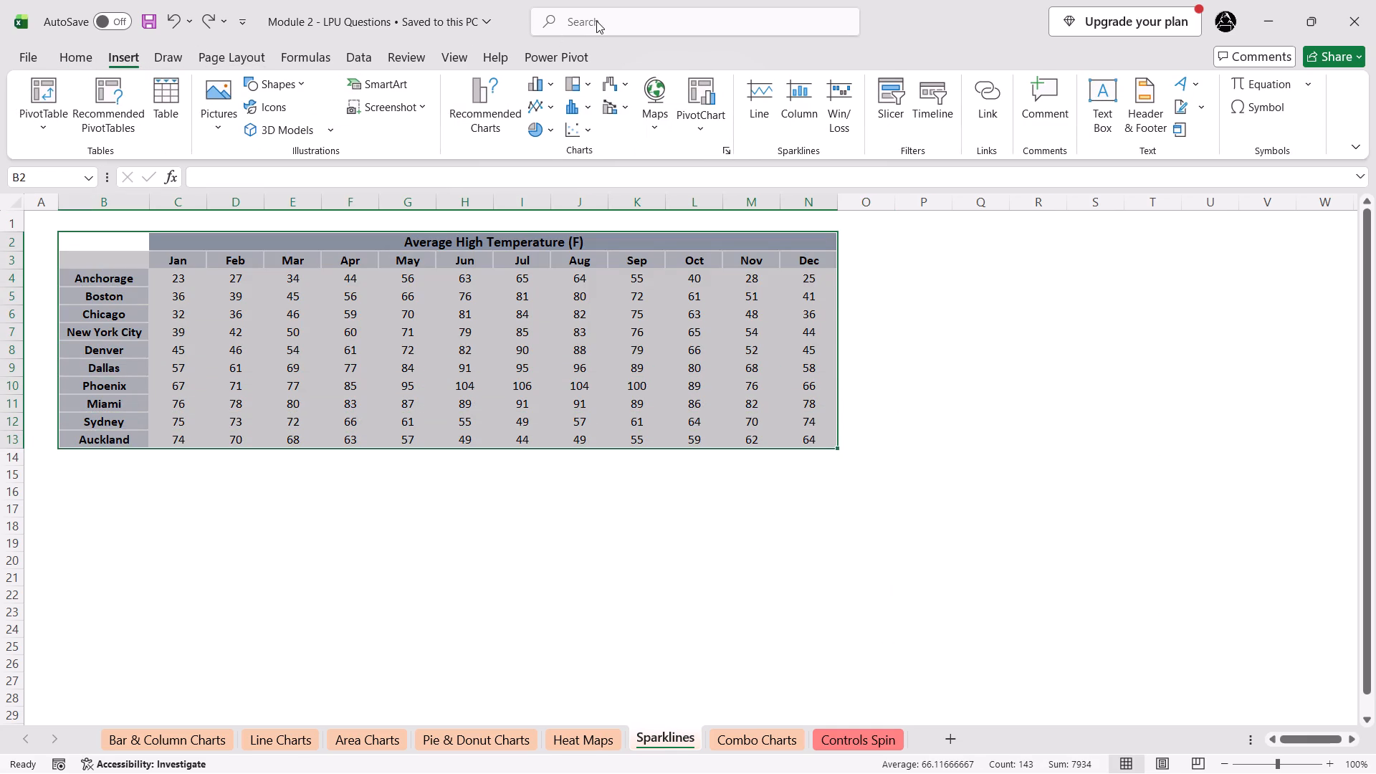
{"action": "left_click", "coordinate": [597, 22]}
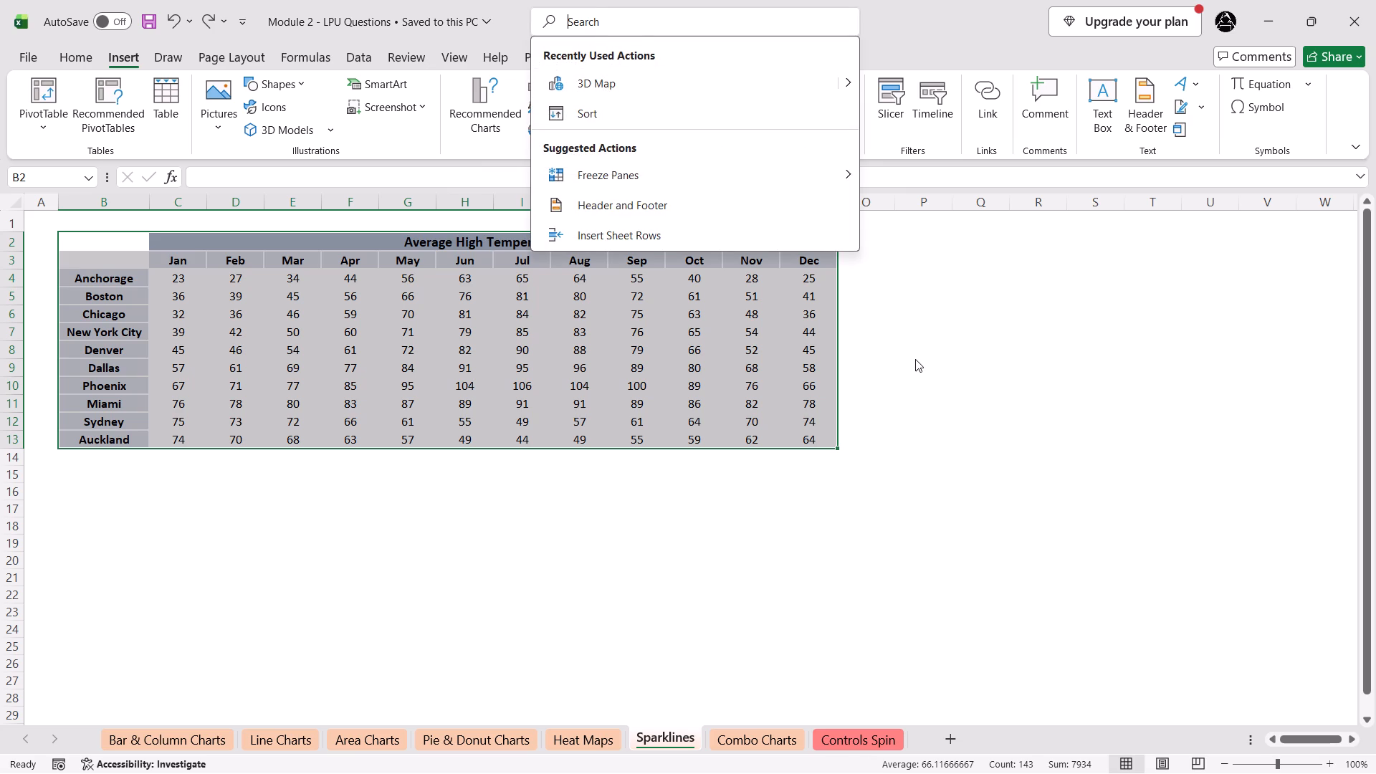
{"action": "left_click", "coordinate": [905, 22]}
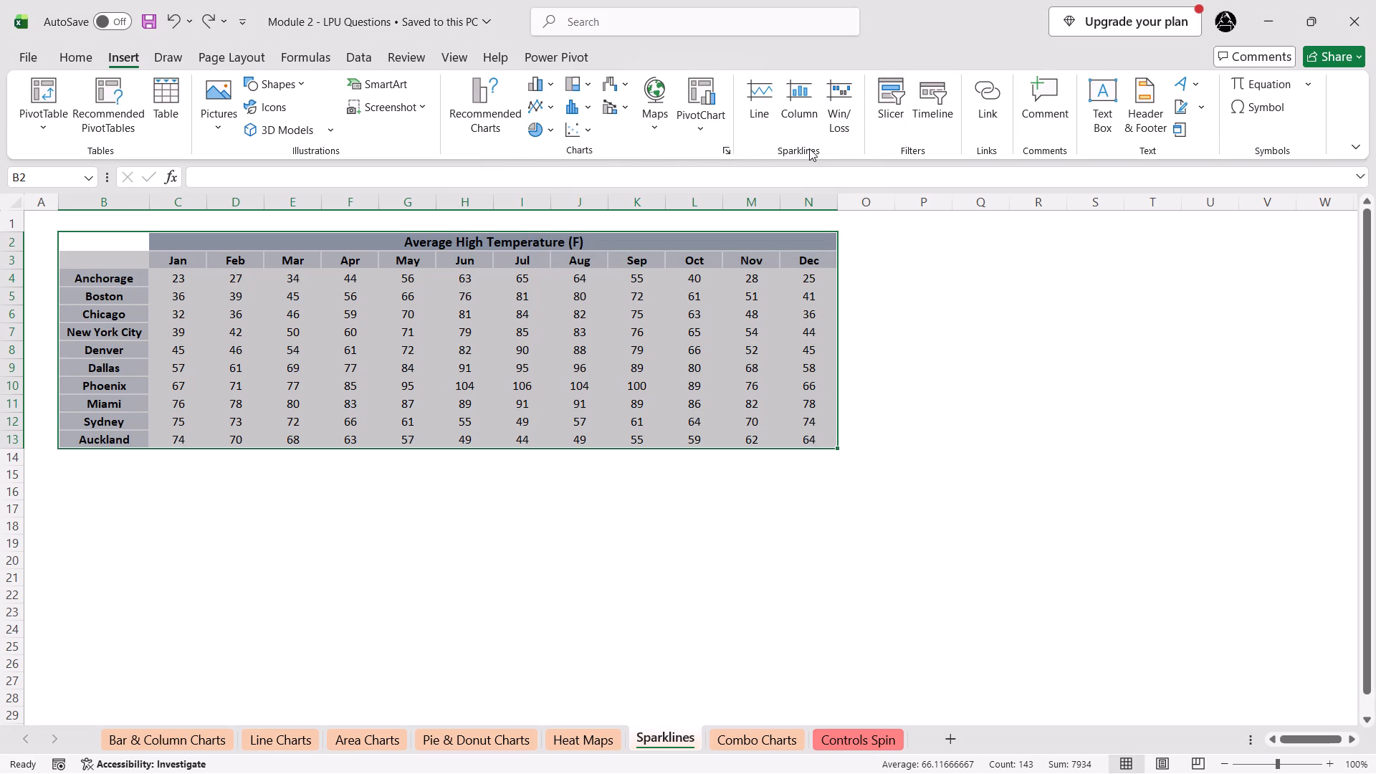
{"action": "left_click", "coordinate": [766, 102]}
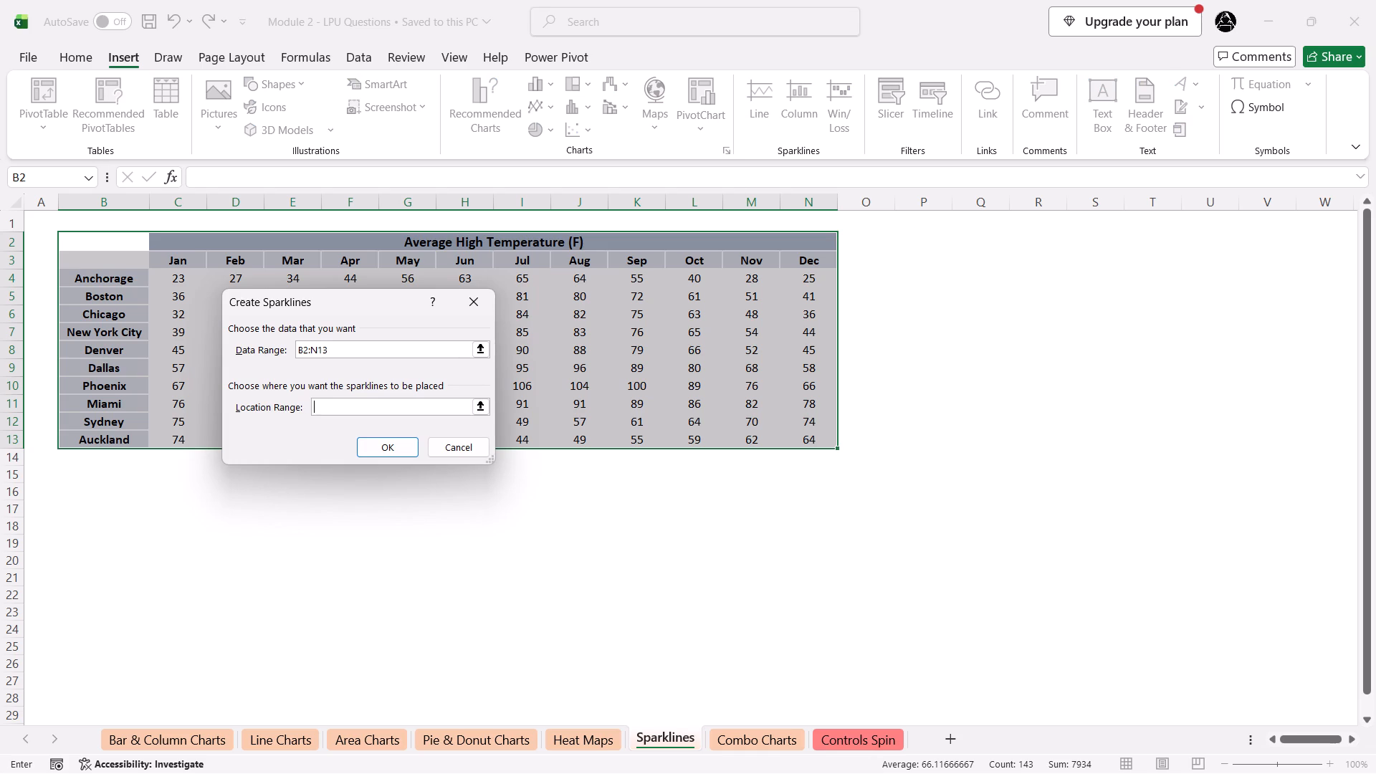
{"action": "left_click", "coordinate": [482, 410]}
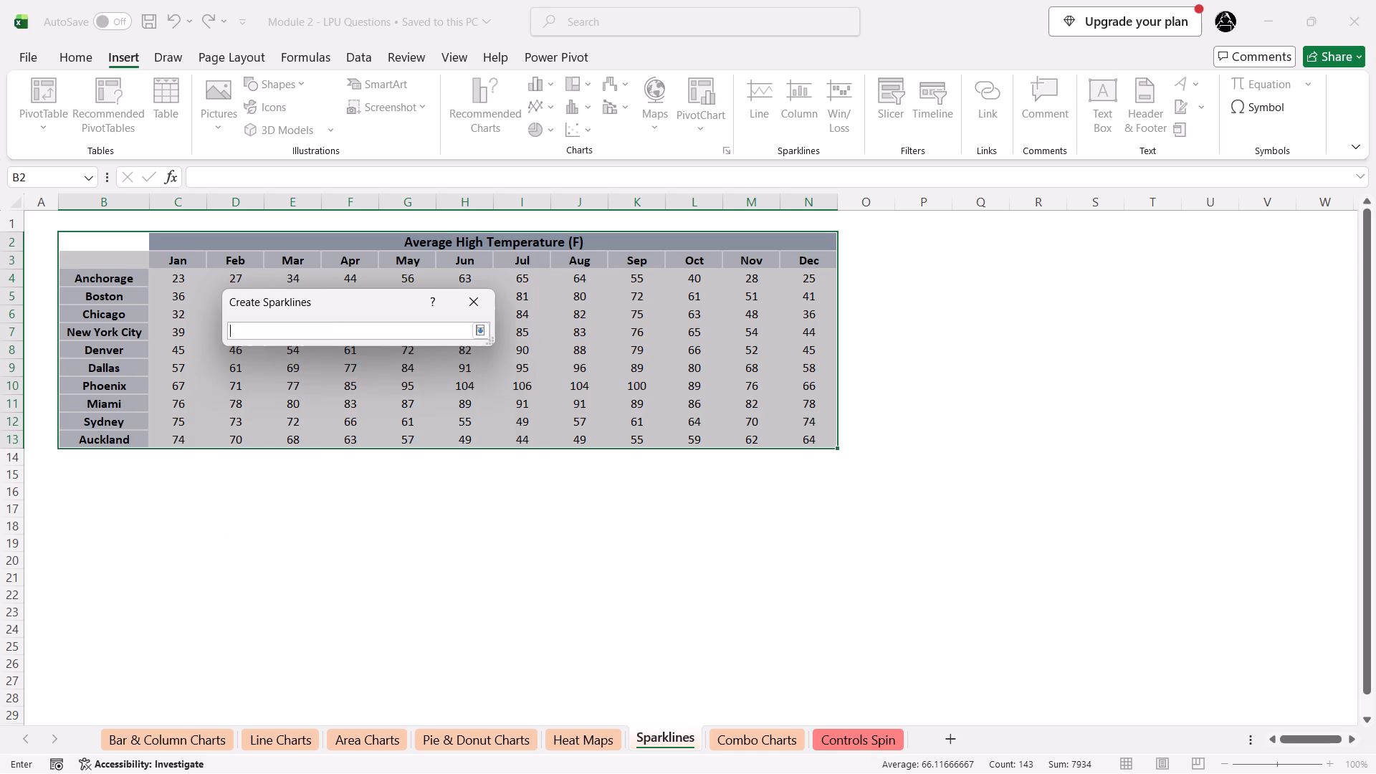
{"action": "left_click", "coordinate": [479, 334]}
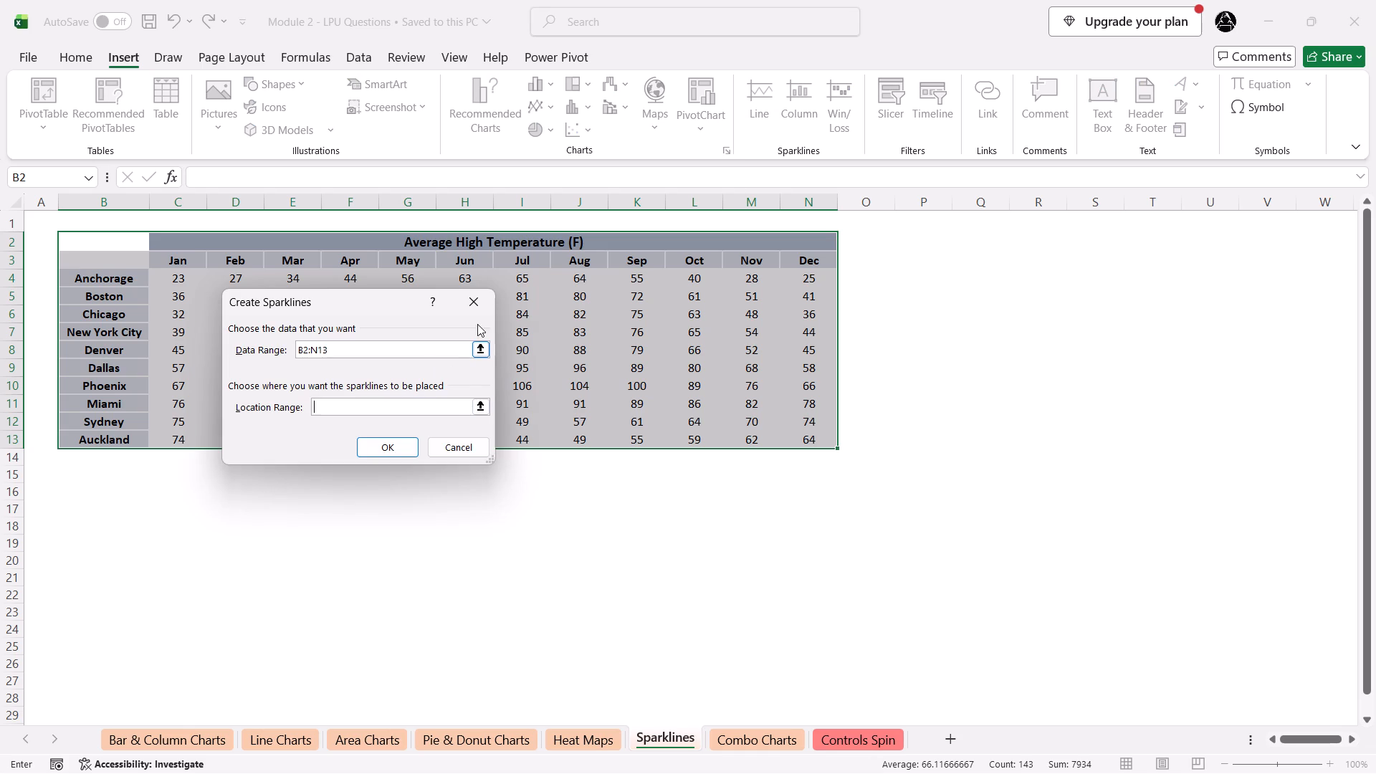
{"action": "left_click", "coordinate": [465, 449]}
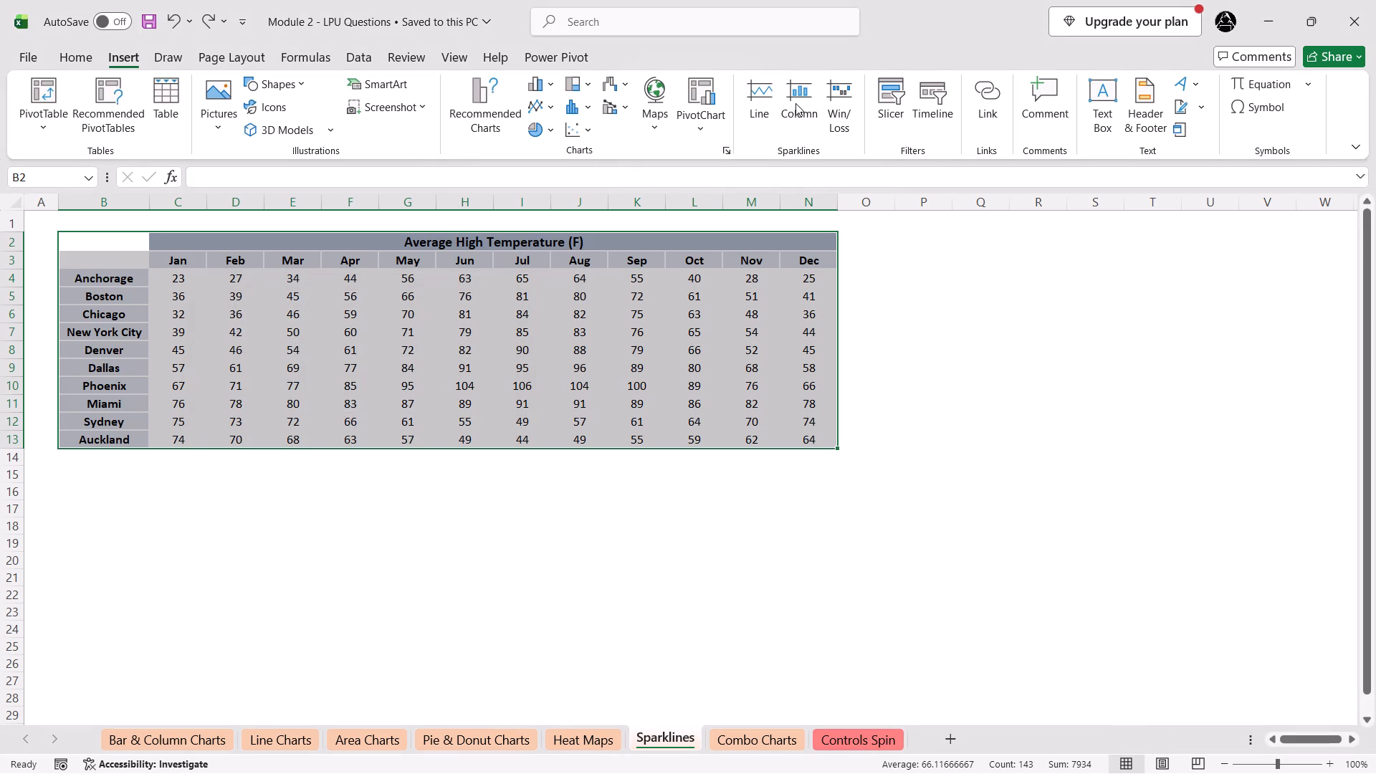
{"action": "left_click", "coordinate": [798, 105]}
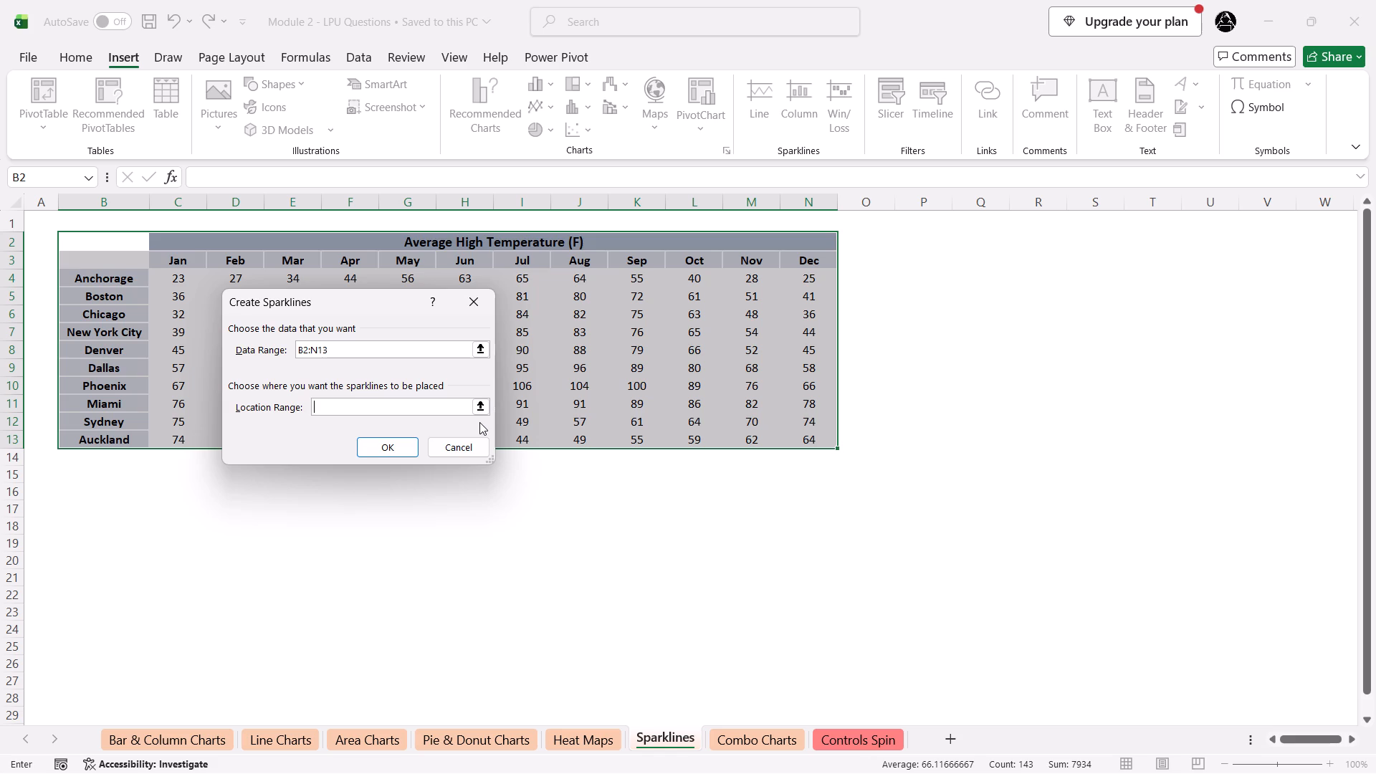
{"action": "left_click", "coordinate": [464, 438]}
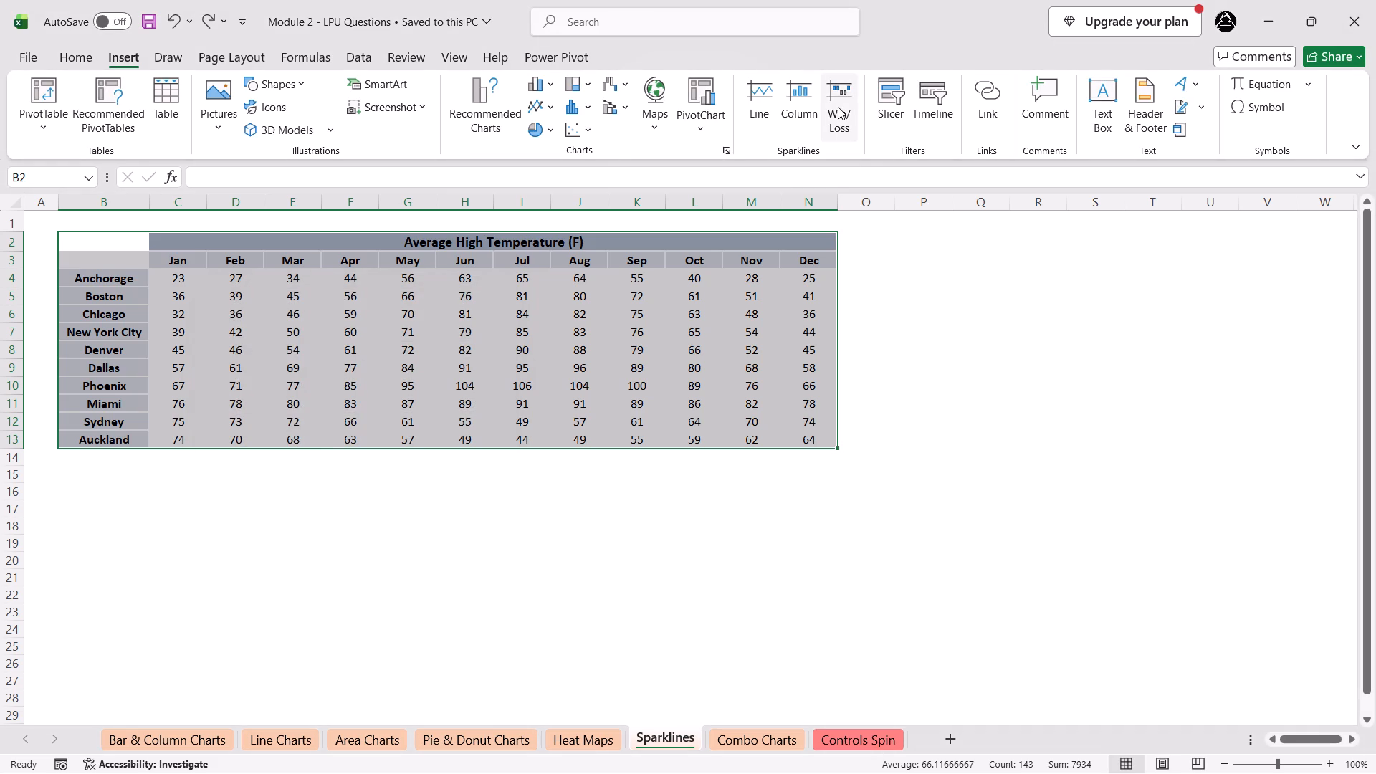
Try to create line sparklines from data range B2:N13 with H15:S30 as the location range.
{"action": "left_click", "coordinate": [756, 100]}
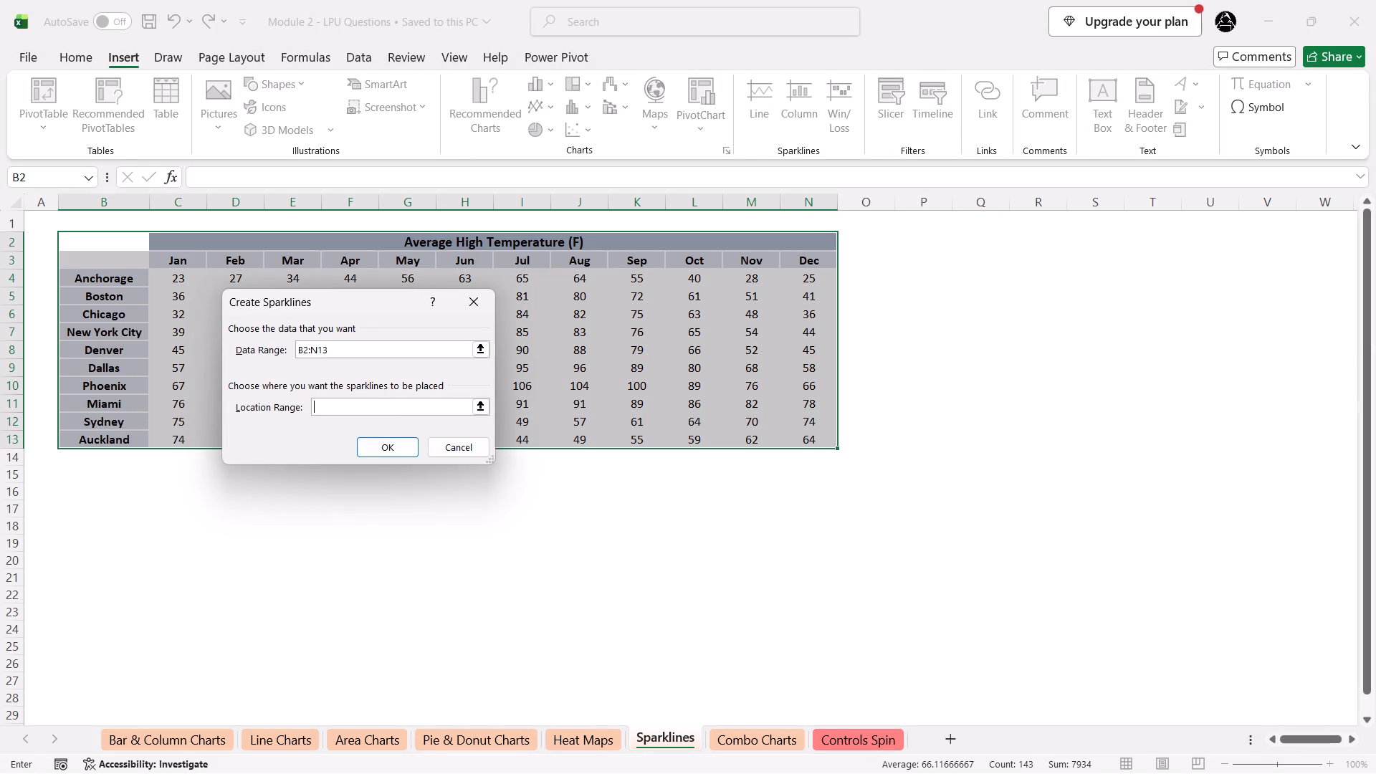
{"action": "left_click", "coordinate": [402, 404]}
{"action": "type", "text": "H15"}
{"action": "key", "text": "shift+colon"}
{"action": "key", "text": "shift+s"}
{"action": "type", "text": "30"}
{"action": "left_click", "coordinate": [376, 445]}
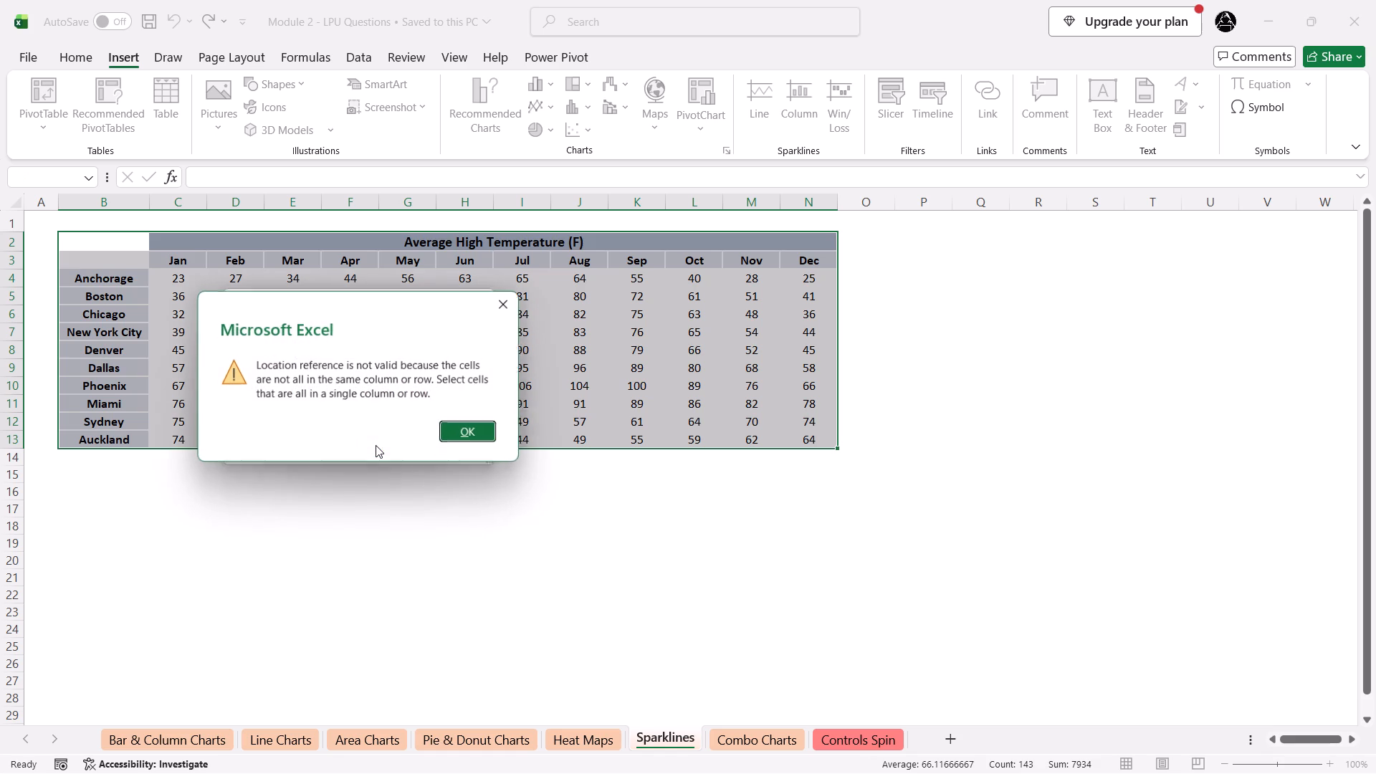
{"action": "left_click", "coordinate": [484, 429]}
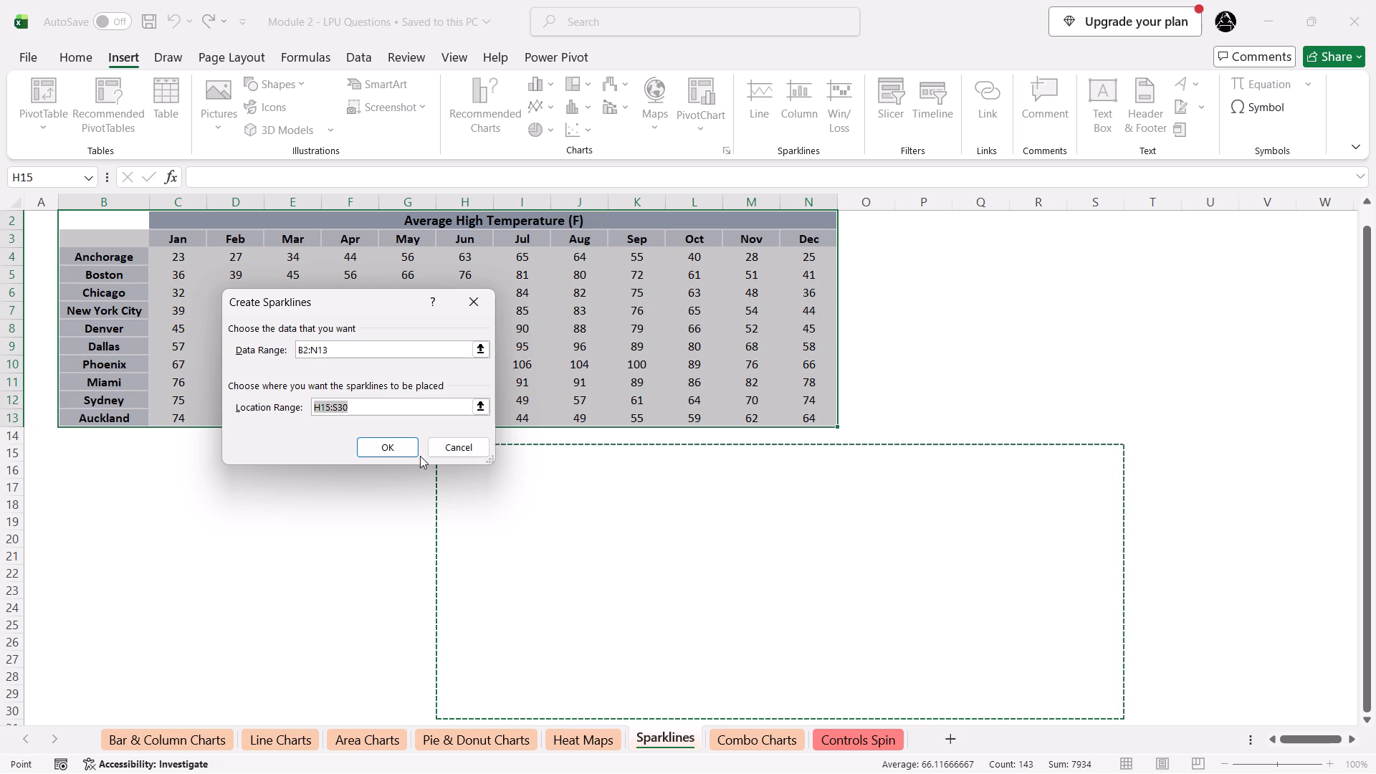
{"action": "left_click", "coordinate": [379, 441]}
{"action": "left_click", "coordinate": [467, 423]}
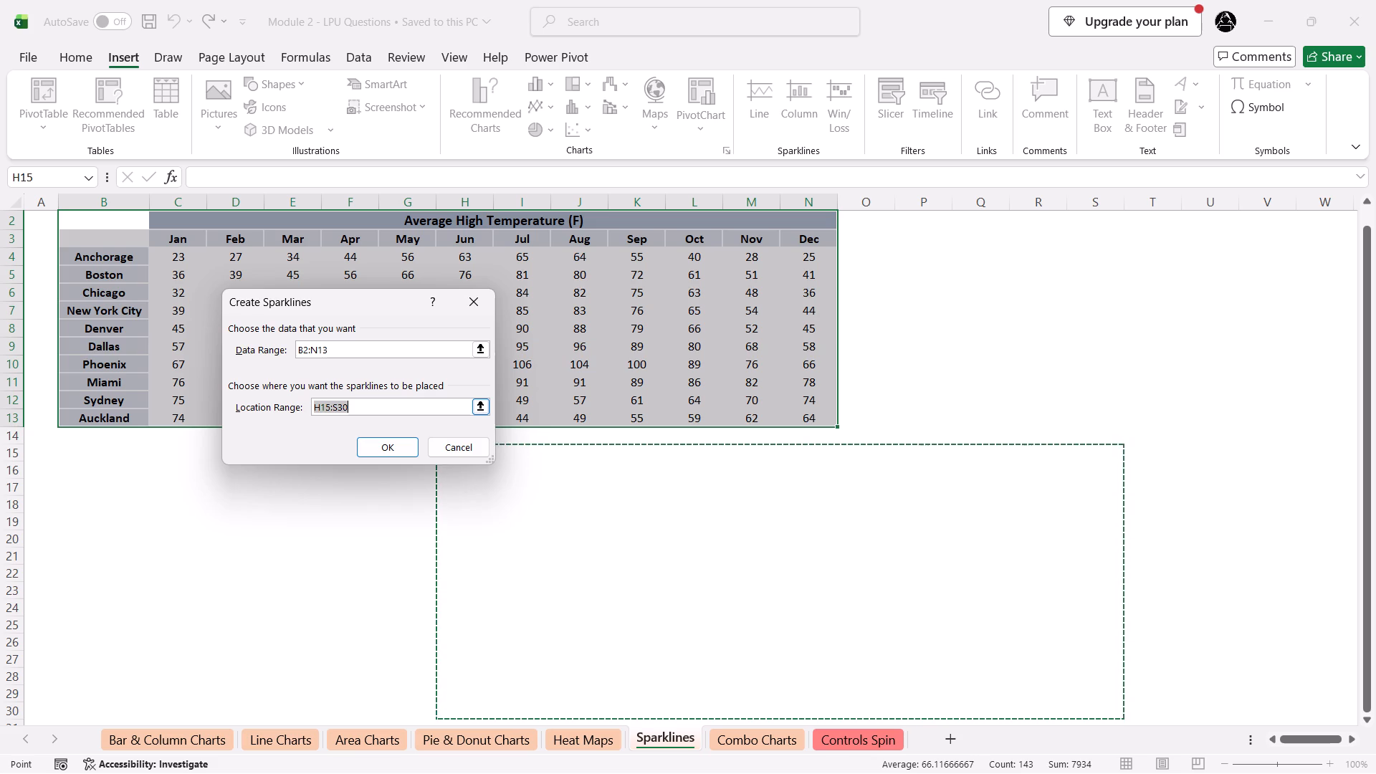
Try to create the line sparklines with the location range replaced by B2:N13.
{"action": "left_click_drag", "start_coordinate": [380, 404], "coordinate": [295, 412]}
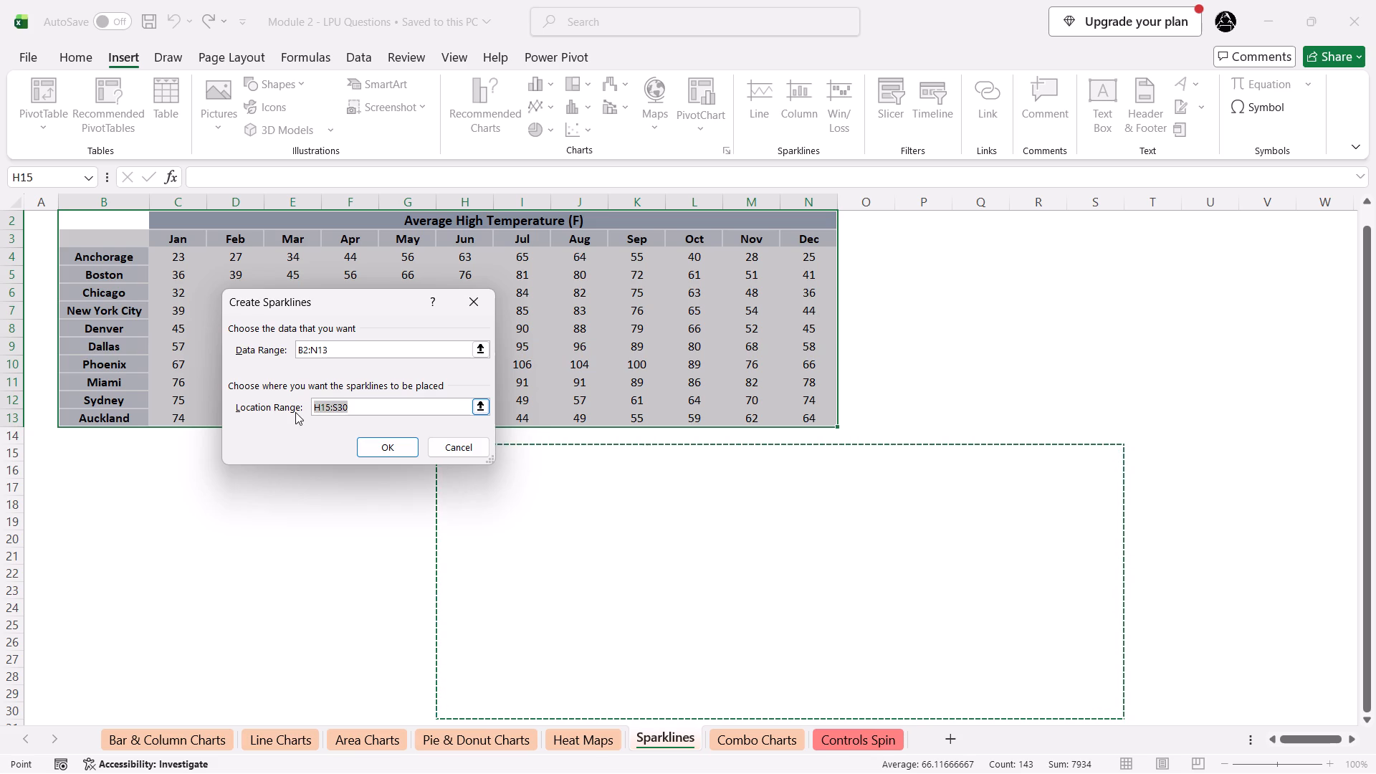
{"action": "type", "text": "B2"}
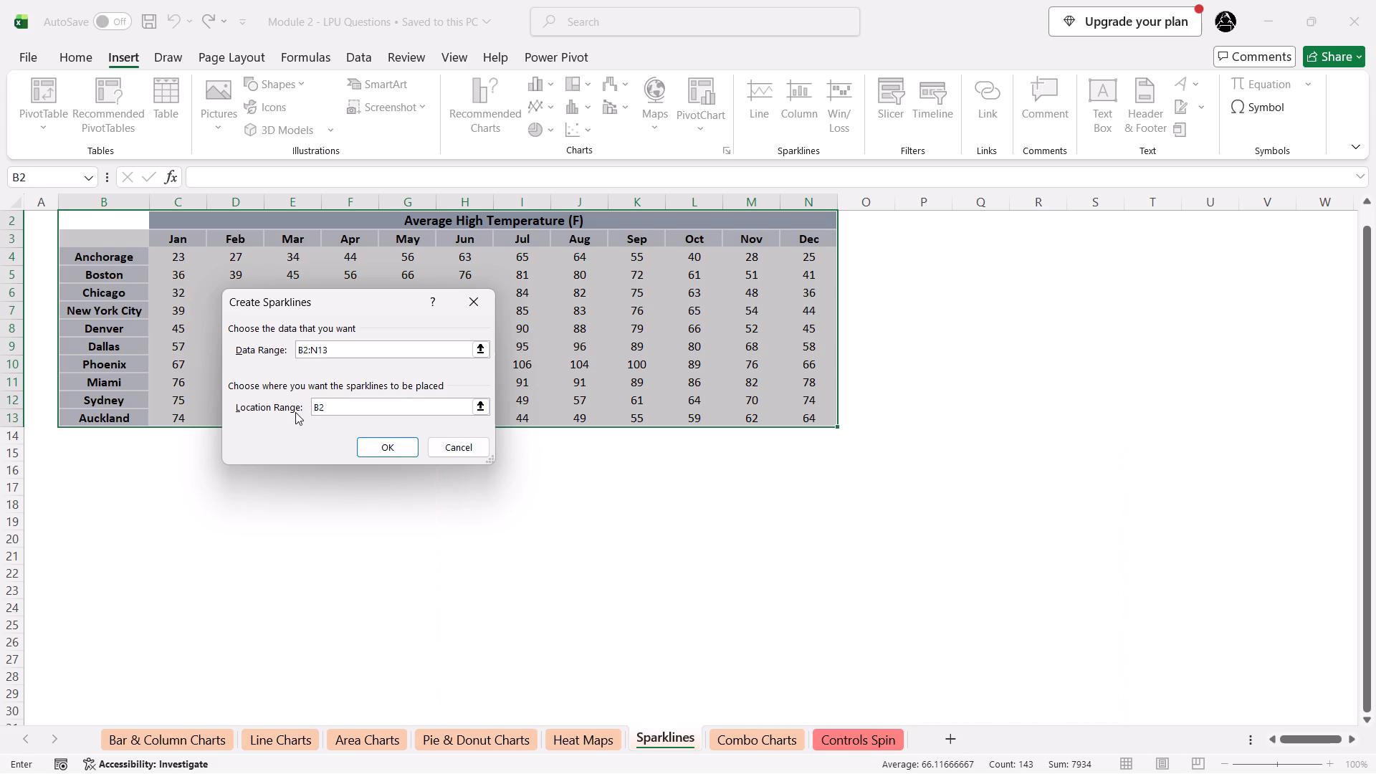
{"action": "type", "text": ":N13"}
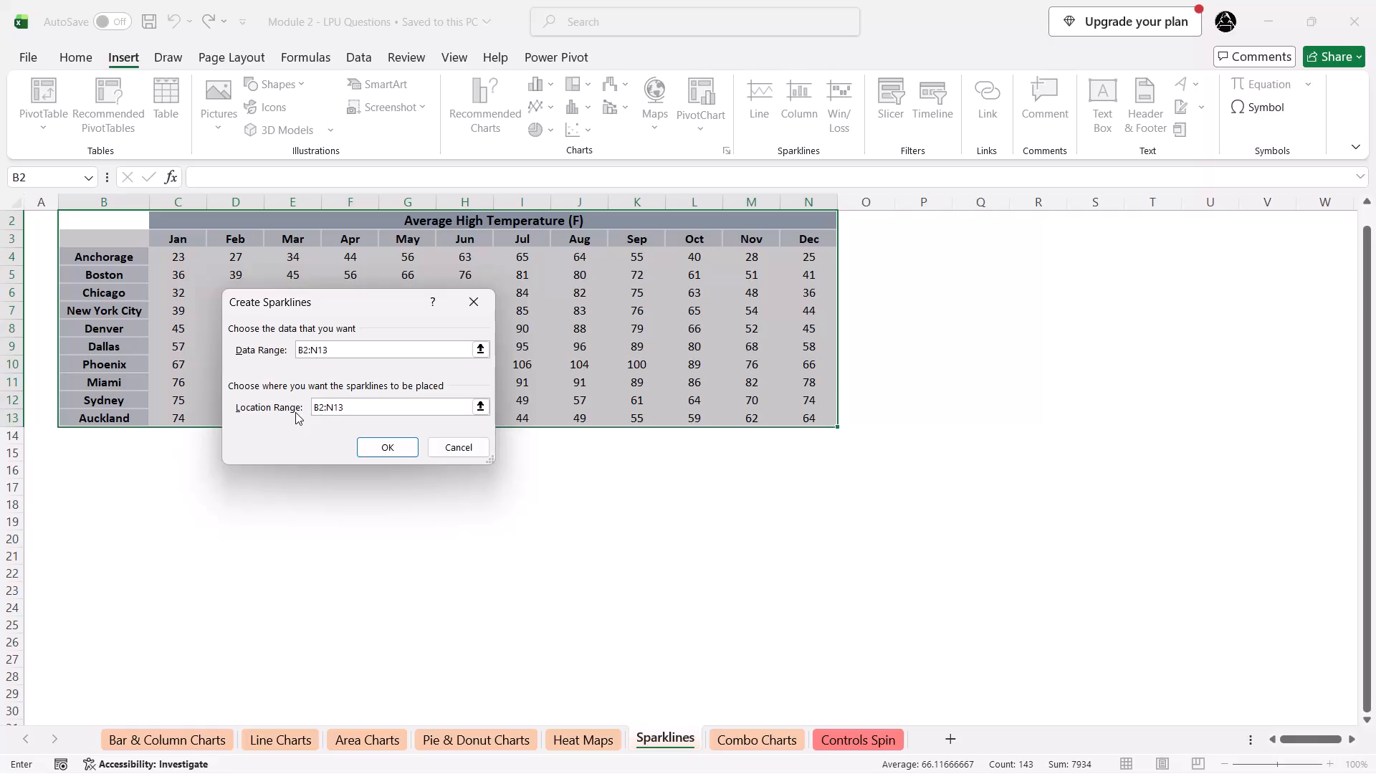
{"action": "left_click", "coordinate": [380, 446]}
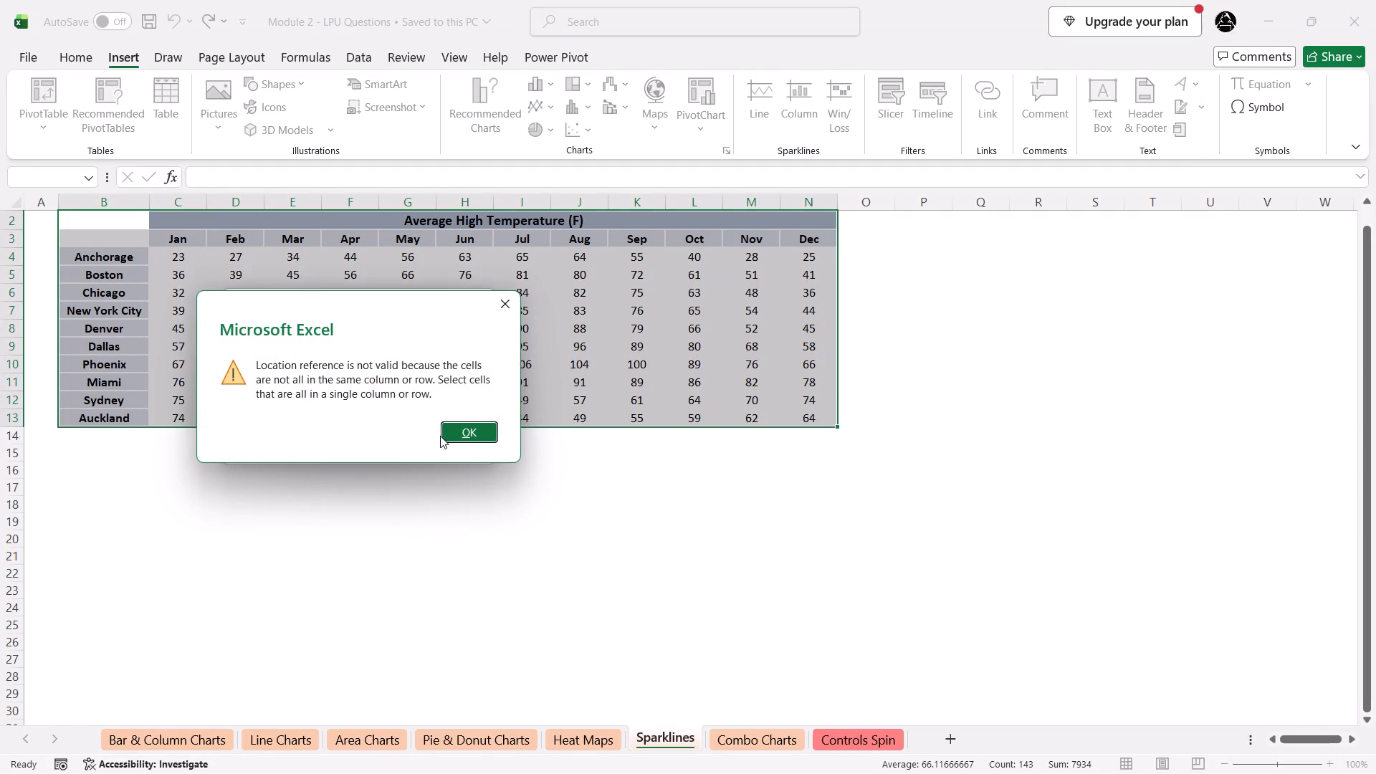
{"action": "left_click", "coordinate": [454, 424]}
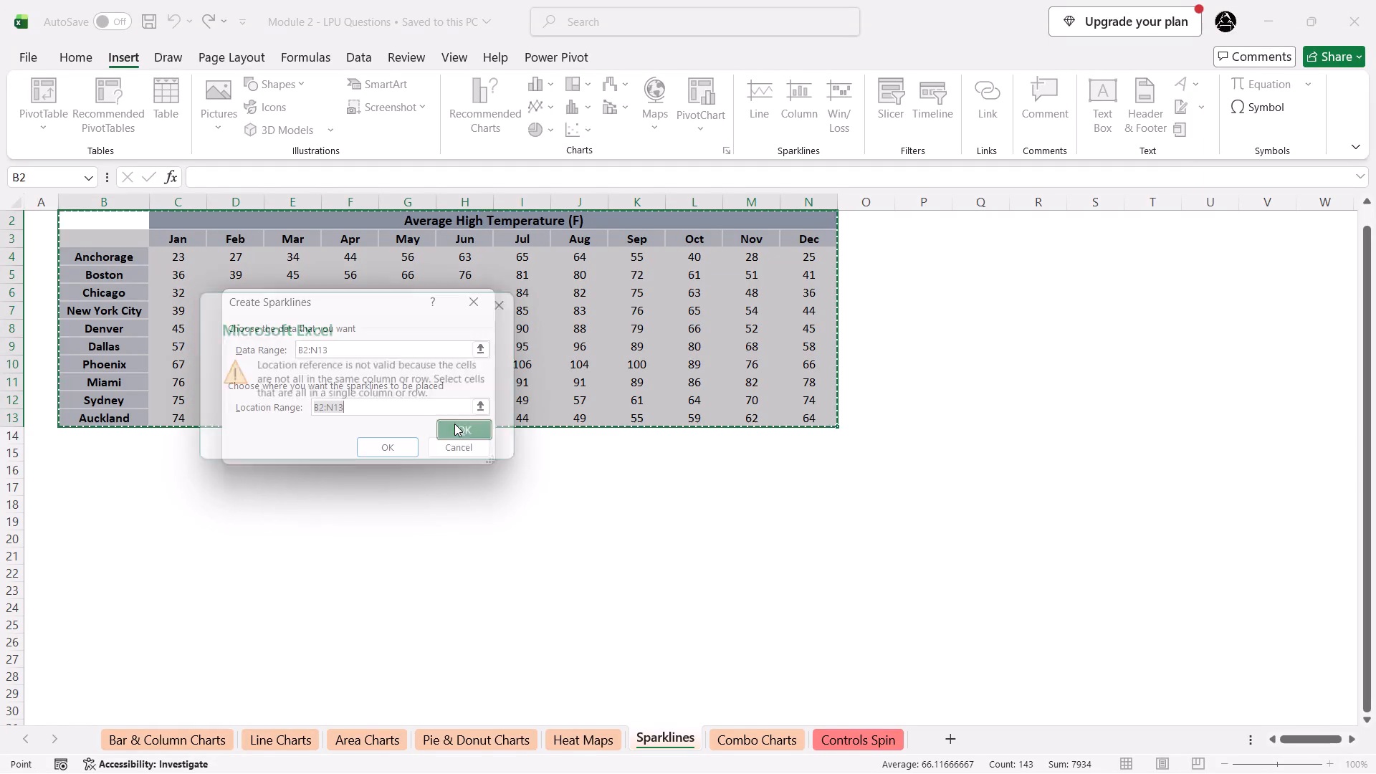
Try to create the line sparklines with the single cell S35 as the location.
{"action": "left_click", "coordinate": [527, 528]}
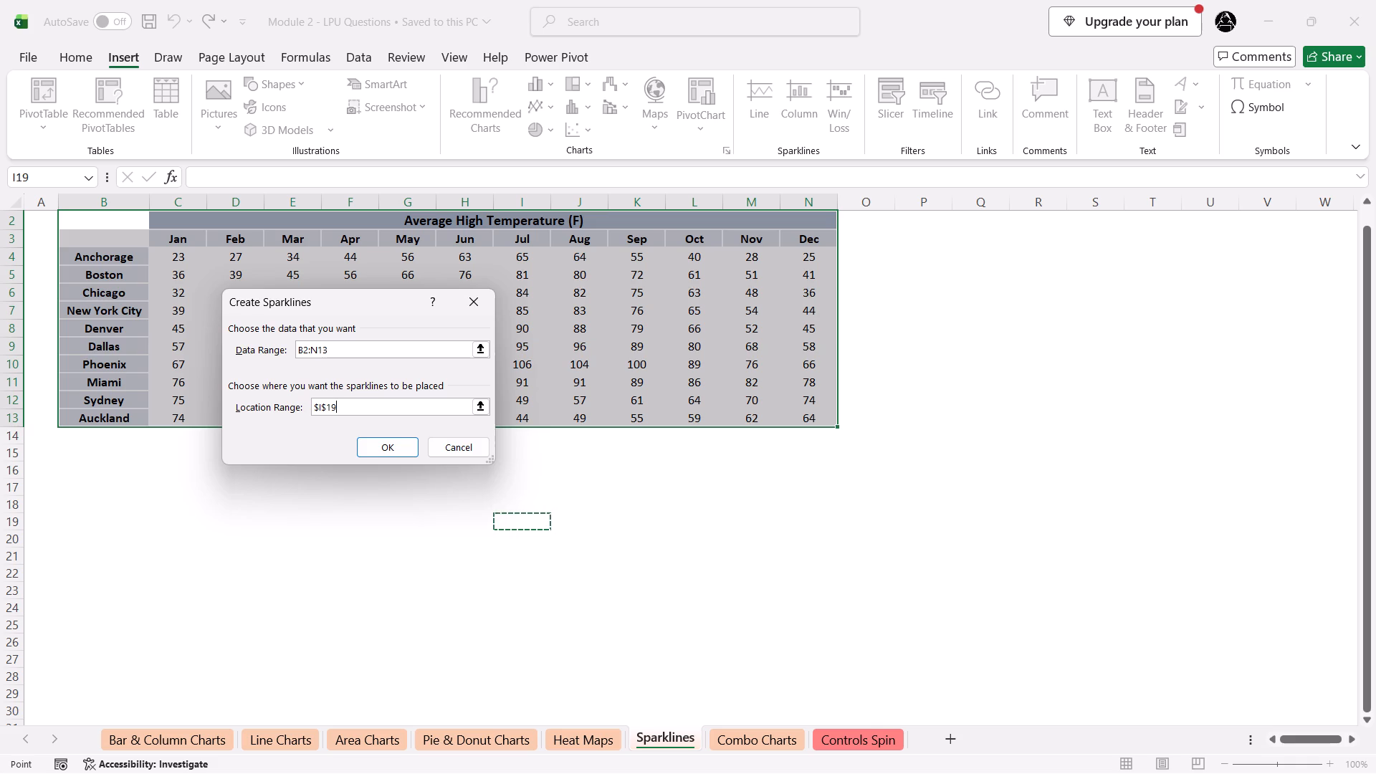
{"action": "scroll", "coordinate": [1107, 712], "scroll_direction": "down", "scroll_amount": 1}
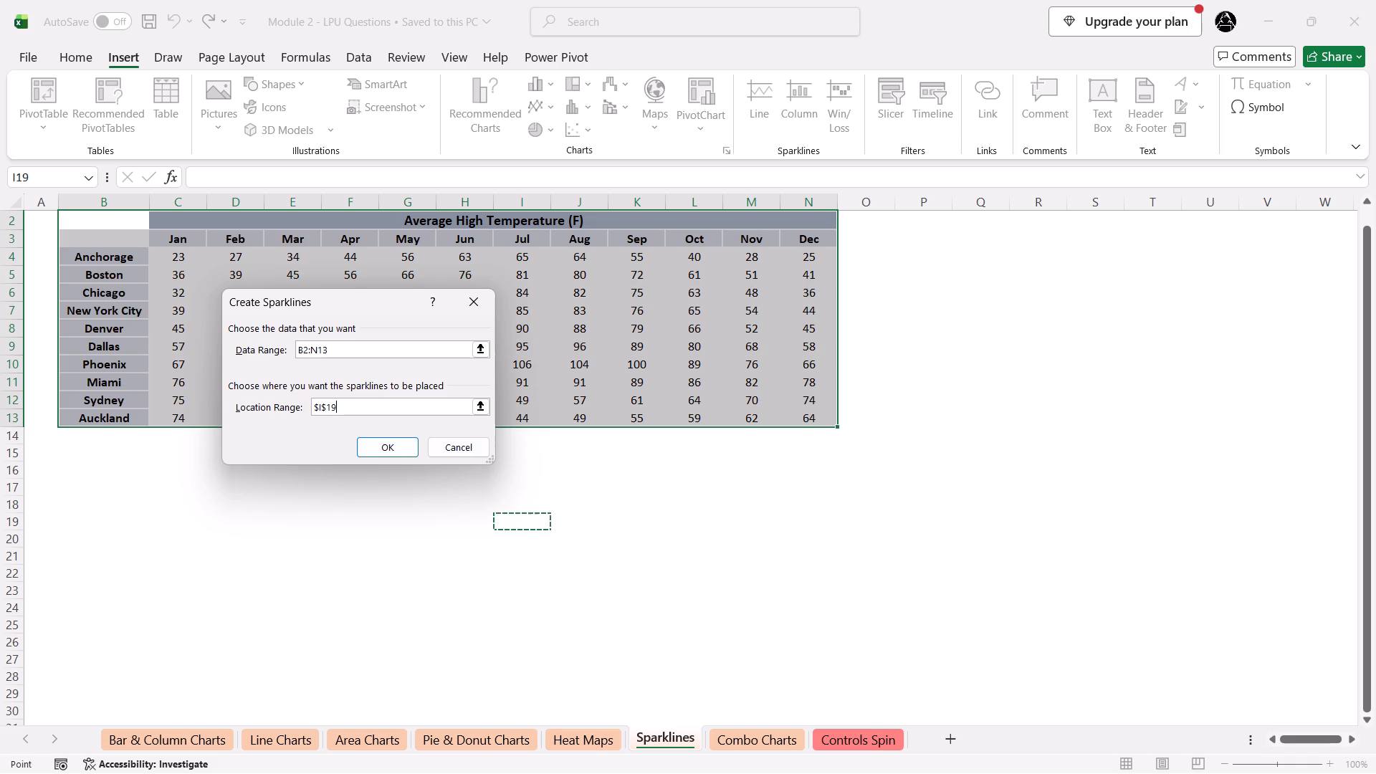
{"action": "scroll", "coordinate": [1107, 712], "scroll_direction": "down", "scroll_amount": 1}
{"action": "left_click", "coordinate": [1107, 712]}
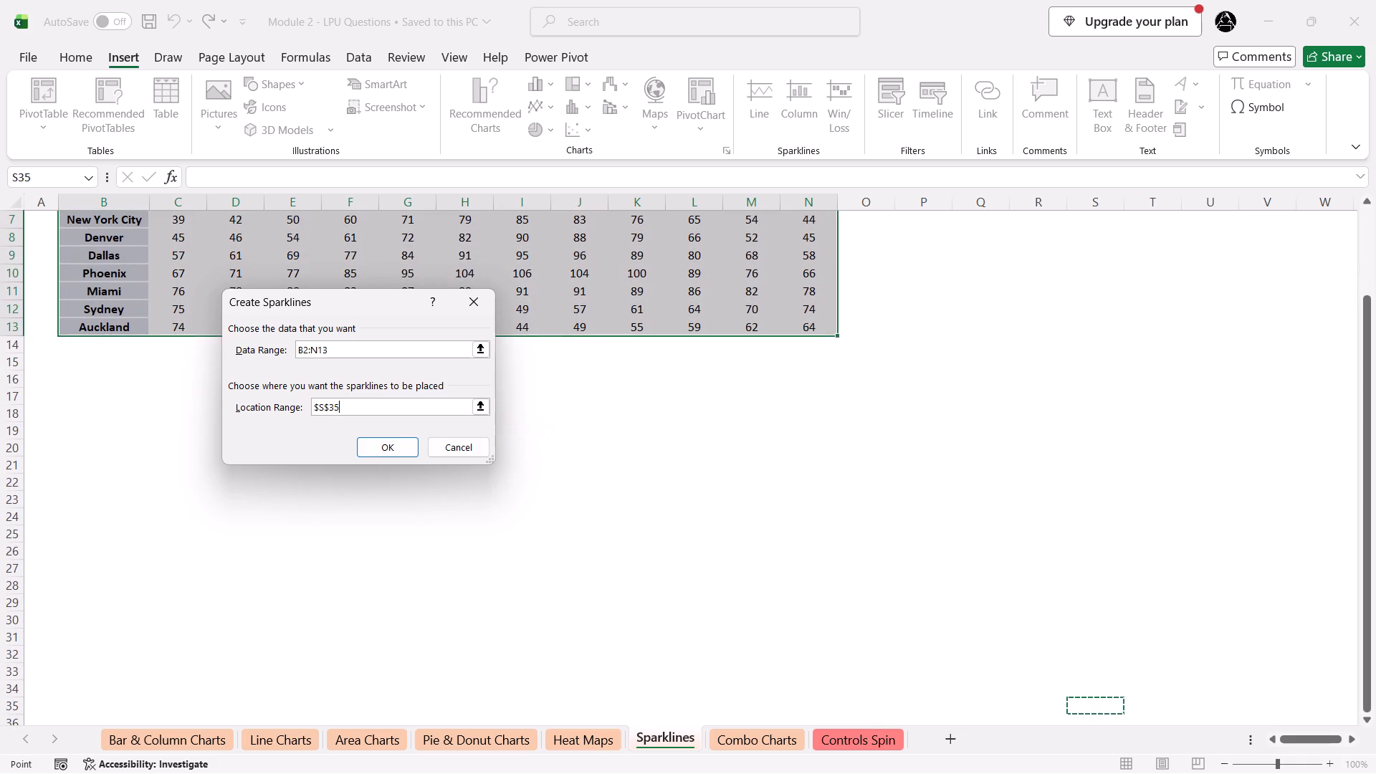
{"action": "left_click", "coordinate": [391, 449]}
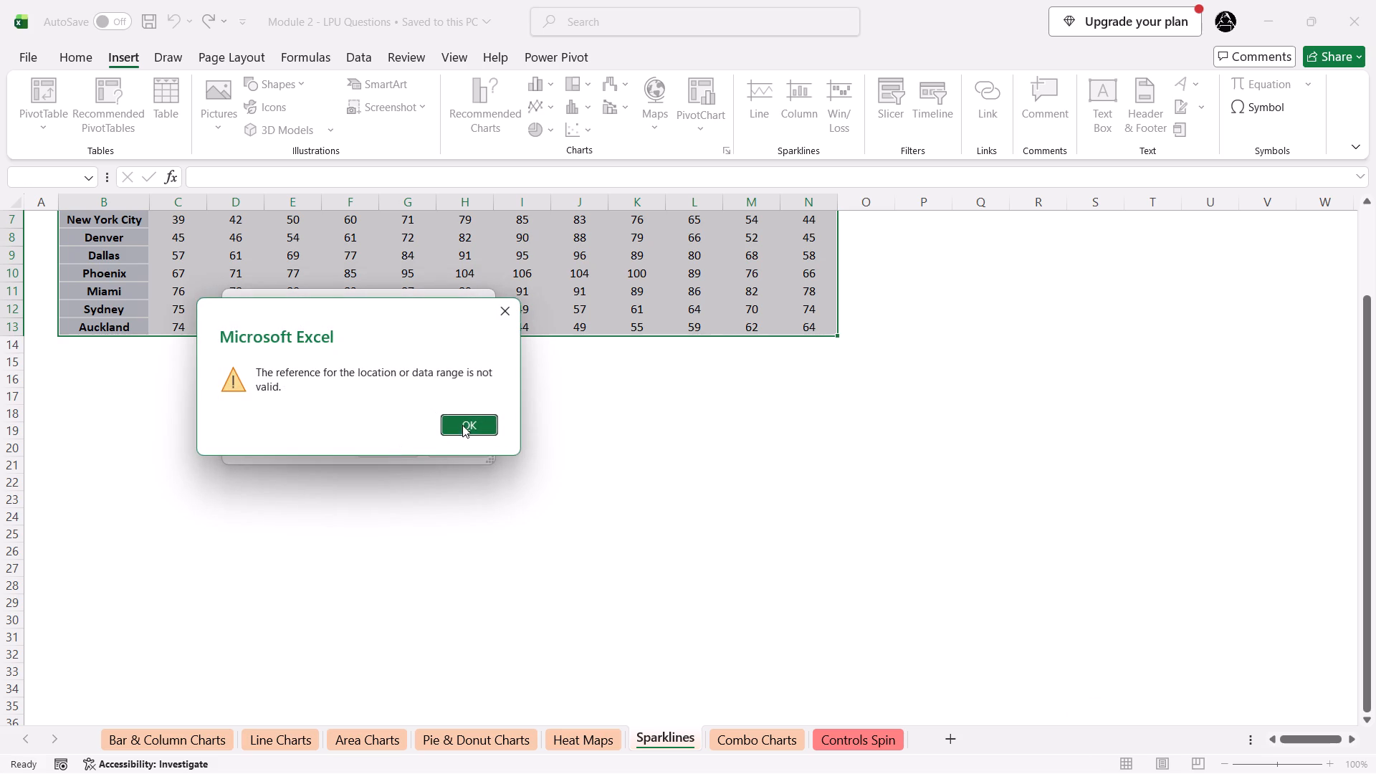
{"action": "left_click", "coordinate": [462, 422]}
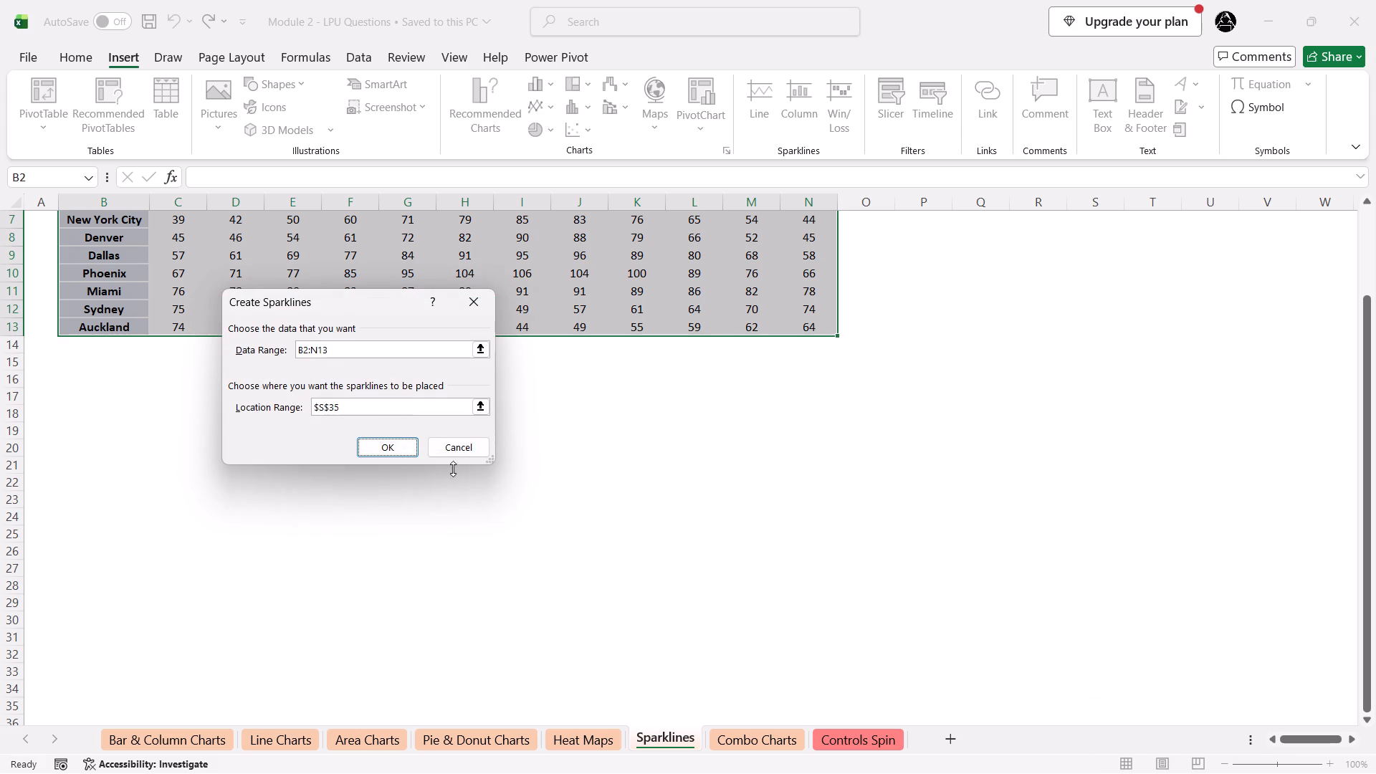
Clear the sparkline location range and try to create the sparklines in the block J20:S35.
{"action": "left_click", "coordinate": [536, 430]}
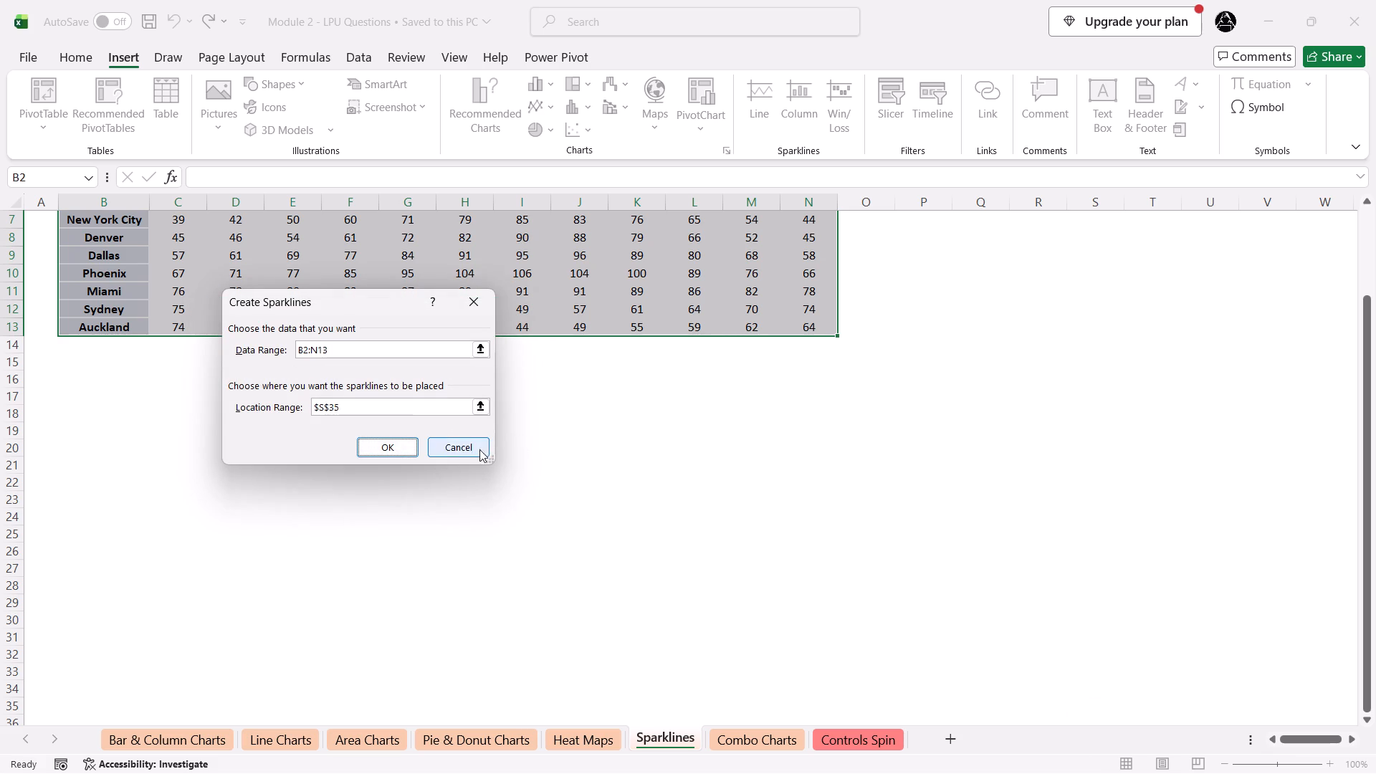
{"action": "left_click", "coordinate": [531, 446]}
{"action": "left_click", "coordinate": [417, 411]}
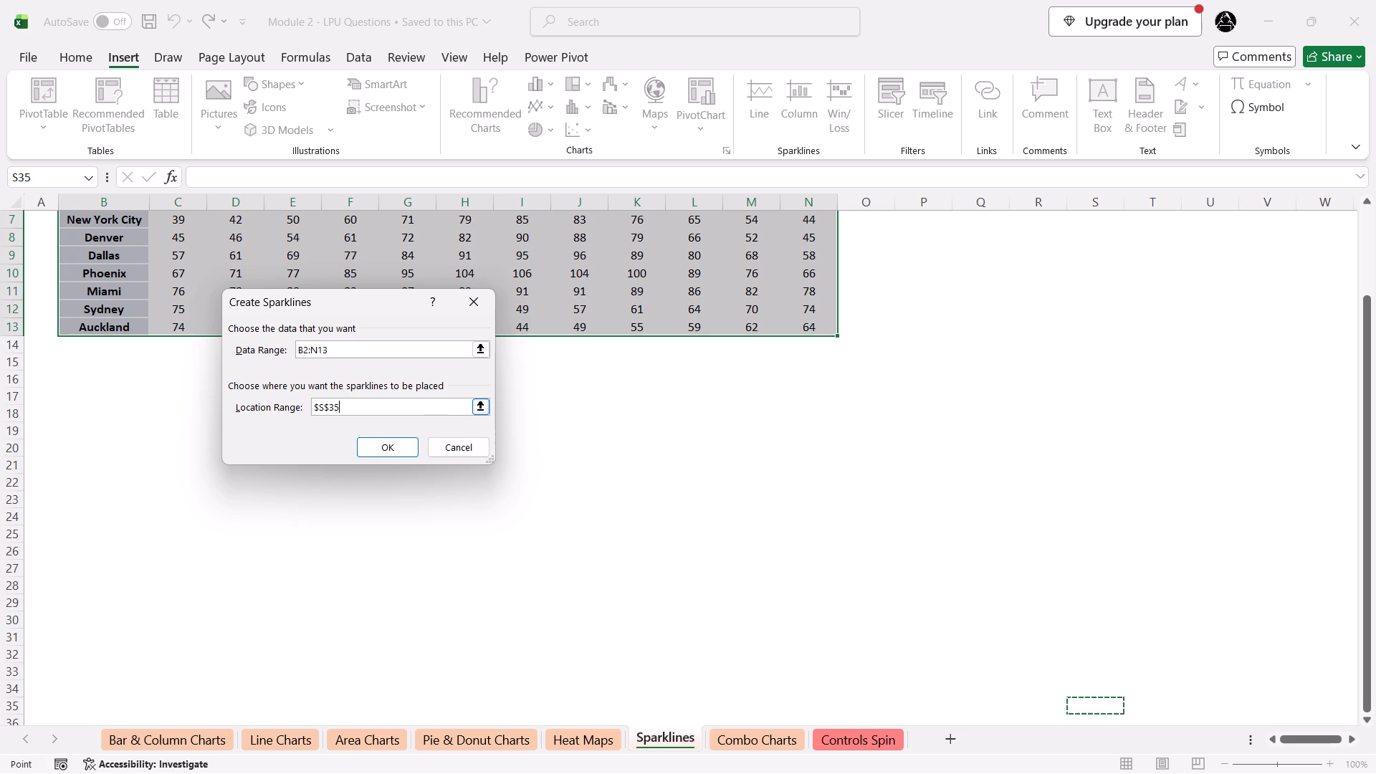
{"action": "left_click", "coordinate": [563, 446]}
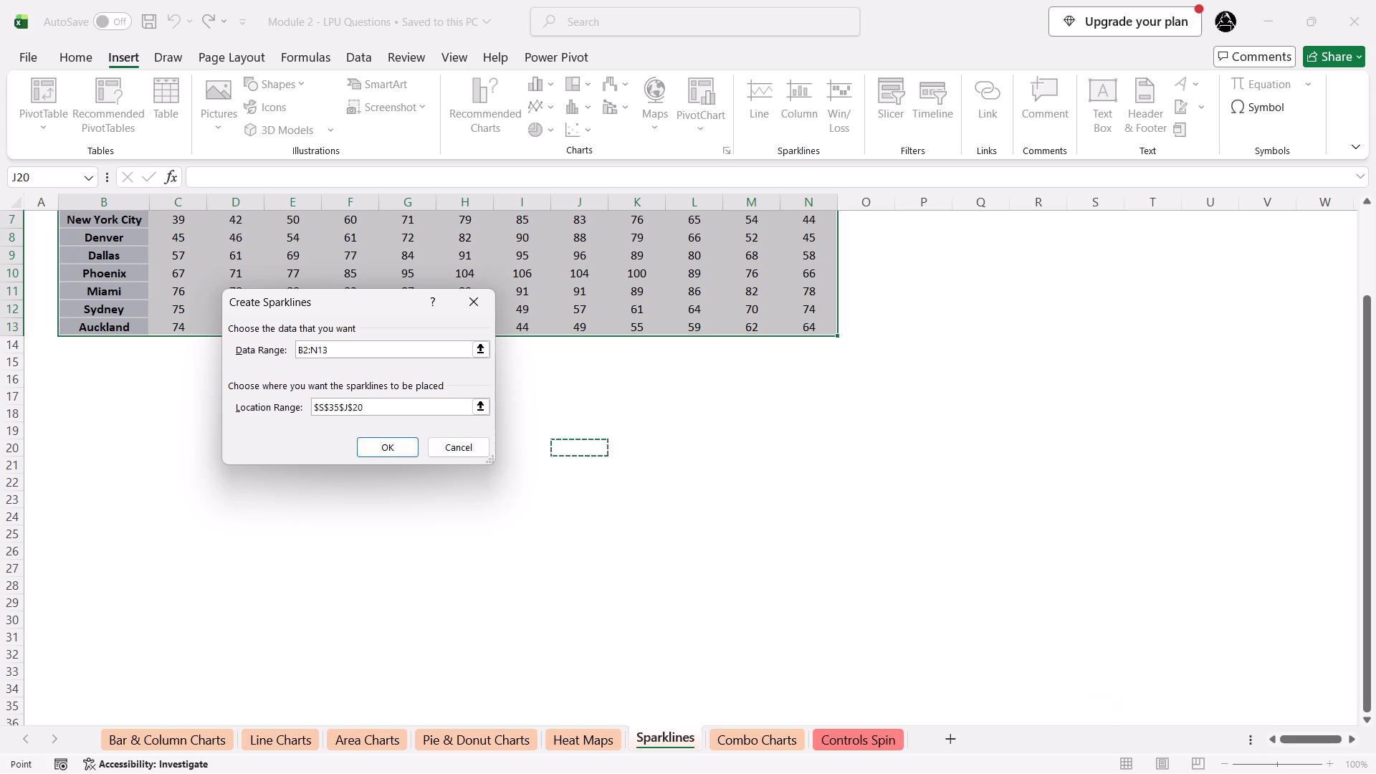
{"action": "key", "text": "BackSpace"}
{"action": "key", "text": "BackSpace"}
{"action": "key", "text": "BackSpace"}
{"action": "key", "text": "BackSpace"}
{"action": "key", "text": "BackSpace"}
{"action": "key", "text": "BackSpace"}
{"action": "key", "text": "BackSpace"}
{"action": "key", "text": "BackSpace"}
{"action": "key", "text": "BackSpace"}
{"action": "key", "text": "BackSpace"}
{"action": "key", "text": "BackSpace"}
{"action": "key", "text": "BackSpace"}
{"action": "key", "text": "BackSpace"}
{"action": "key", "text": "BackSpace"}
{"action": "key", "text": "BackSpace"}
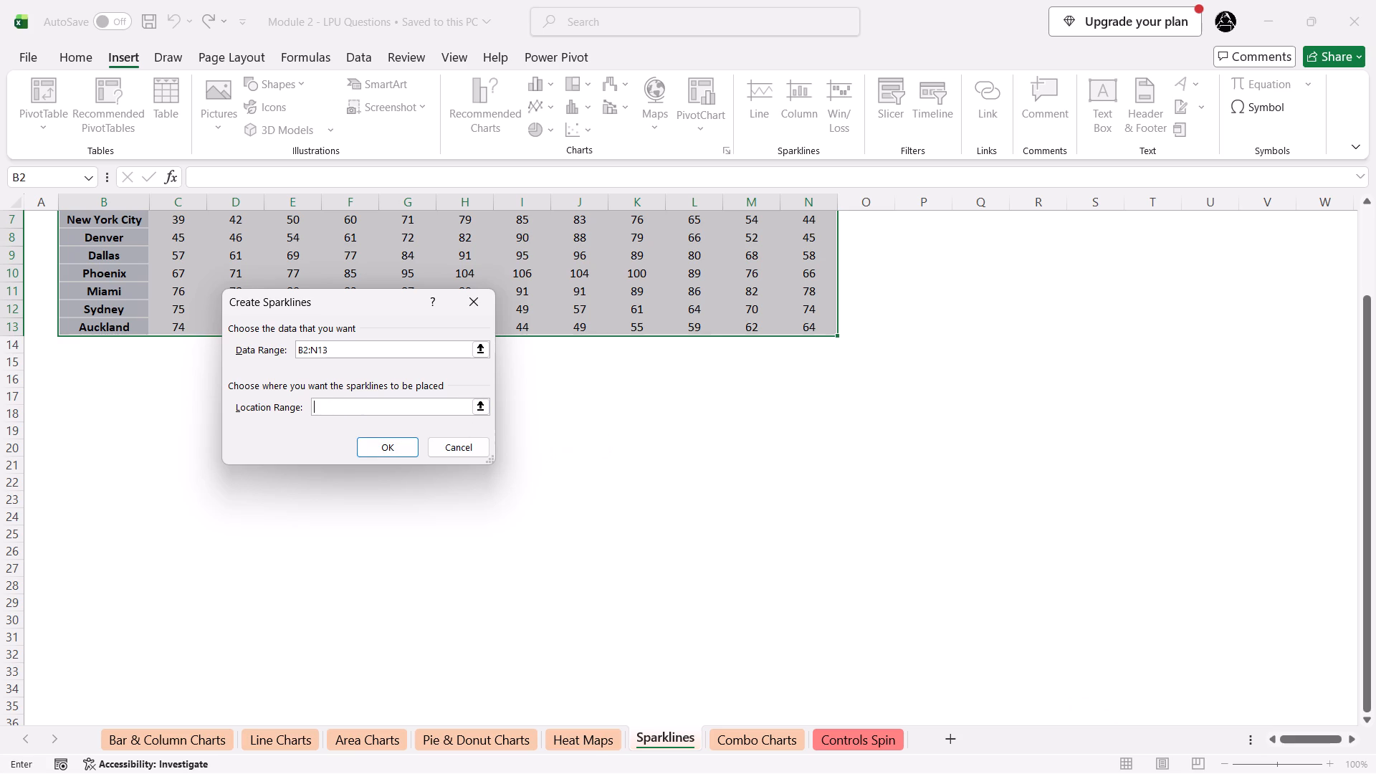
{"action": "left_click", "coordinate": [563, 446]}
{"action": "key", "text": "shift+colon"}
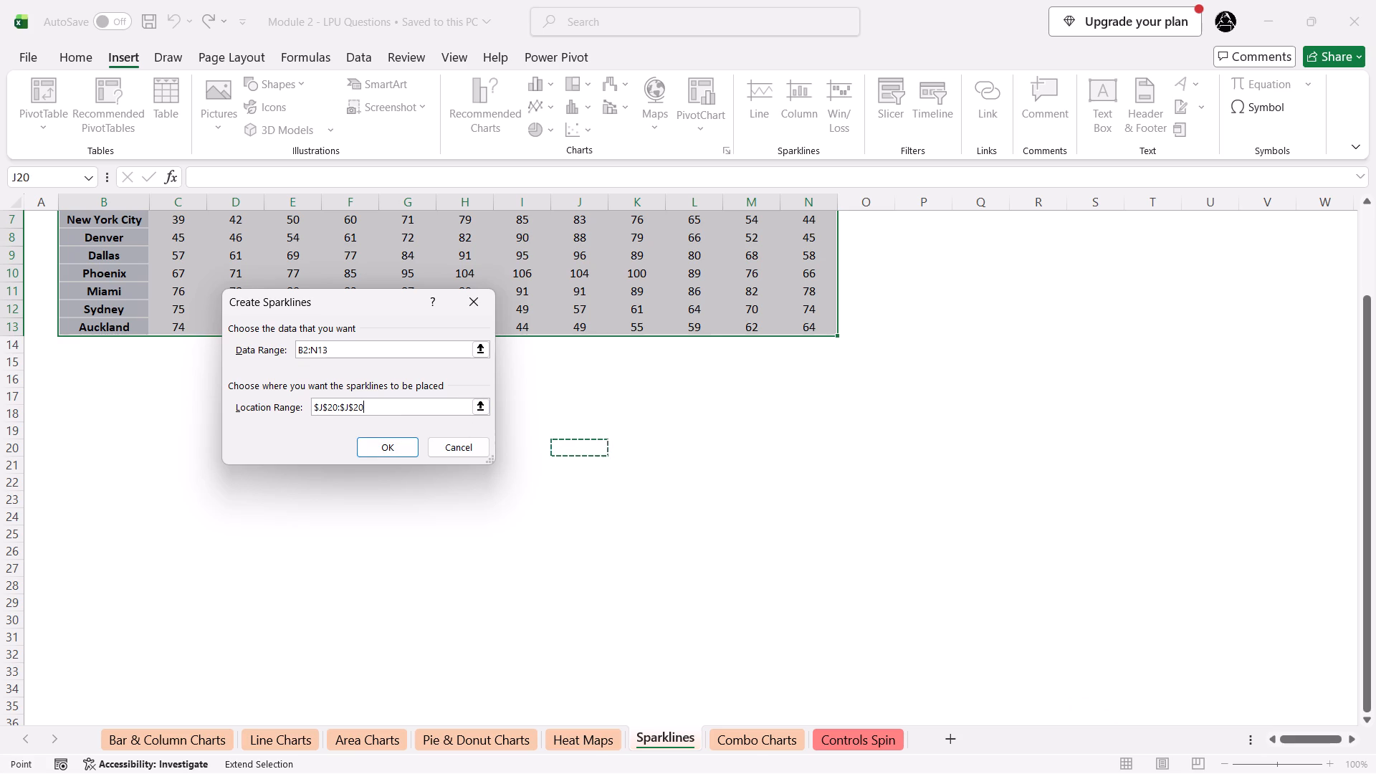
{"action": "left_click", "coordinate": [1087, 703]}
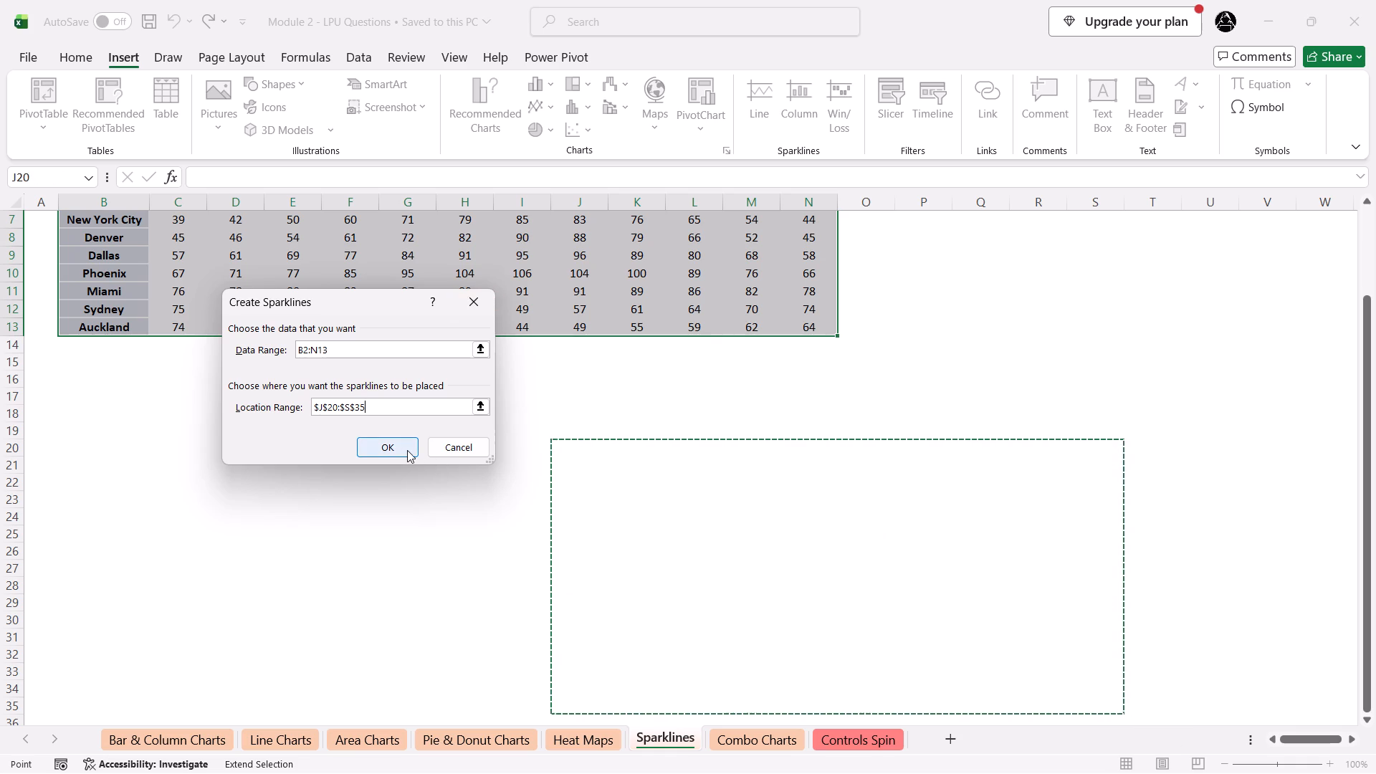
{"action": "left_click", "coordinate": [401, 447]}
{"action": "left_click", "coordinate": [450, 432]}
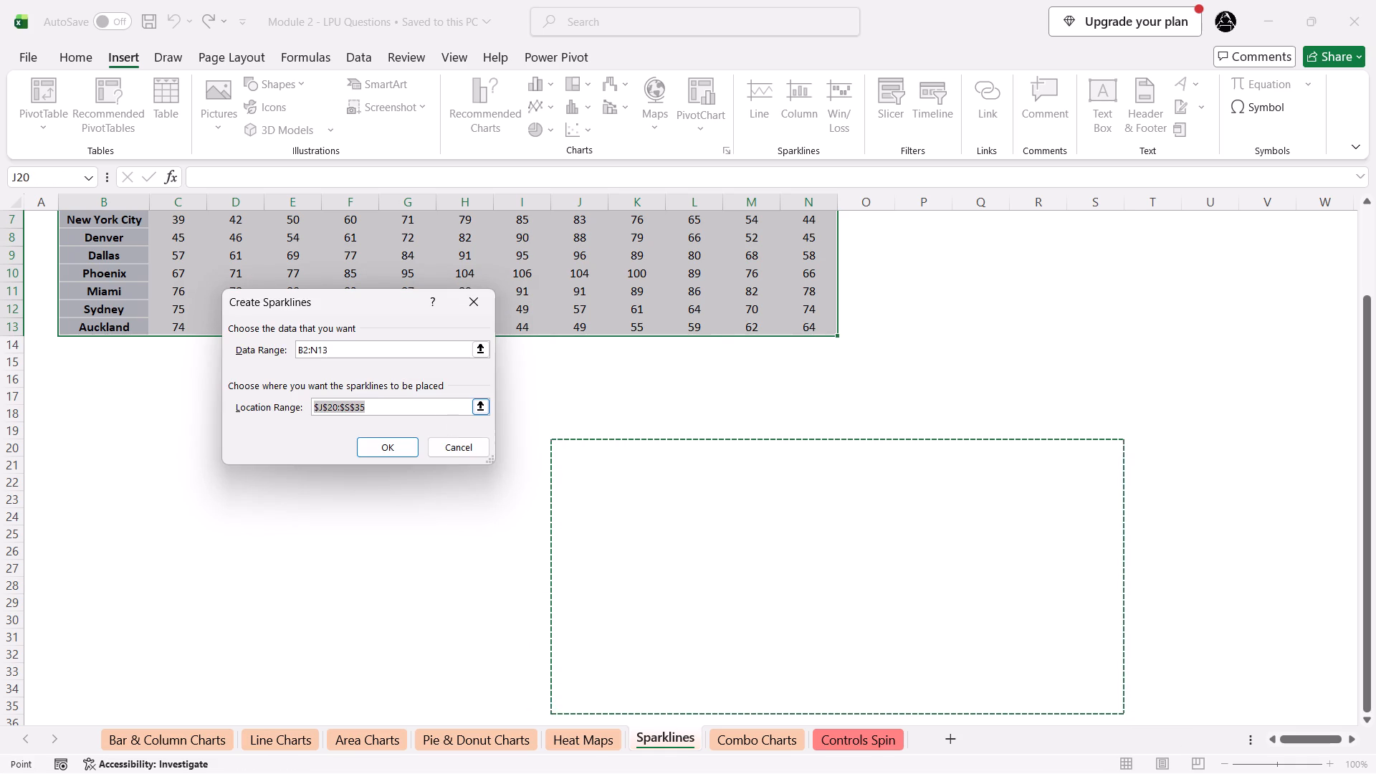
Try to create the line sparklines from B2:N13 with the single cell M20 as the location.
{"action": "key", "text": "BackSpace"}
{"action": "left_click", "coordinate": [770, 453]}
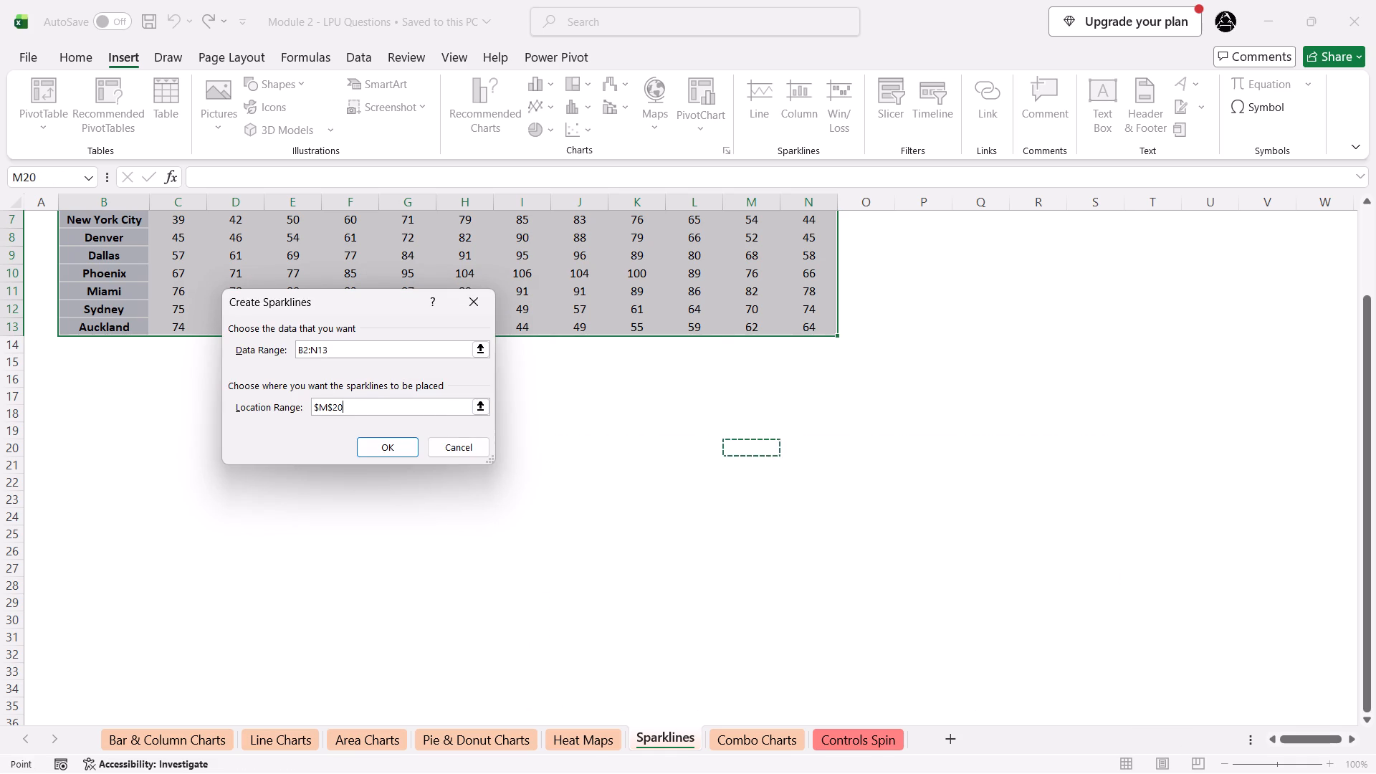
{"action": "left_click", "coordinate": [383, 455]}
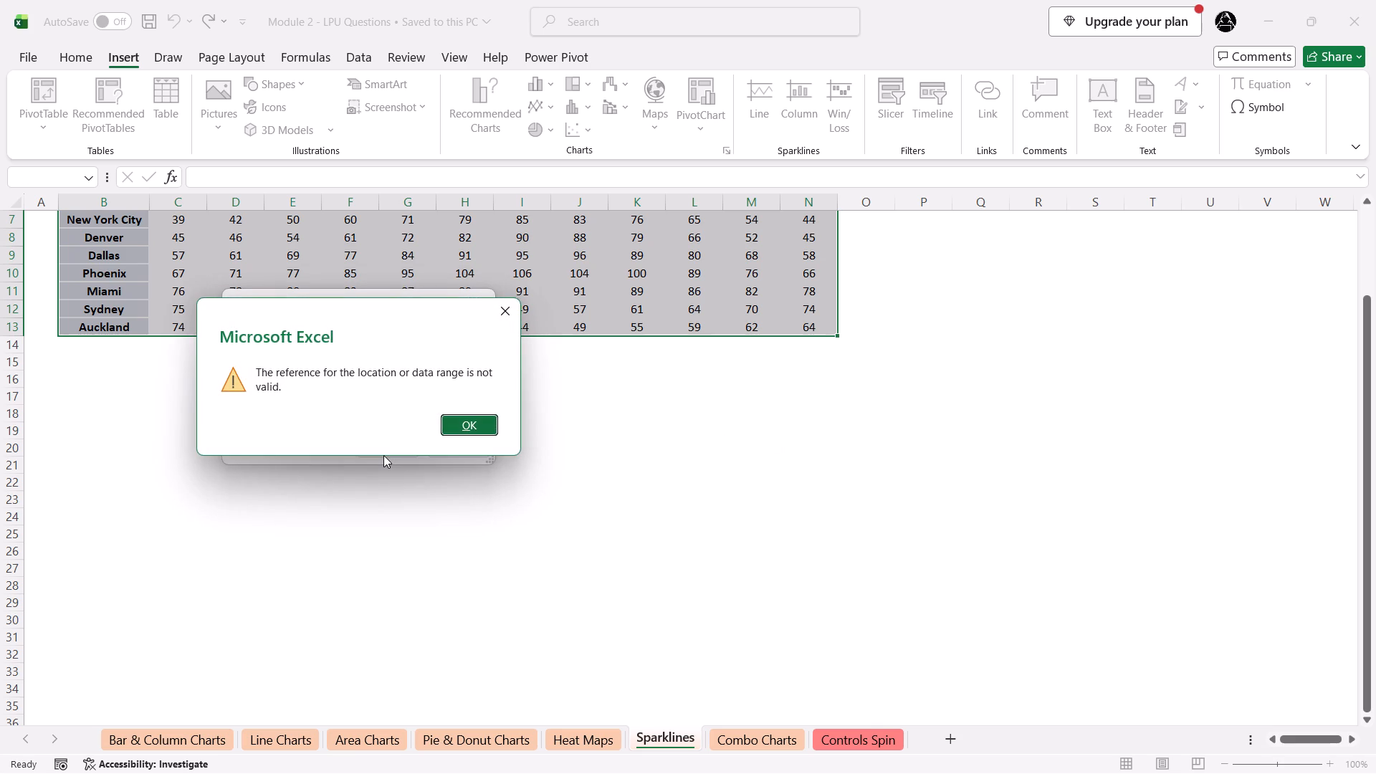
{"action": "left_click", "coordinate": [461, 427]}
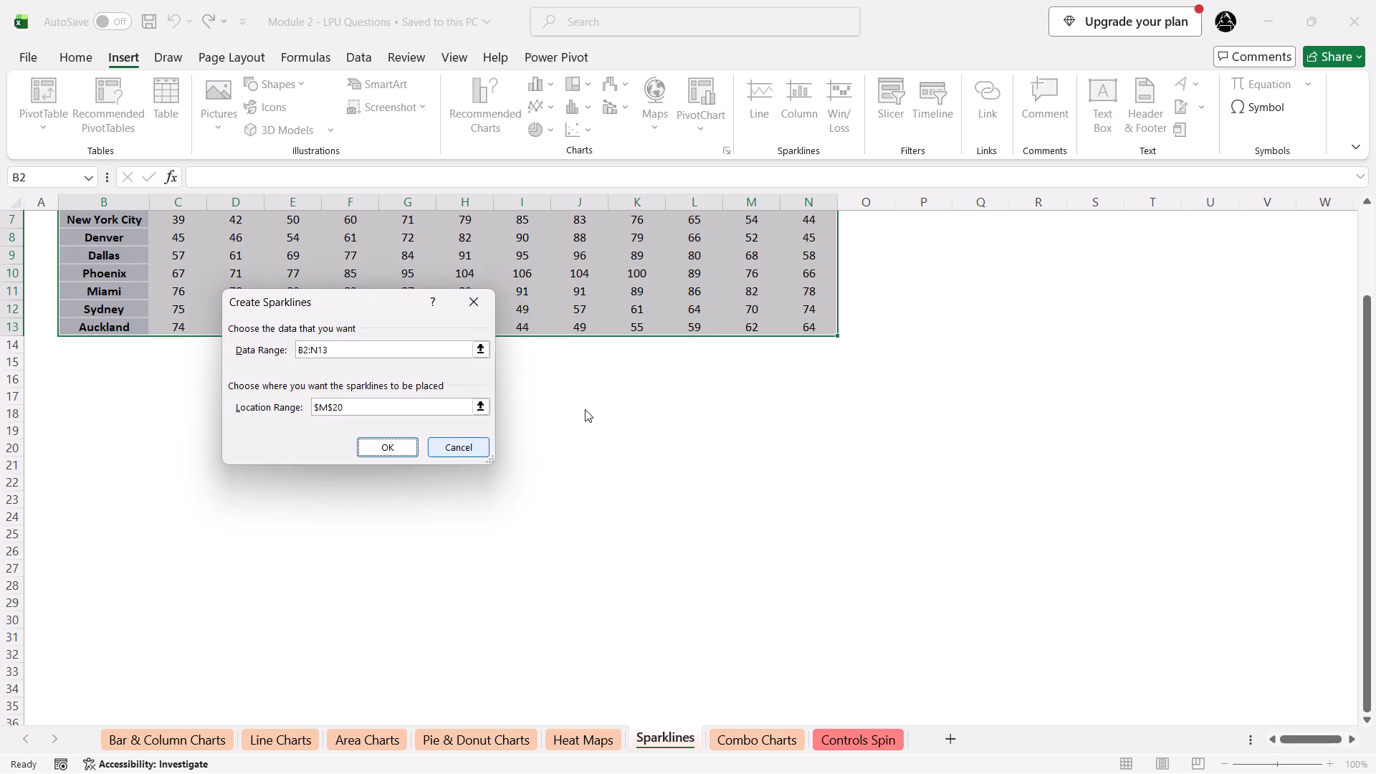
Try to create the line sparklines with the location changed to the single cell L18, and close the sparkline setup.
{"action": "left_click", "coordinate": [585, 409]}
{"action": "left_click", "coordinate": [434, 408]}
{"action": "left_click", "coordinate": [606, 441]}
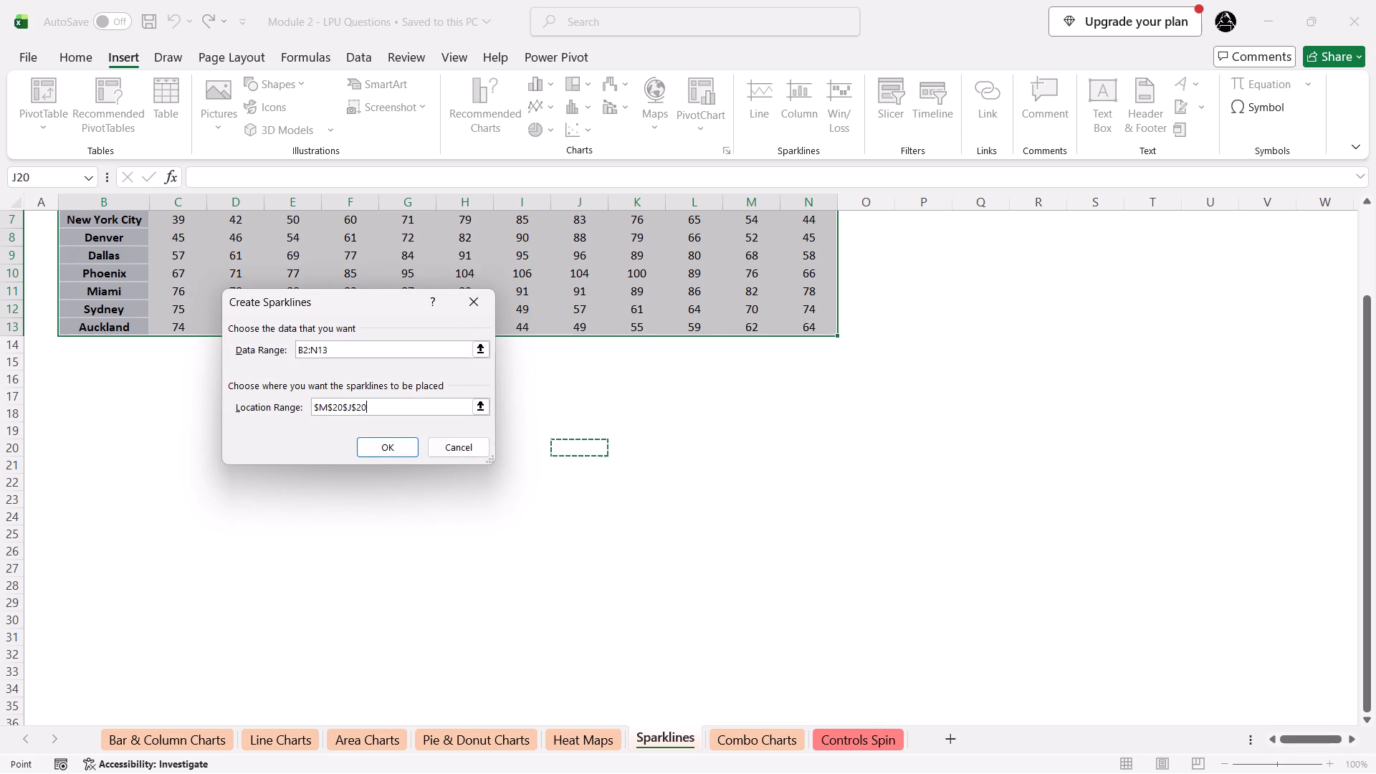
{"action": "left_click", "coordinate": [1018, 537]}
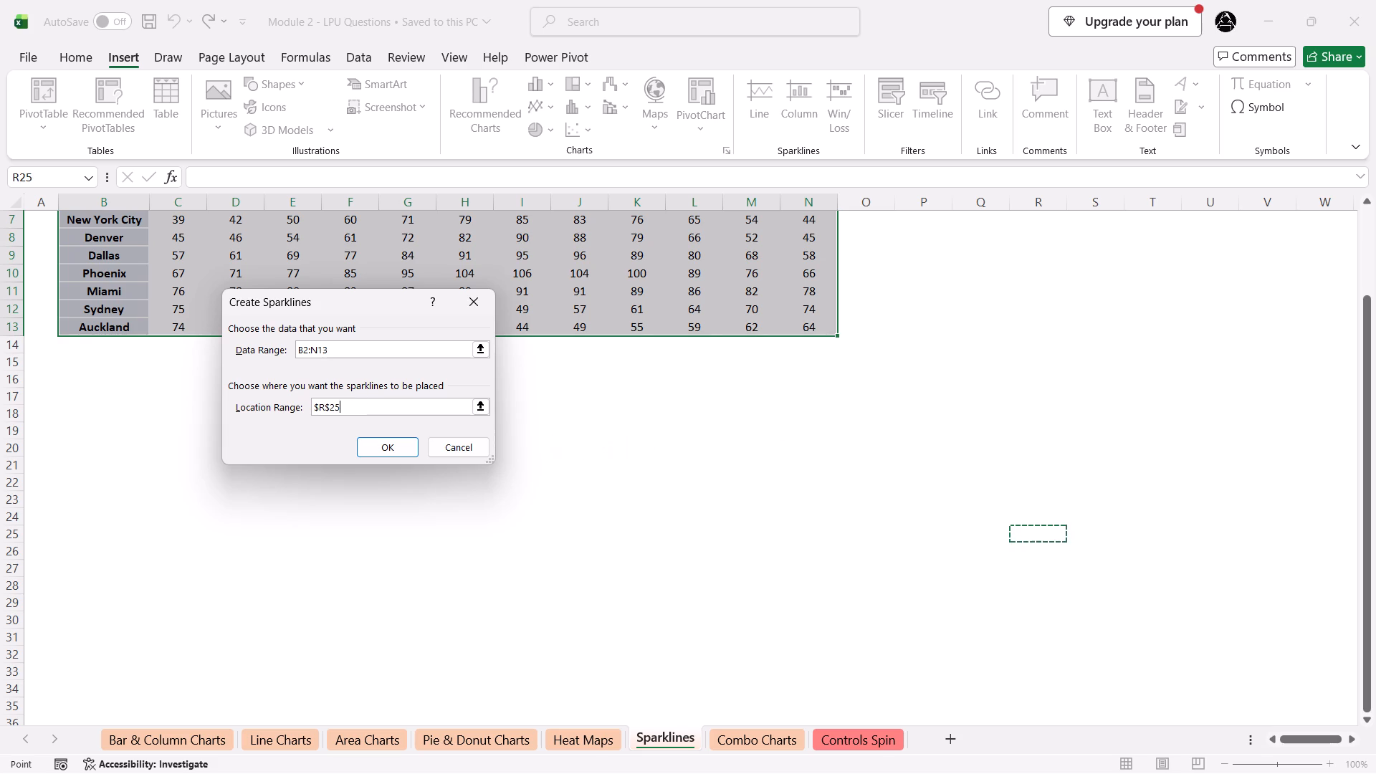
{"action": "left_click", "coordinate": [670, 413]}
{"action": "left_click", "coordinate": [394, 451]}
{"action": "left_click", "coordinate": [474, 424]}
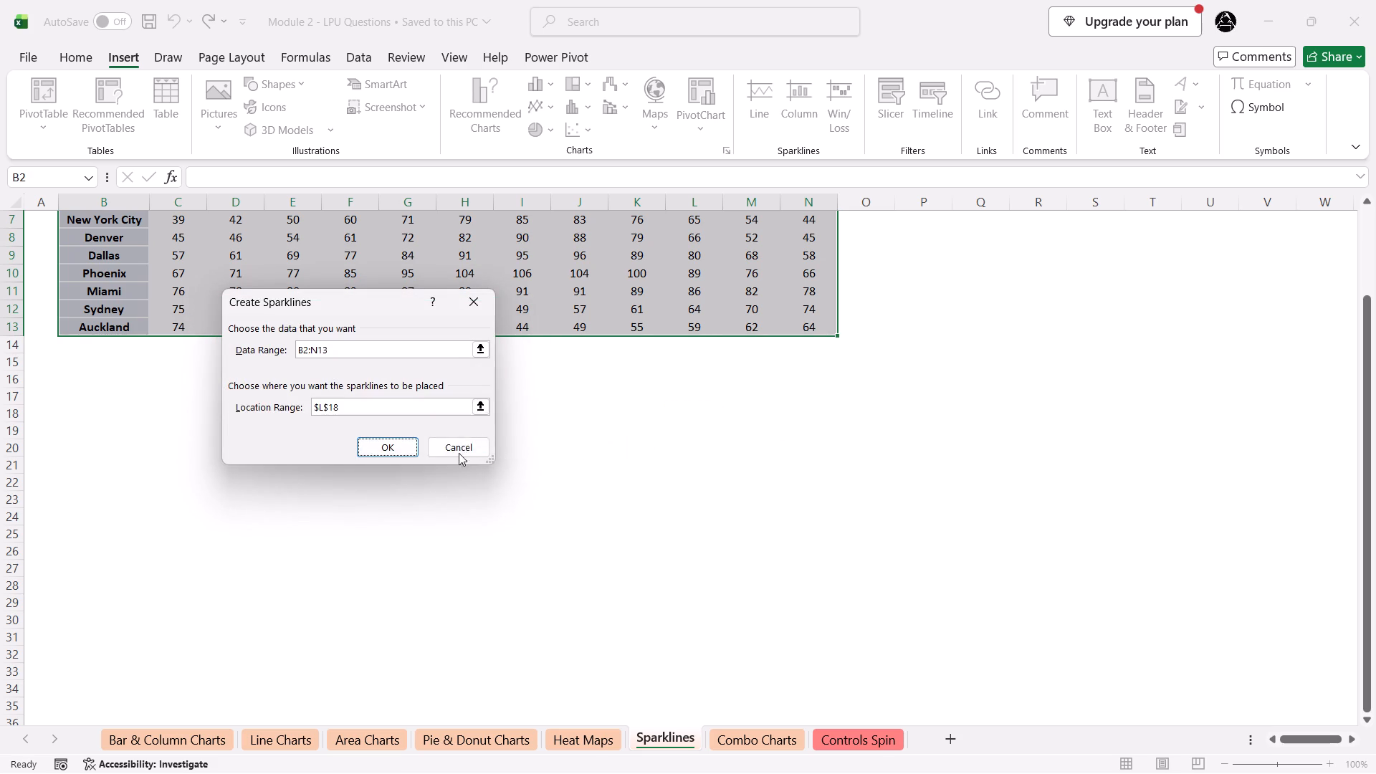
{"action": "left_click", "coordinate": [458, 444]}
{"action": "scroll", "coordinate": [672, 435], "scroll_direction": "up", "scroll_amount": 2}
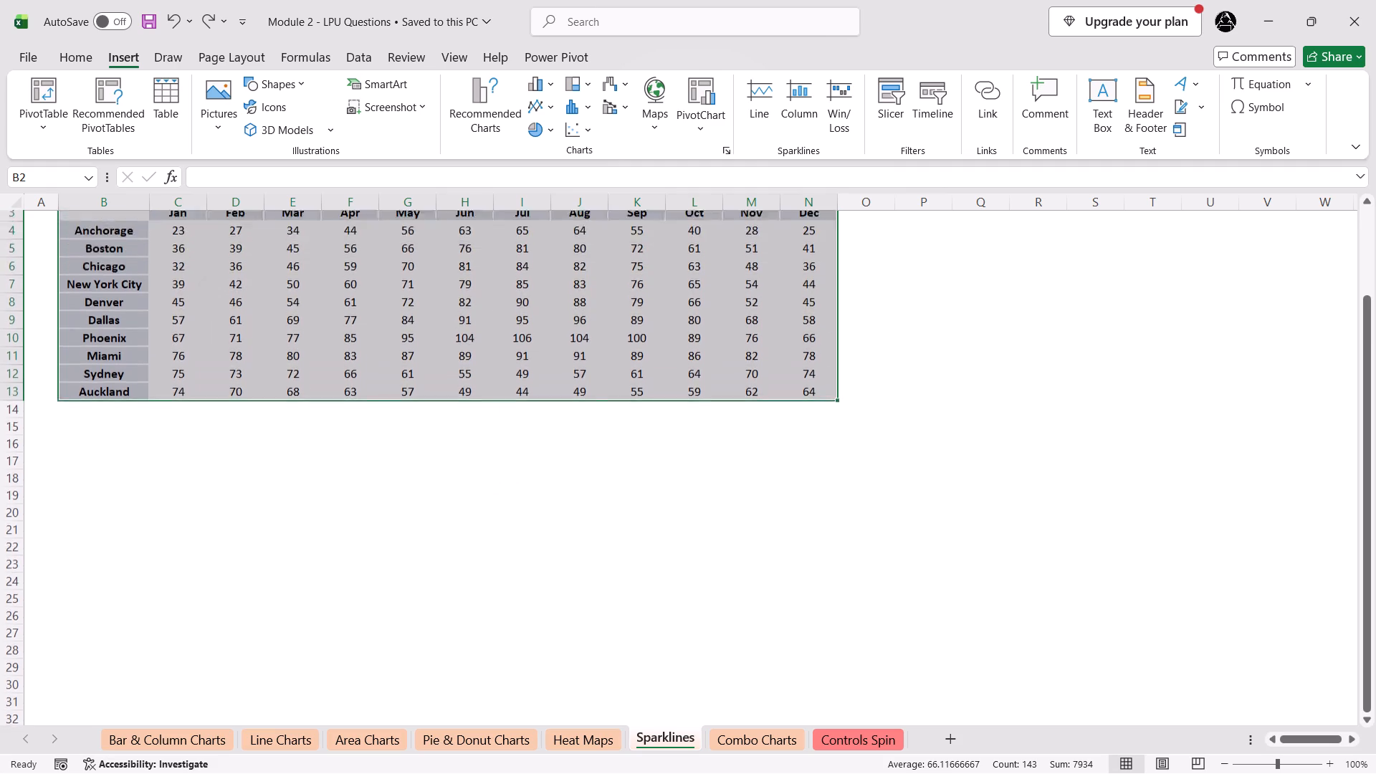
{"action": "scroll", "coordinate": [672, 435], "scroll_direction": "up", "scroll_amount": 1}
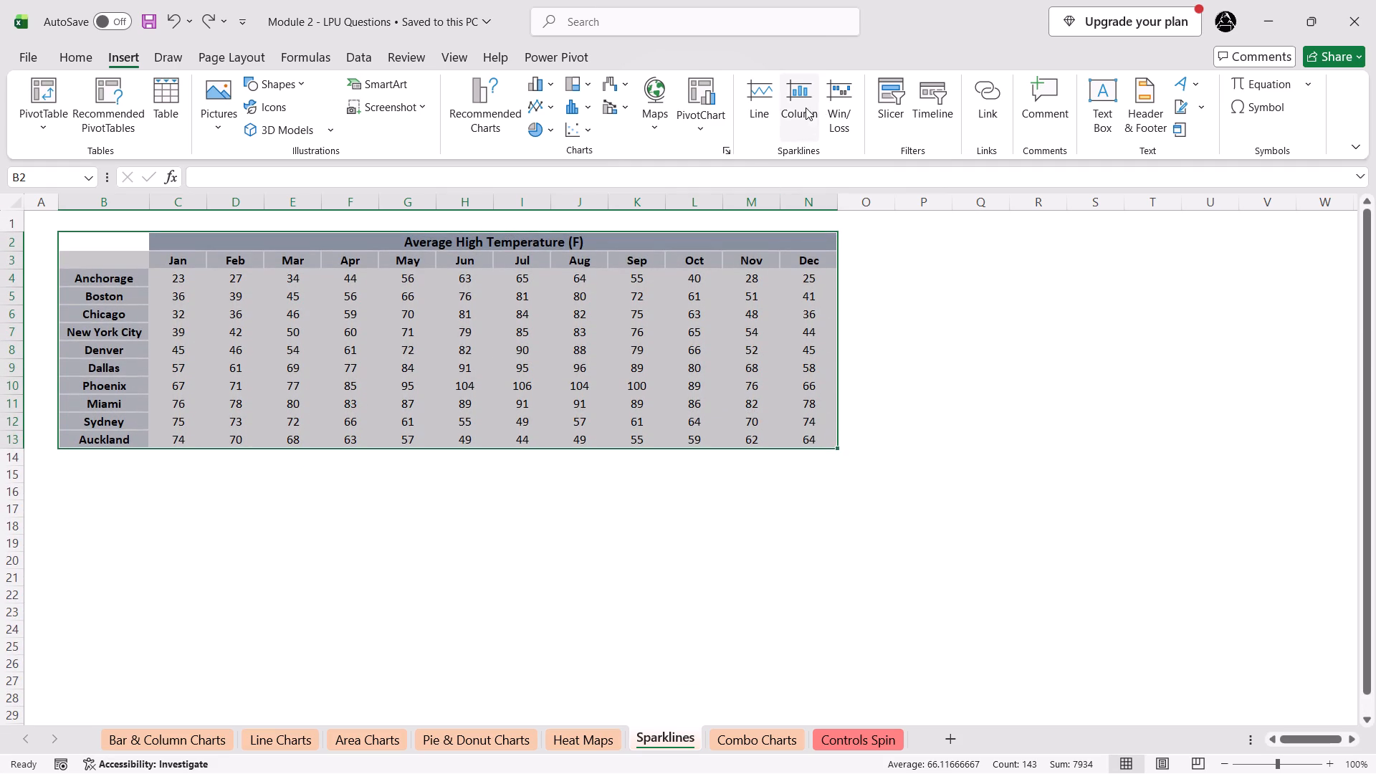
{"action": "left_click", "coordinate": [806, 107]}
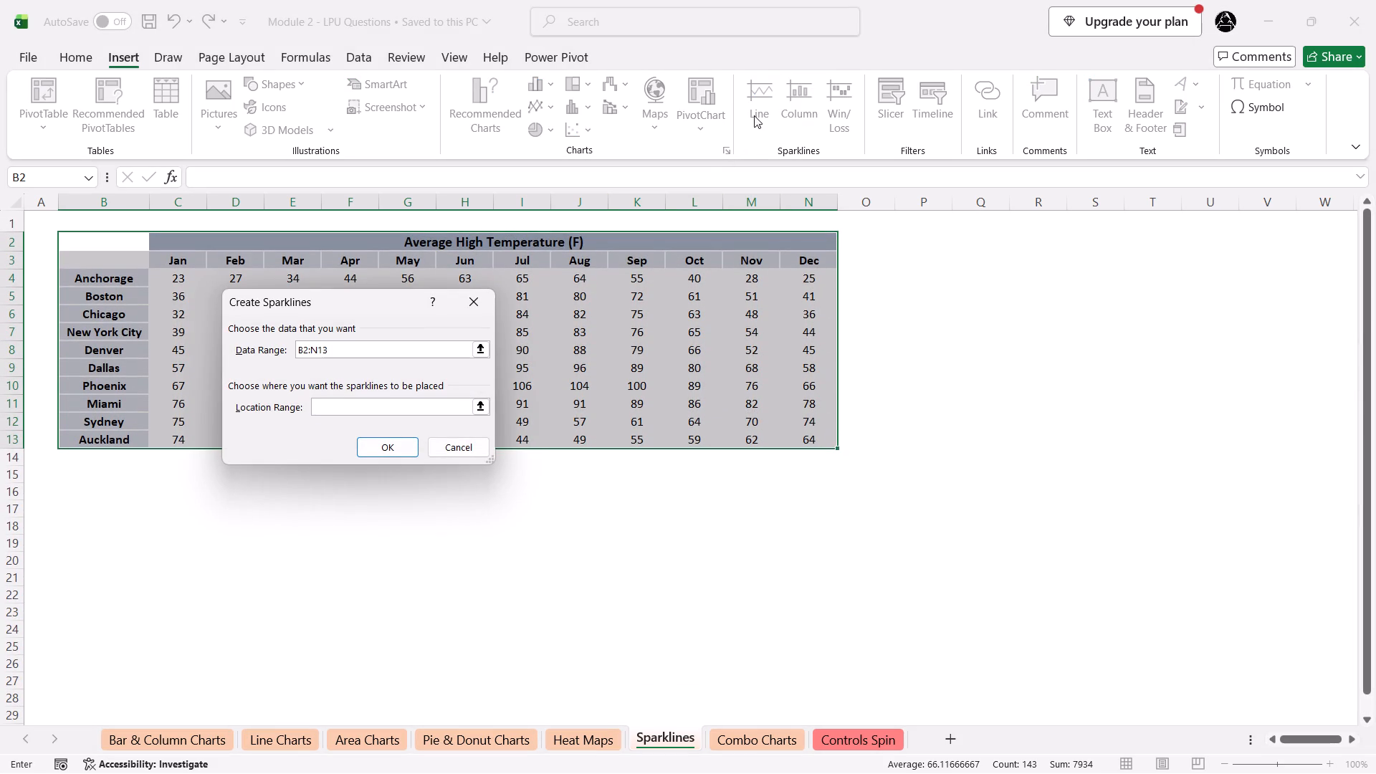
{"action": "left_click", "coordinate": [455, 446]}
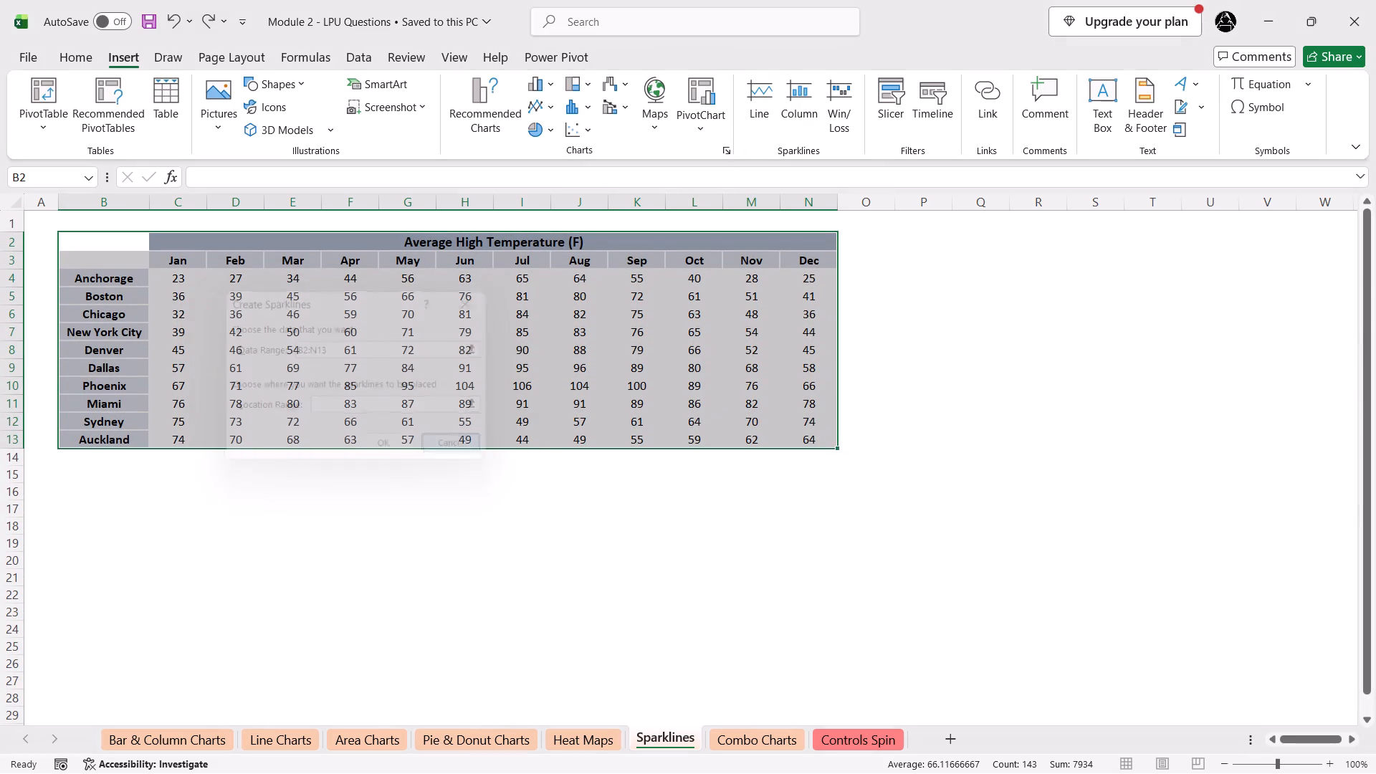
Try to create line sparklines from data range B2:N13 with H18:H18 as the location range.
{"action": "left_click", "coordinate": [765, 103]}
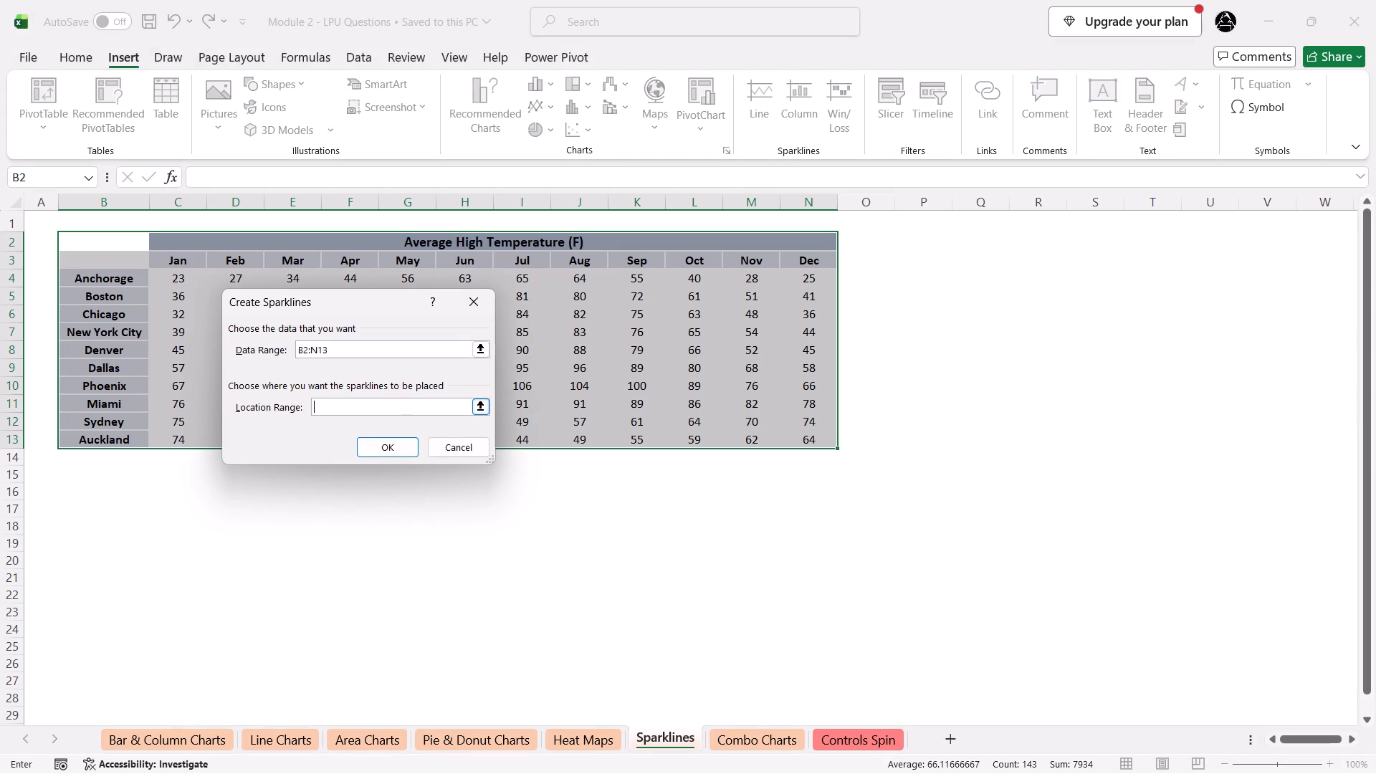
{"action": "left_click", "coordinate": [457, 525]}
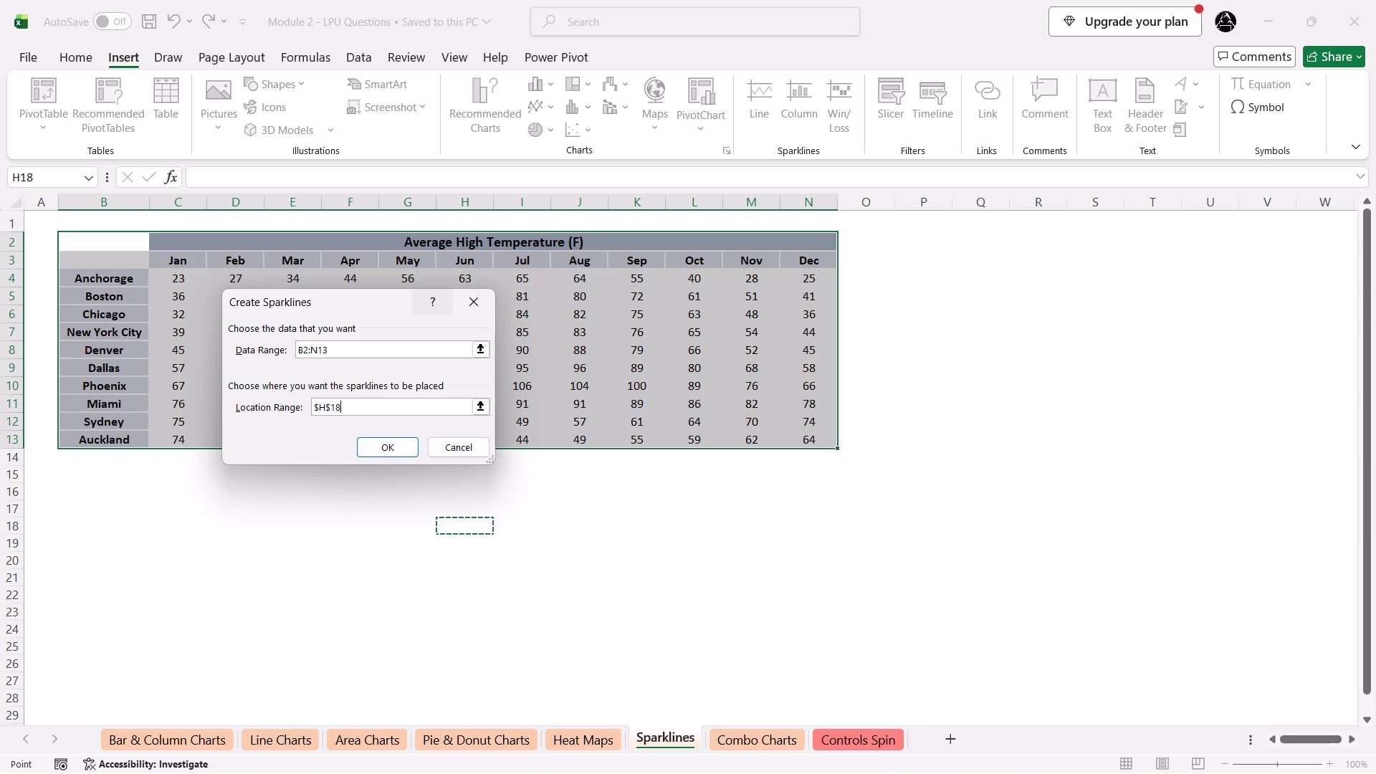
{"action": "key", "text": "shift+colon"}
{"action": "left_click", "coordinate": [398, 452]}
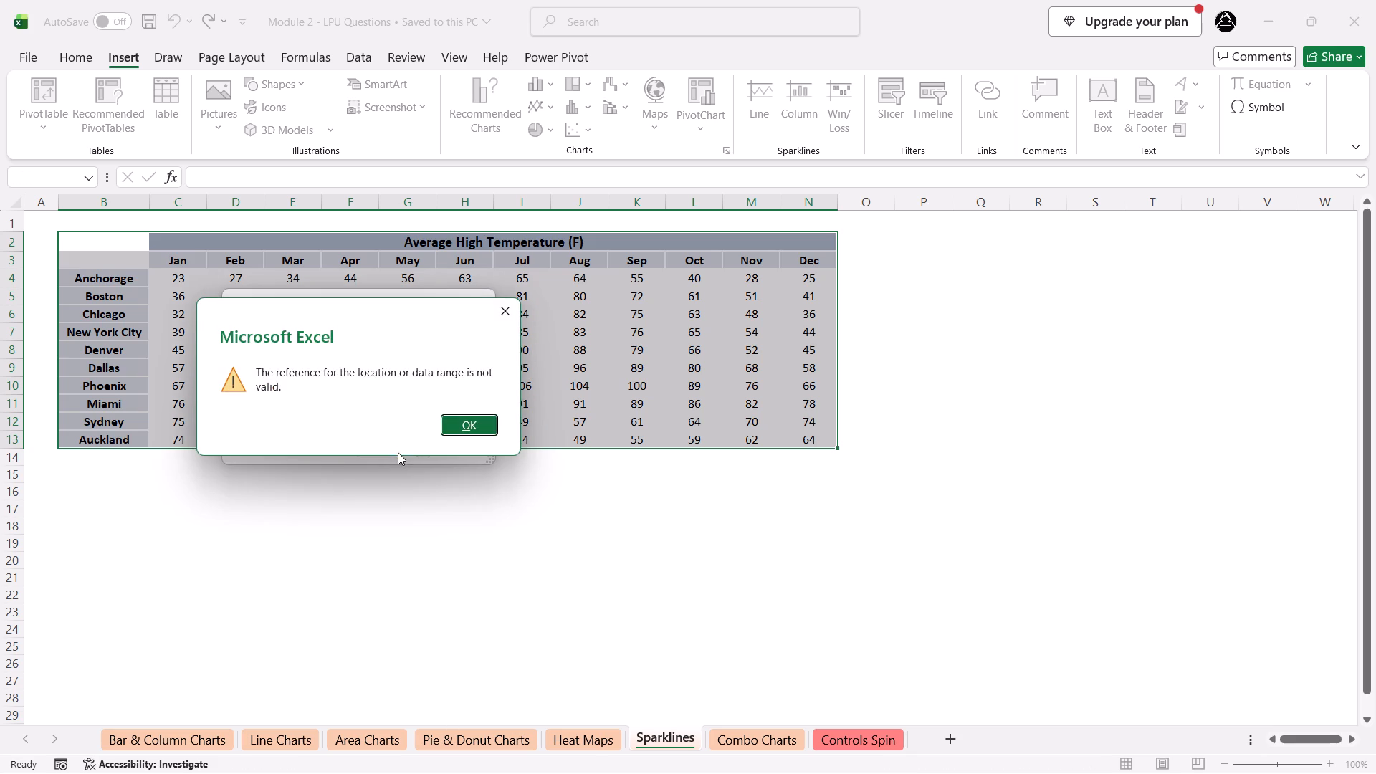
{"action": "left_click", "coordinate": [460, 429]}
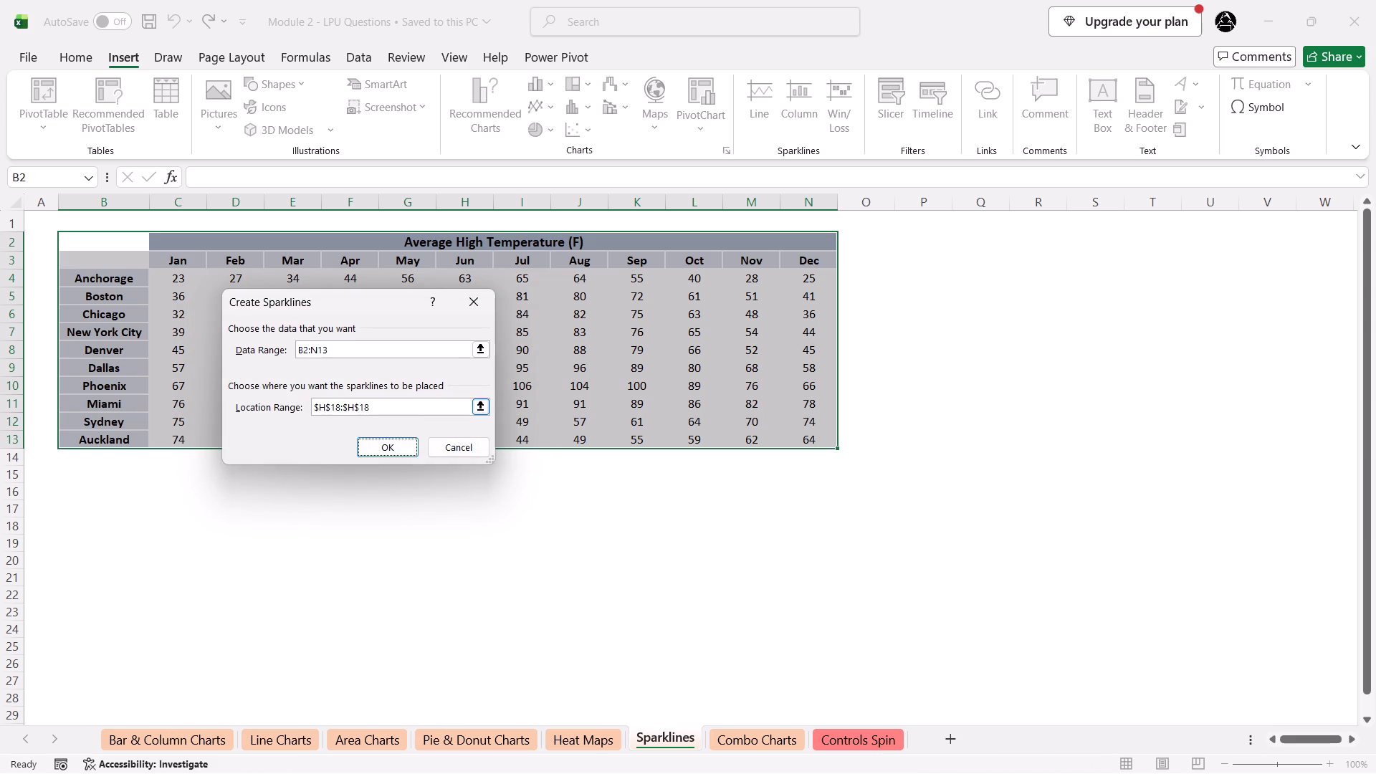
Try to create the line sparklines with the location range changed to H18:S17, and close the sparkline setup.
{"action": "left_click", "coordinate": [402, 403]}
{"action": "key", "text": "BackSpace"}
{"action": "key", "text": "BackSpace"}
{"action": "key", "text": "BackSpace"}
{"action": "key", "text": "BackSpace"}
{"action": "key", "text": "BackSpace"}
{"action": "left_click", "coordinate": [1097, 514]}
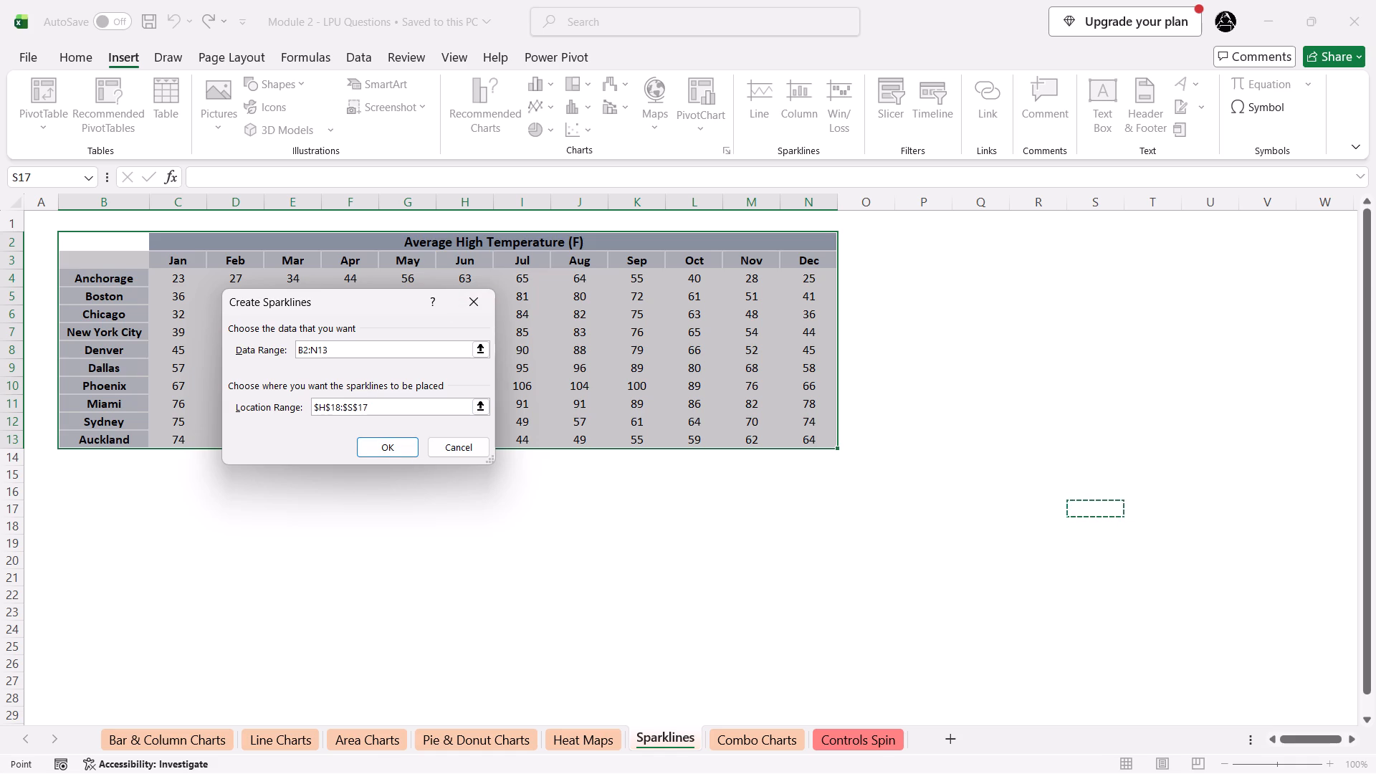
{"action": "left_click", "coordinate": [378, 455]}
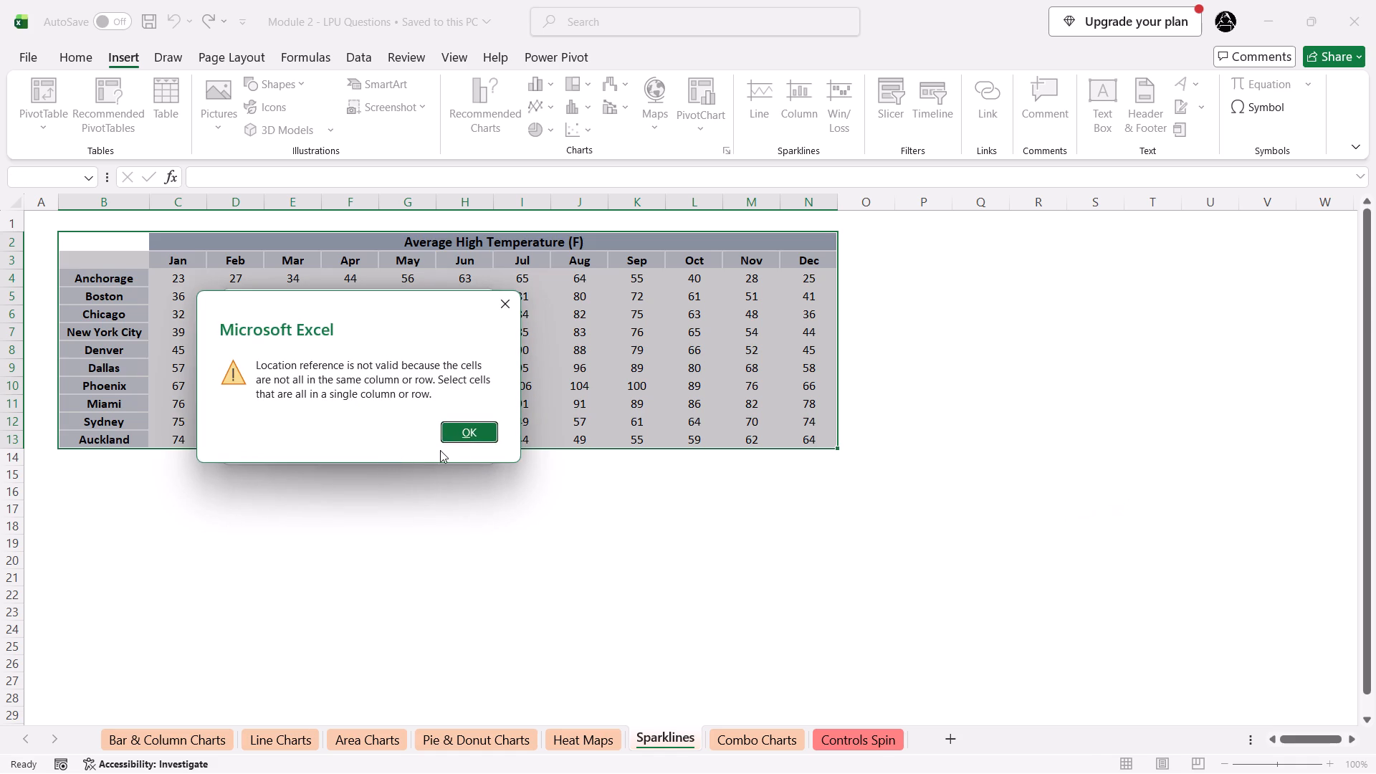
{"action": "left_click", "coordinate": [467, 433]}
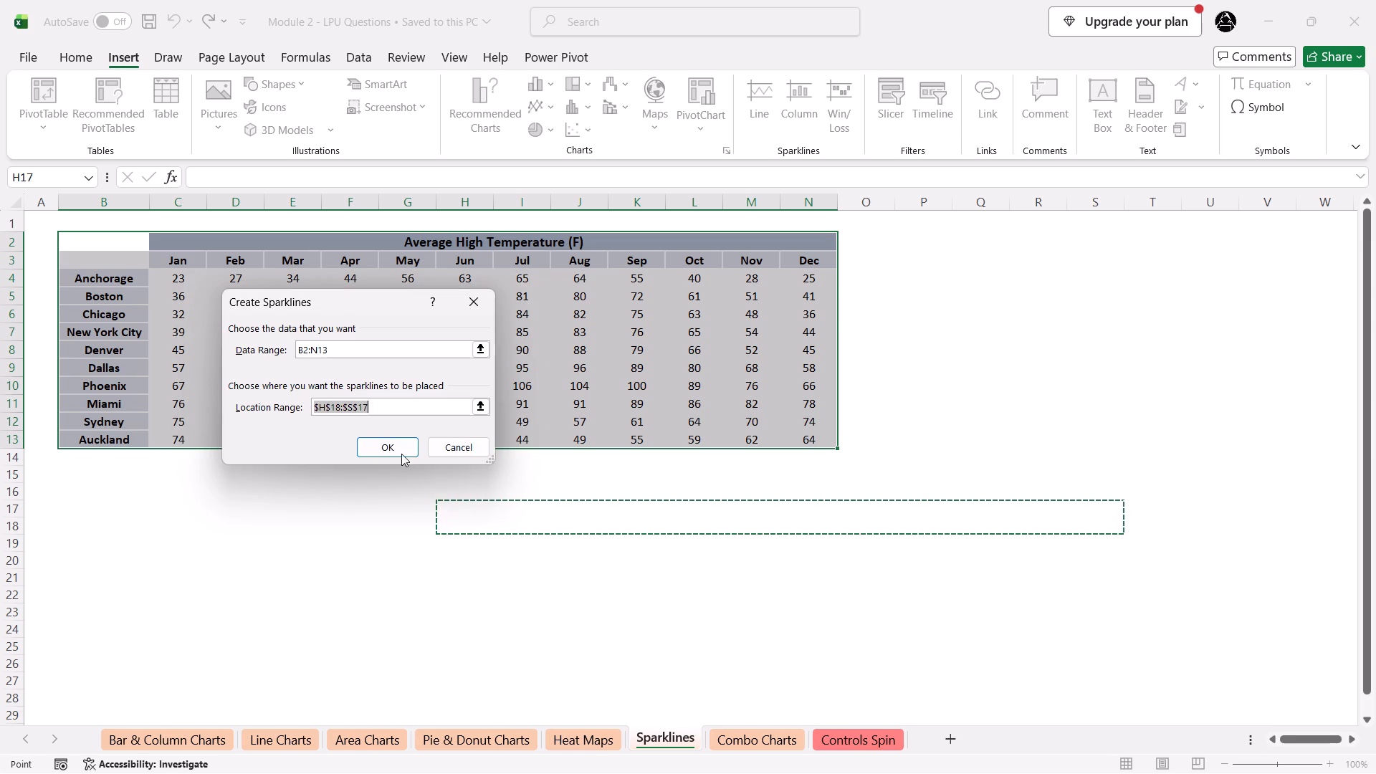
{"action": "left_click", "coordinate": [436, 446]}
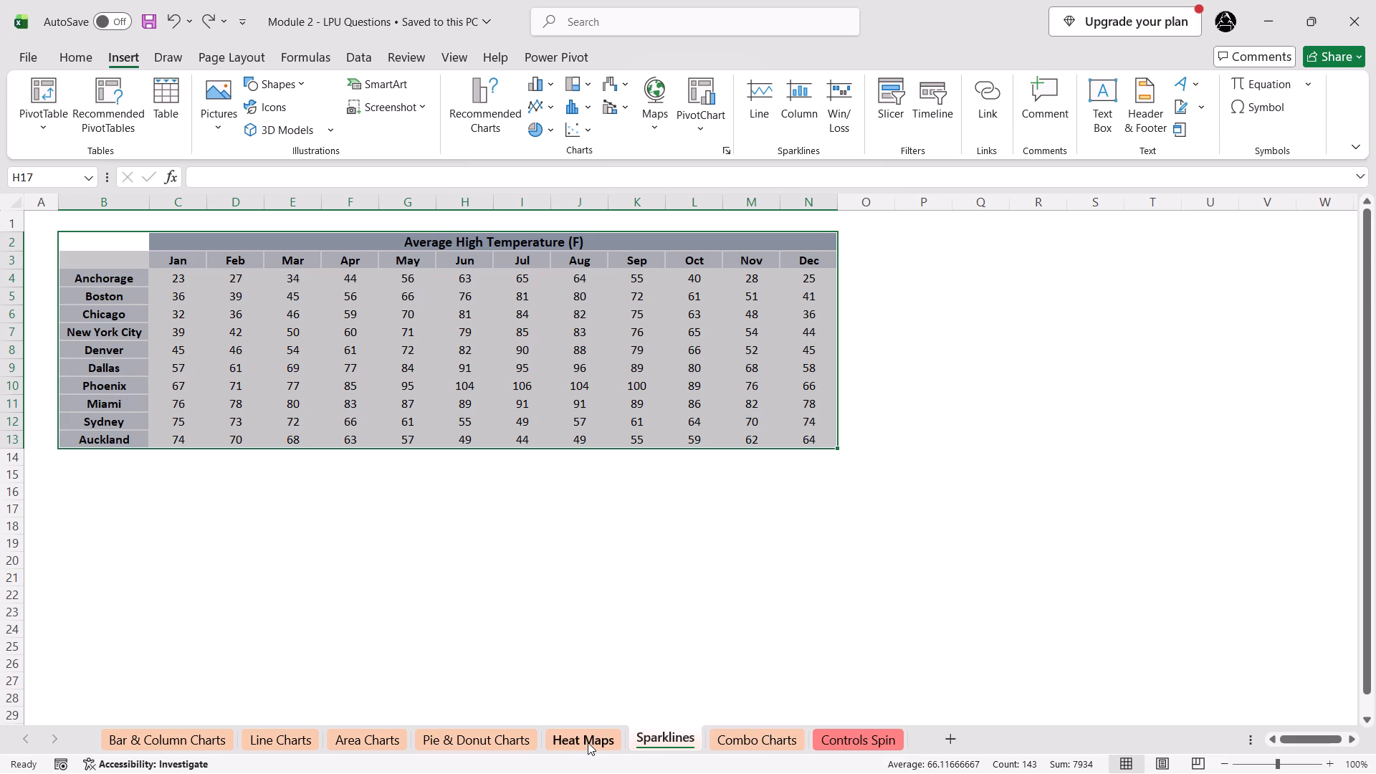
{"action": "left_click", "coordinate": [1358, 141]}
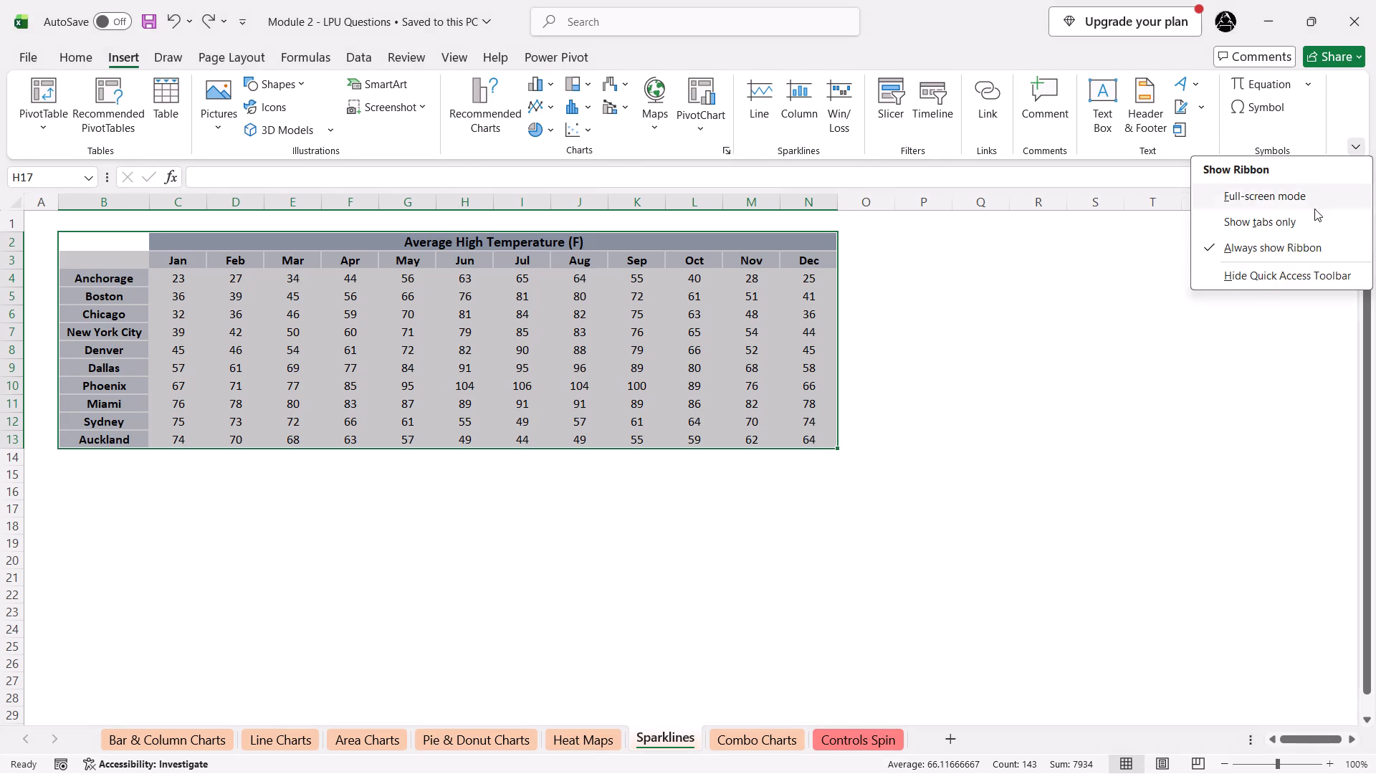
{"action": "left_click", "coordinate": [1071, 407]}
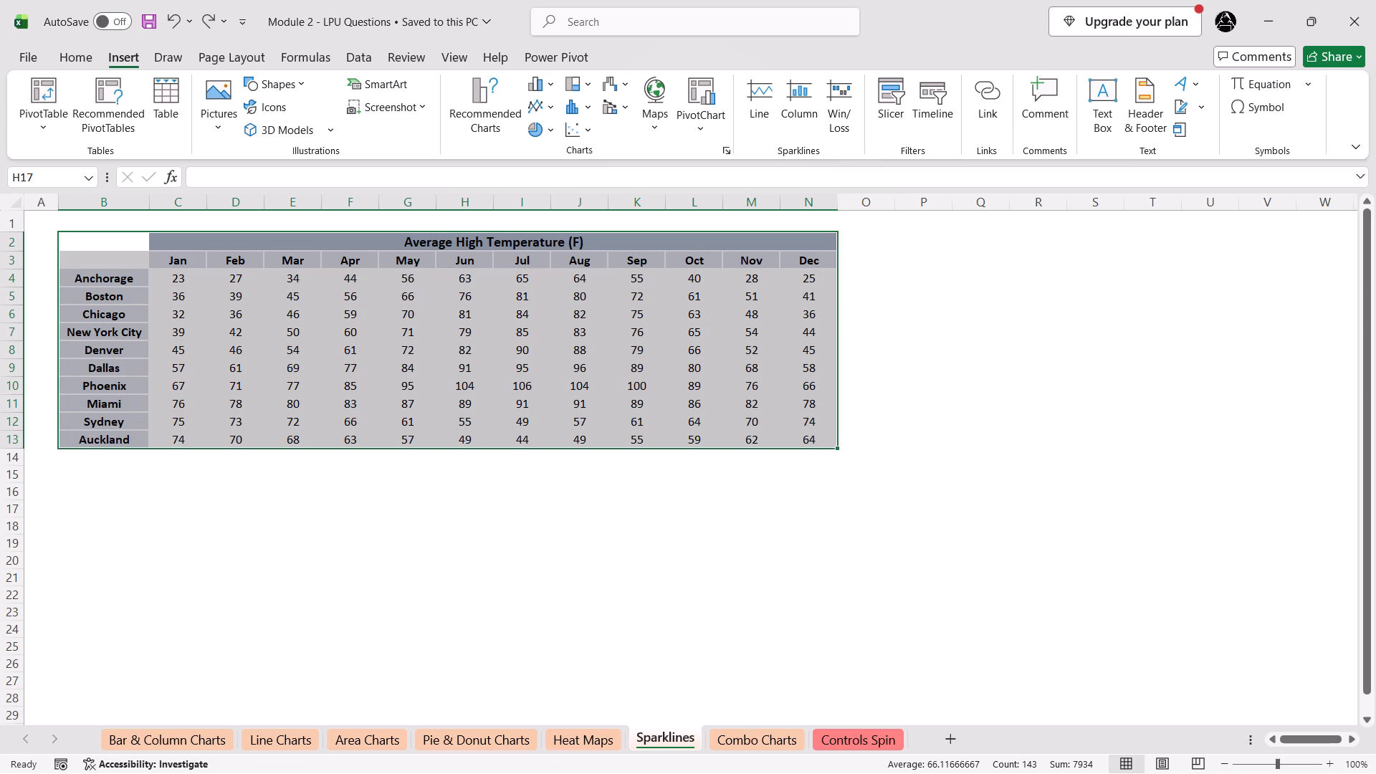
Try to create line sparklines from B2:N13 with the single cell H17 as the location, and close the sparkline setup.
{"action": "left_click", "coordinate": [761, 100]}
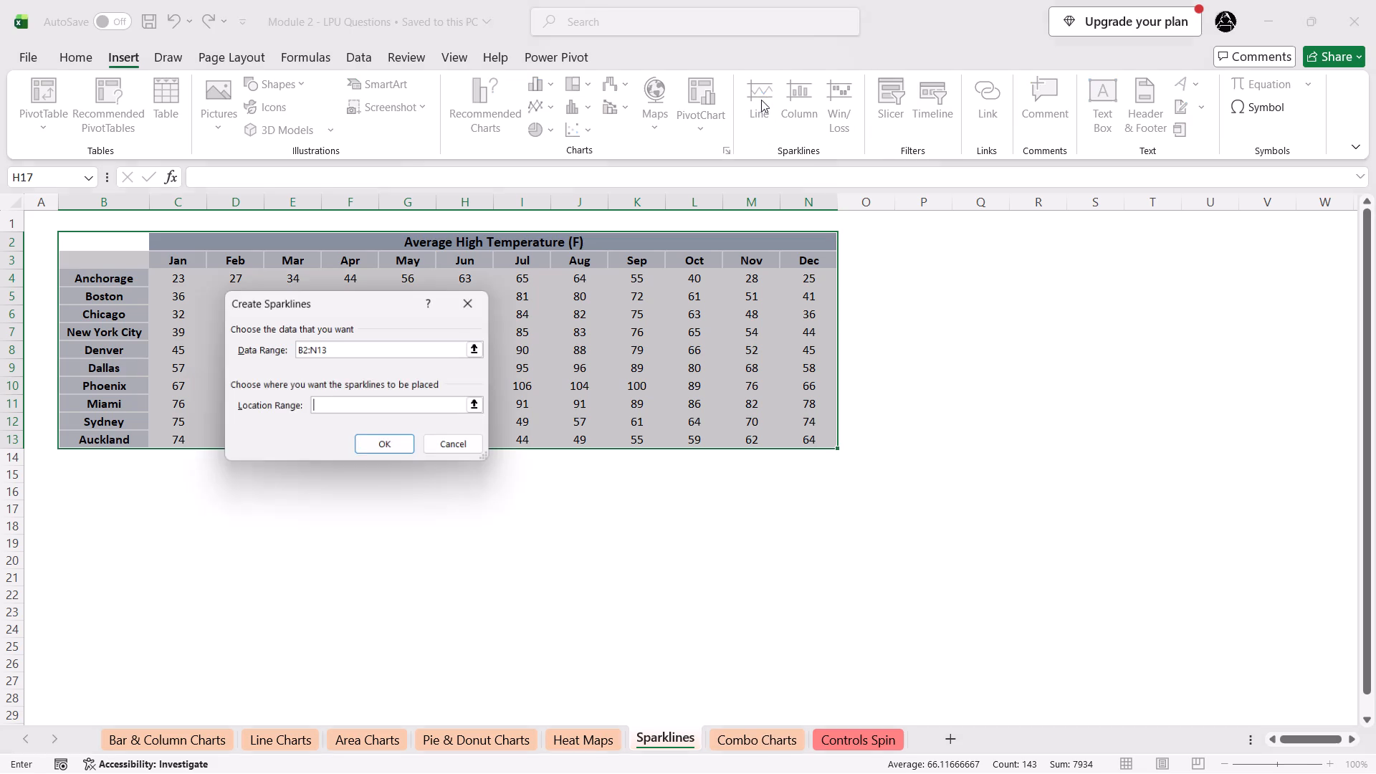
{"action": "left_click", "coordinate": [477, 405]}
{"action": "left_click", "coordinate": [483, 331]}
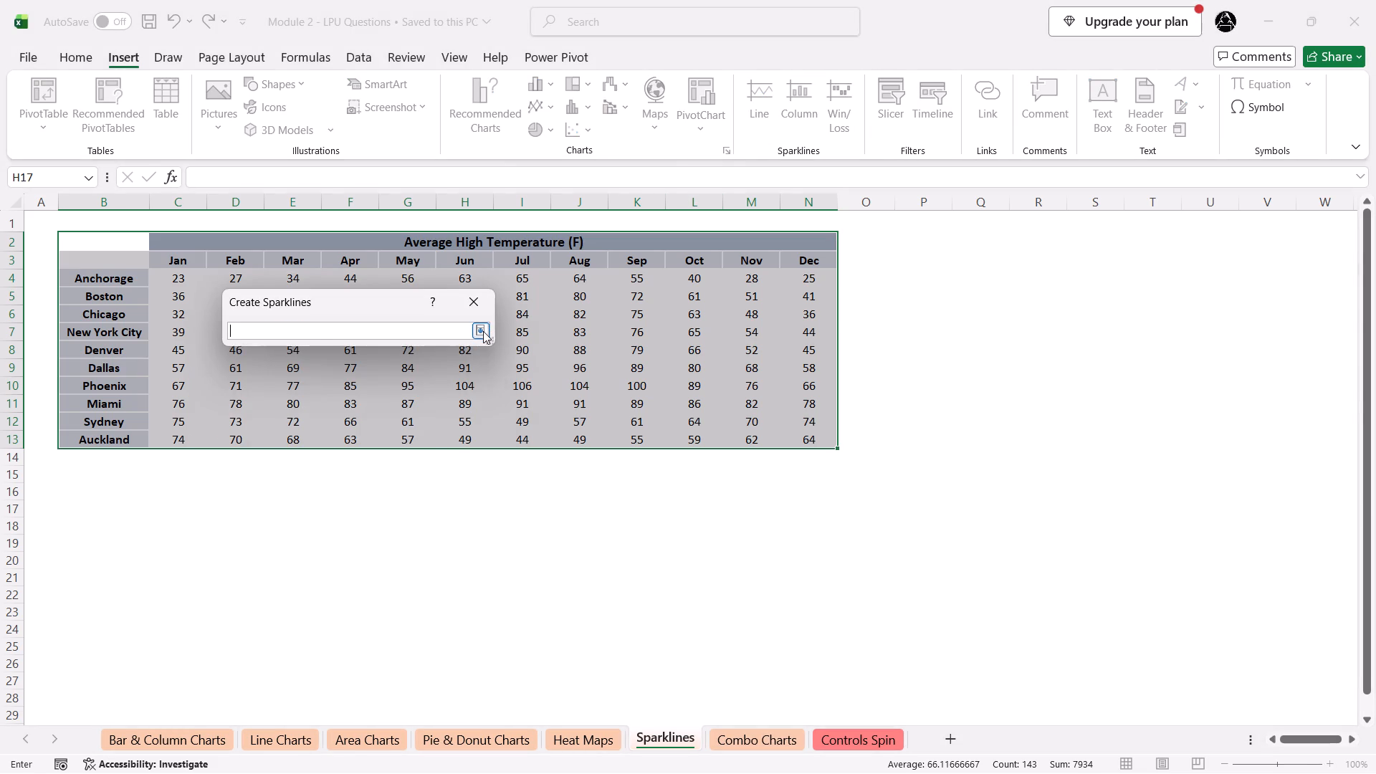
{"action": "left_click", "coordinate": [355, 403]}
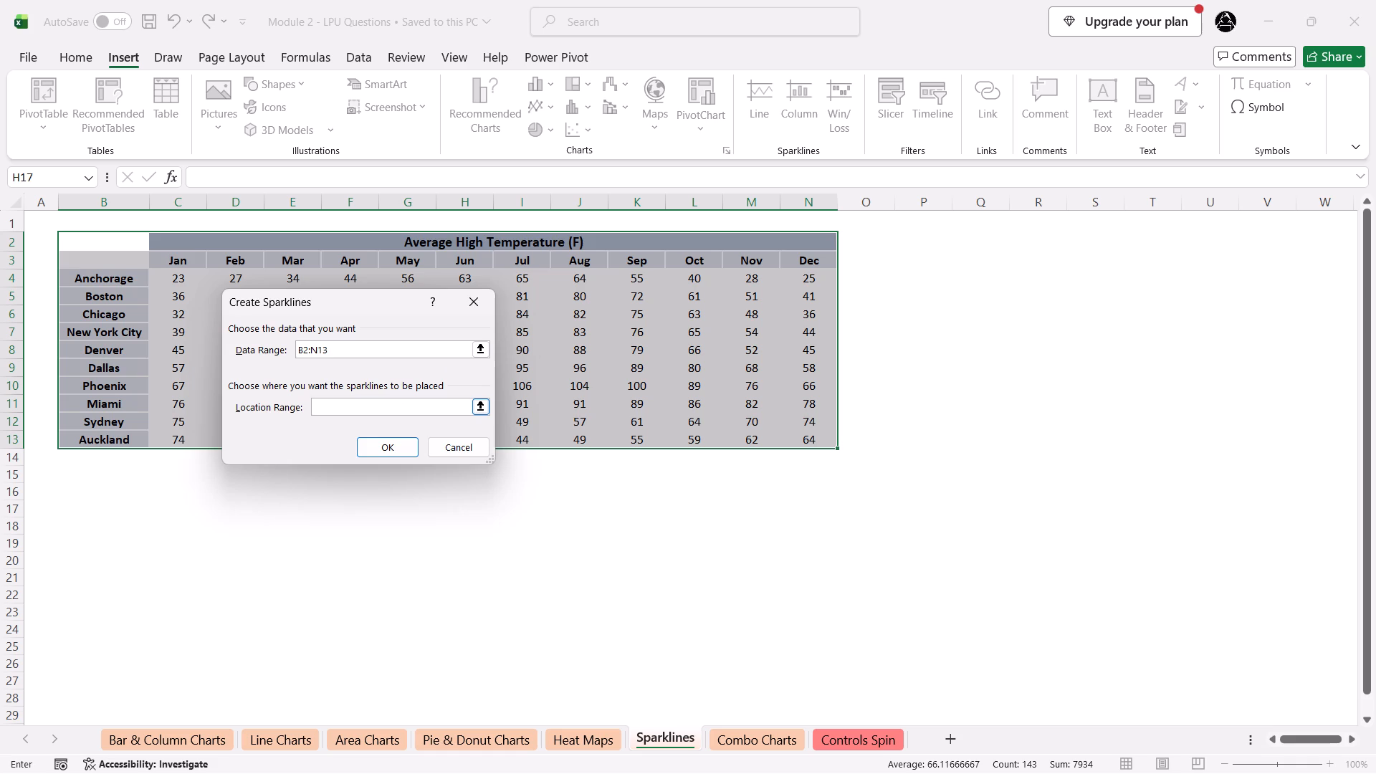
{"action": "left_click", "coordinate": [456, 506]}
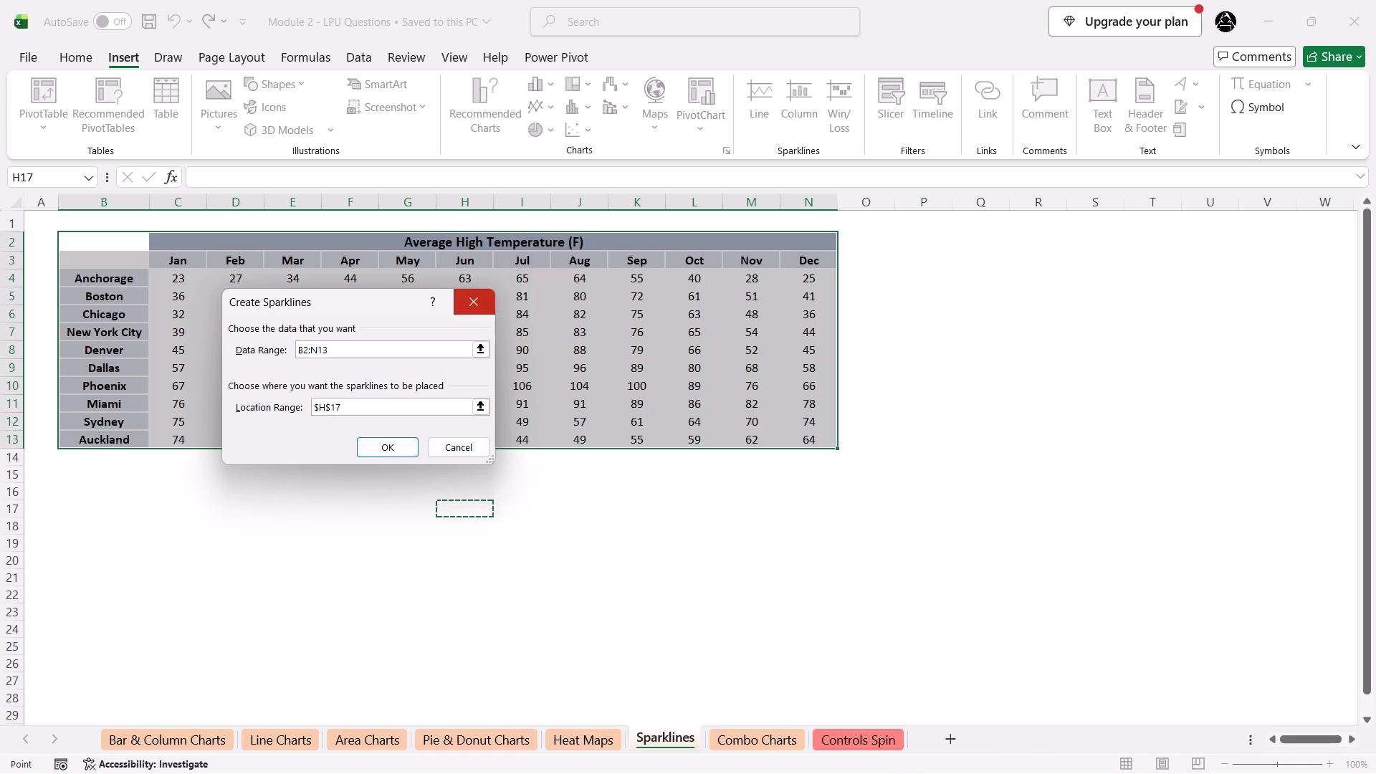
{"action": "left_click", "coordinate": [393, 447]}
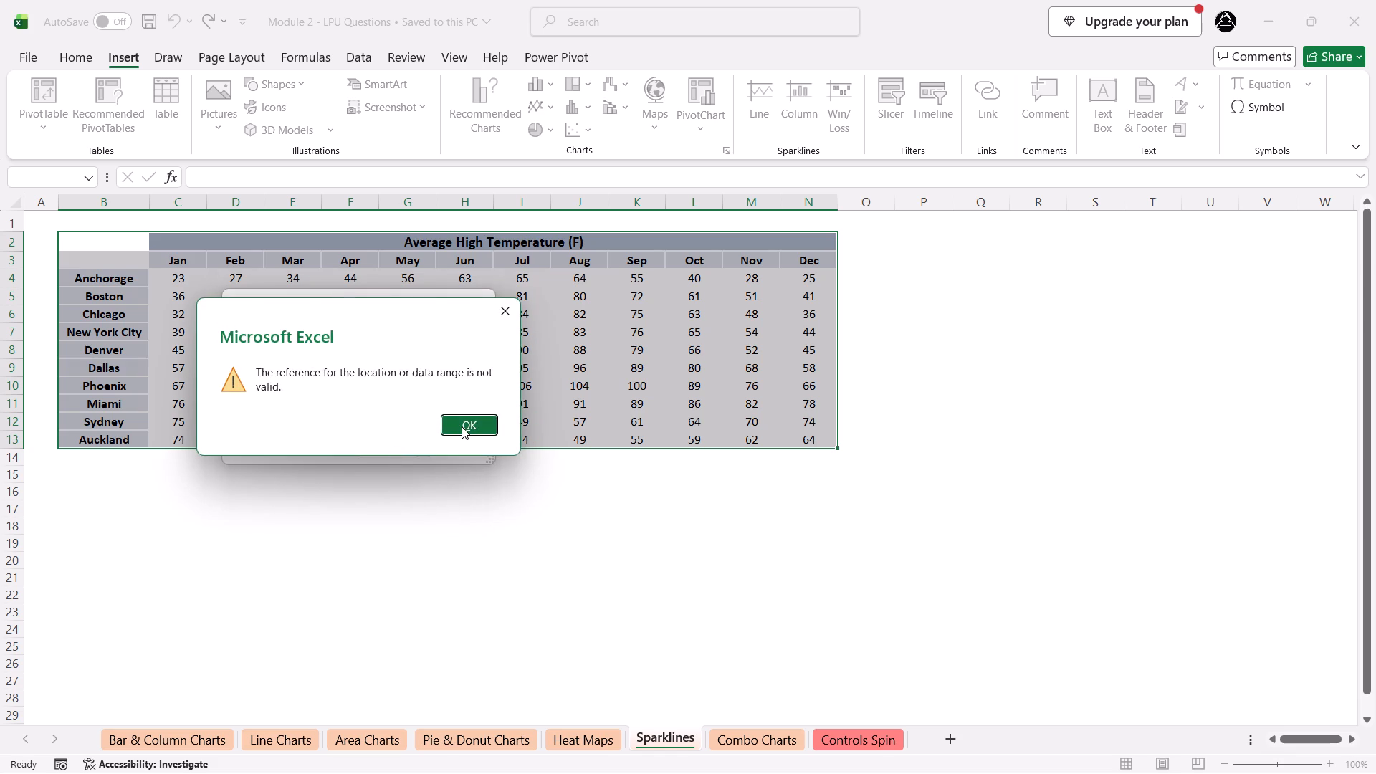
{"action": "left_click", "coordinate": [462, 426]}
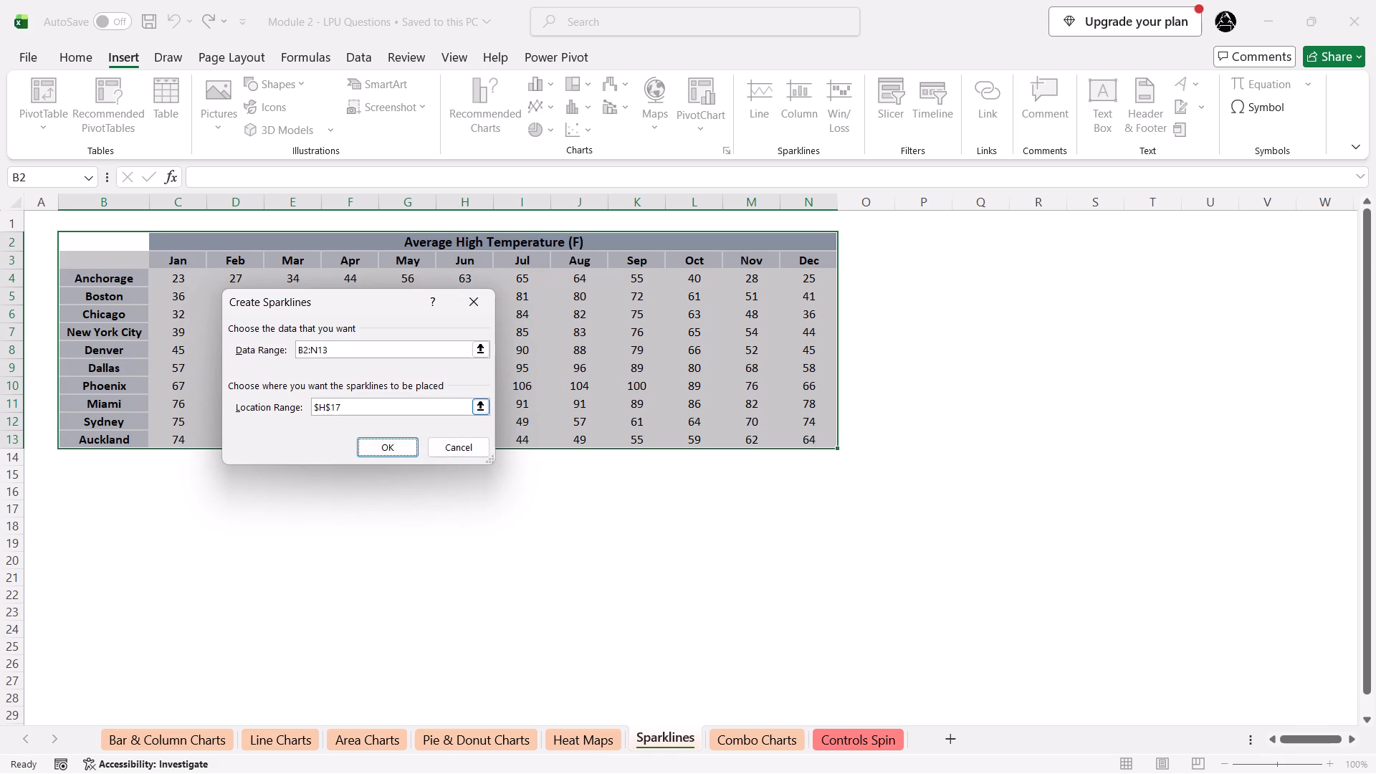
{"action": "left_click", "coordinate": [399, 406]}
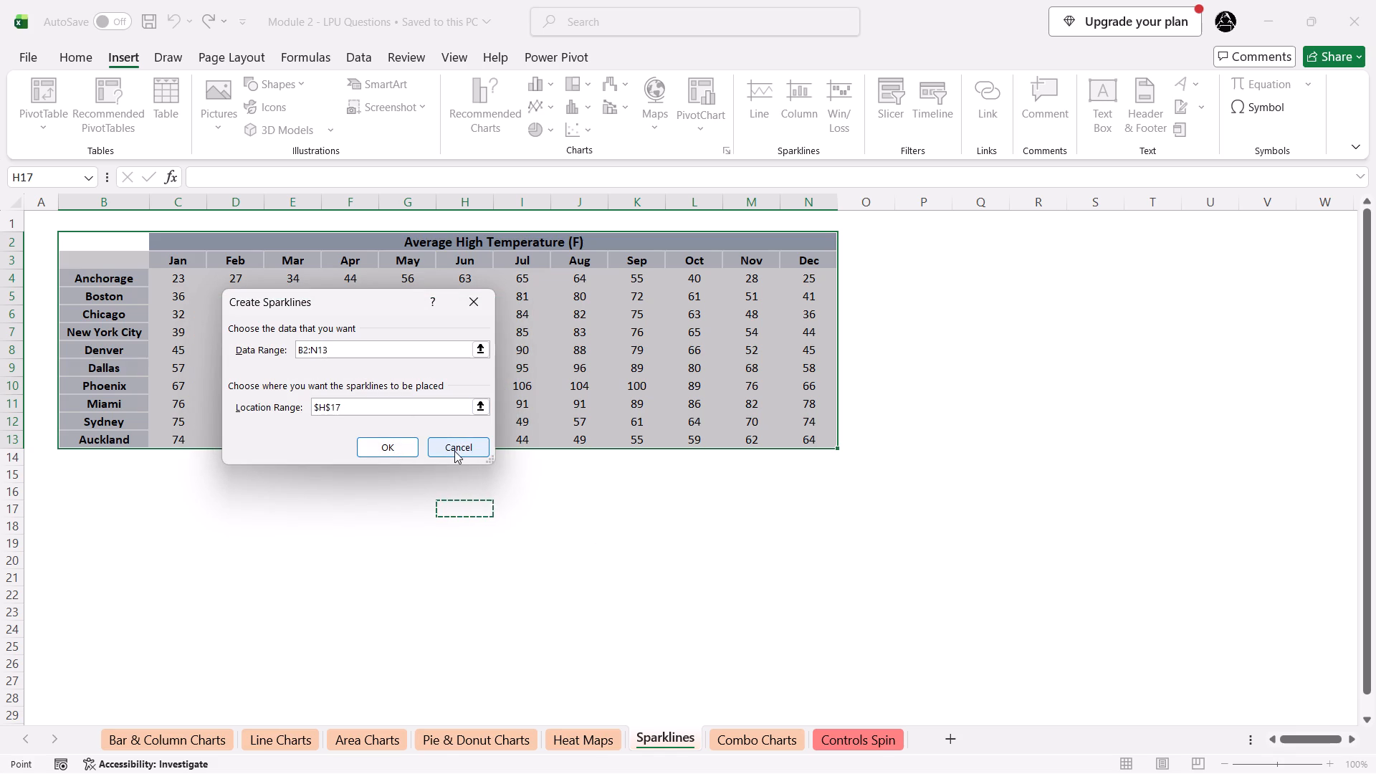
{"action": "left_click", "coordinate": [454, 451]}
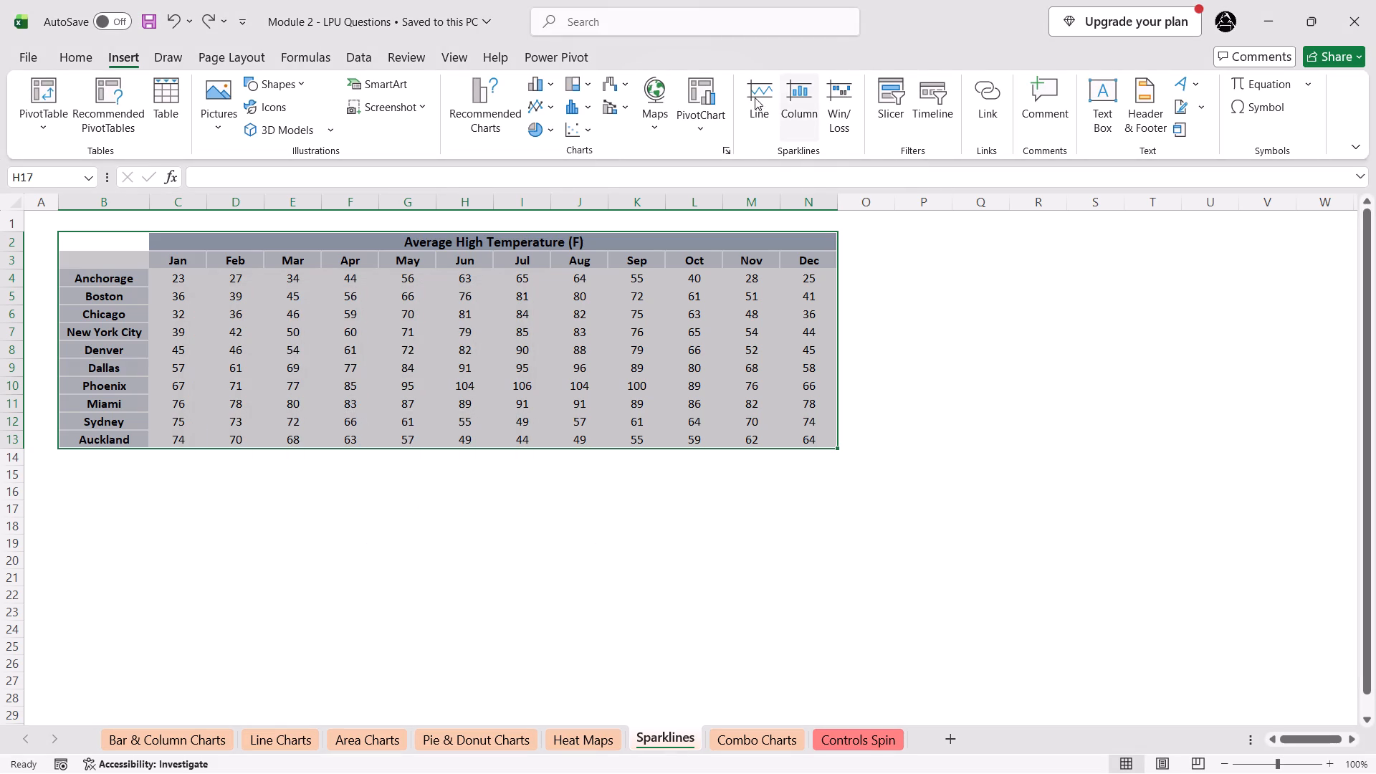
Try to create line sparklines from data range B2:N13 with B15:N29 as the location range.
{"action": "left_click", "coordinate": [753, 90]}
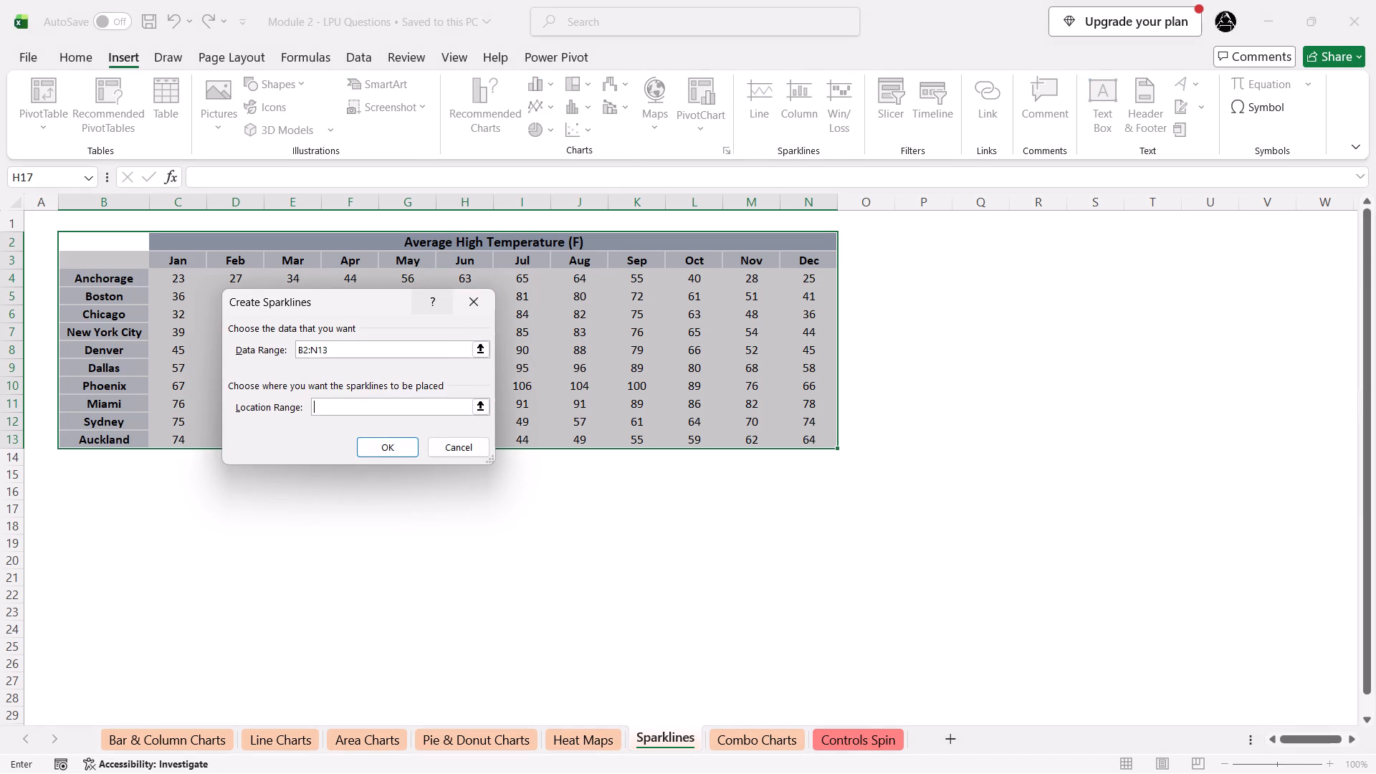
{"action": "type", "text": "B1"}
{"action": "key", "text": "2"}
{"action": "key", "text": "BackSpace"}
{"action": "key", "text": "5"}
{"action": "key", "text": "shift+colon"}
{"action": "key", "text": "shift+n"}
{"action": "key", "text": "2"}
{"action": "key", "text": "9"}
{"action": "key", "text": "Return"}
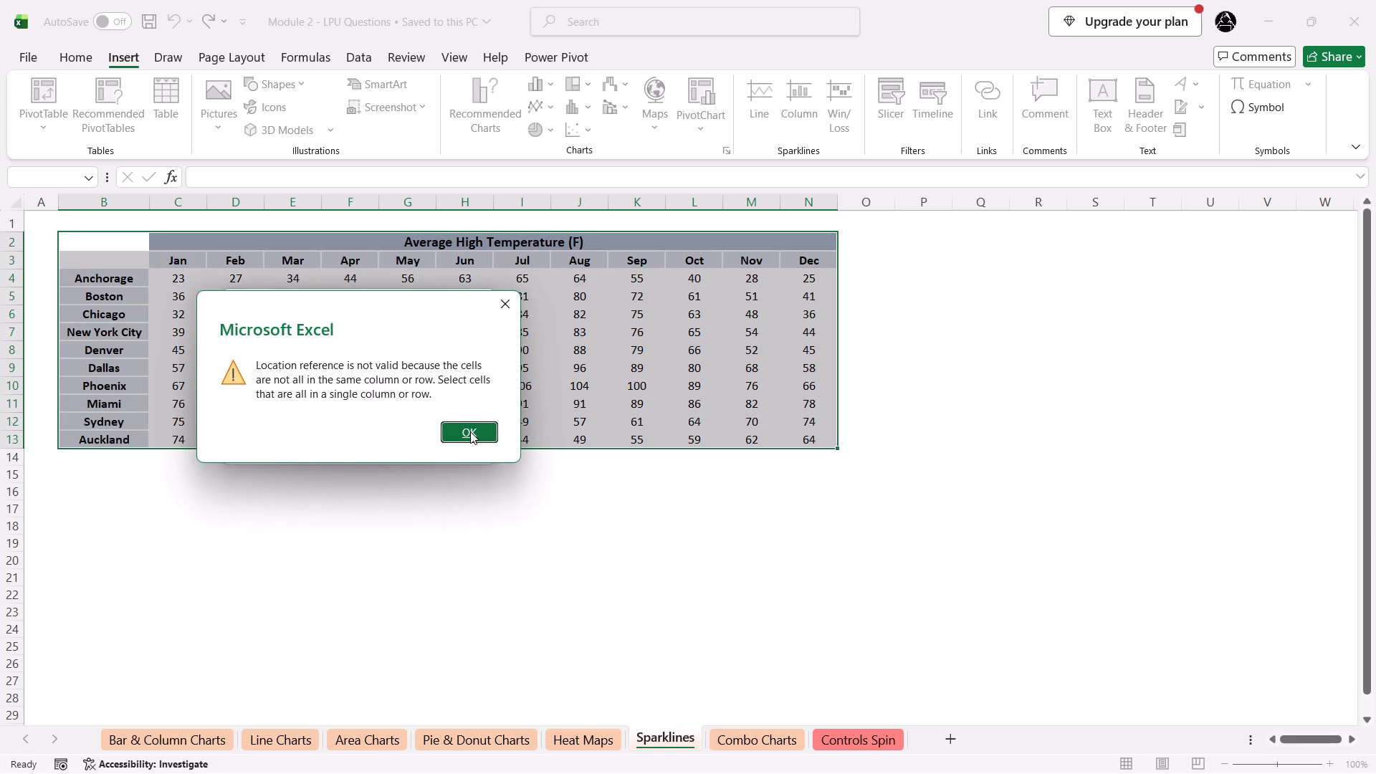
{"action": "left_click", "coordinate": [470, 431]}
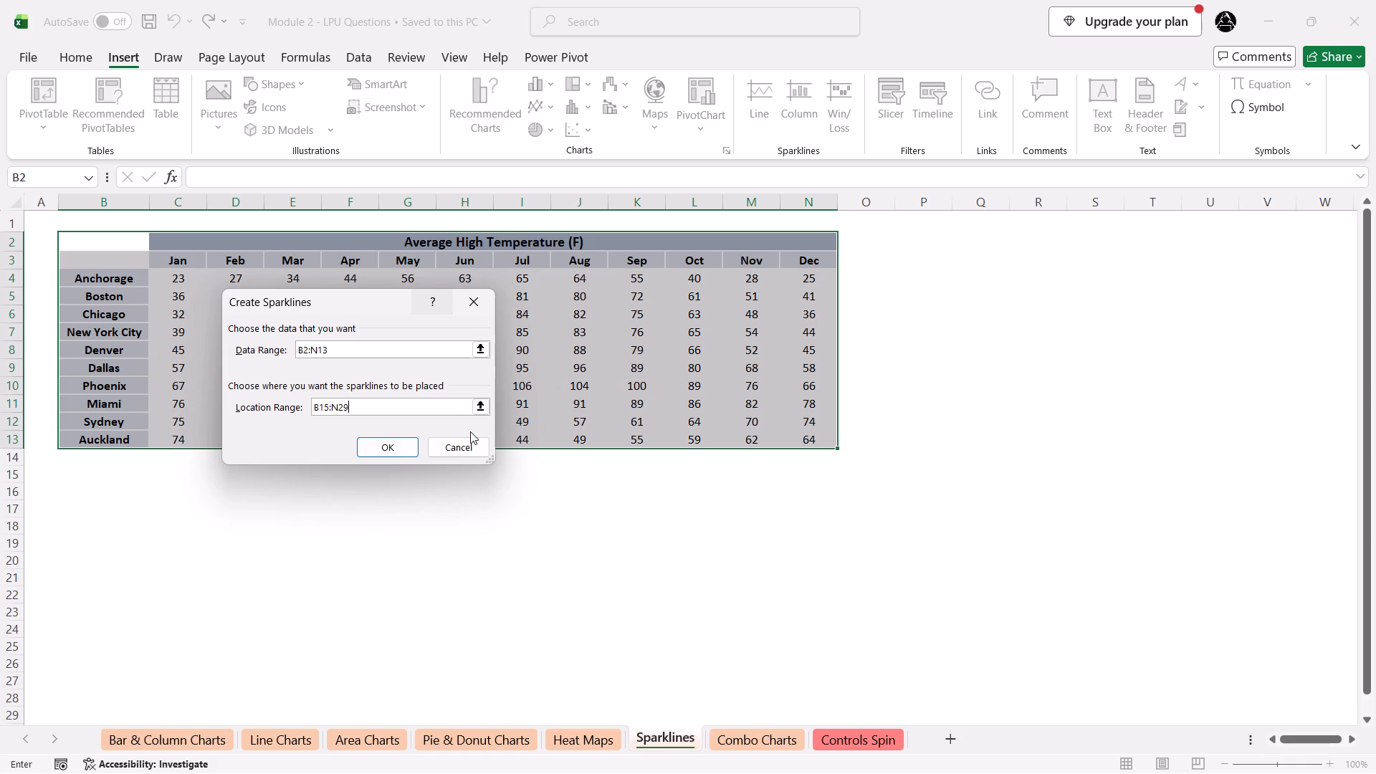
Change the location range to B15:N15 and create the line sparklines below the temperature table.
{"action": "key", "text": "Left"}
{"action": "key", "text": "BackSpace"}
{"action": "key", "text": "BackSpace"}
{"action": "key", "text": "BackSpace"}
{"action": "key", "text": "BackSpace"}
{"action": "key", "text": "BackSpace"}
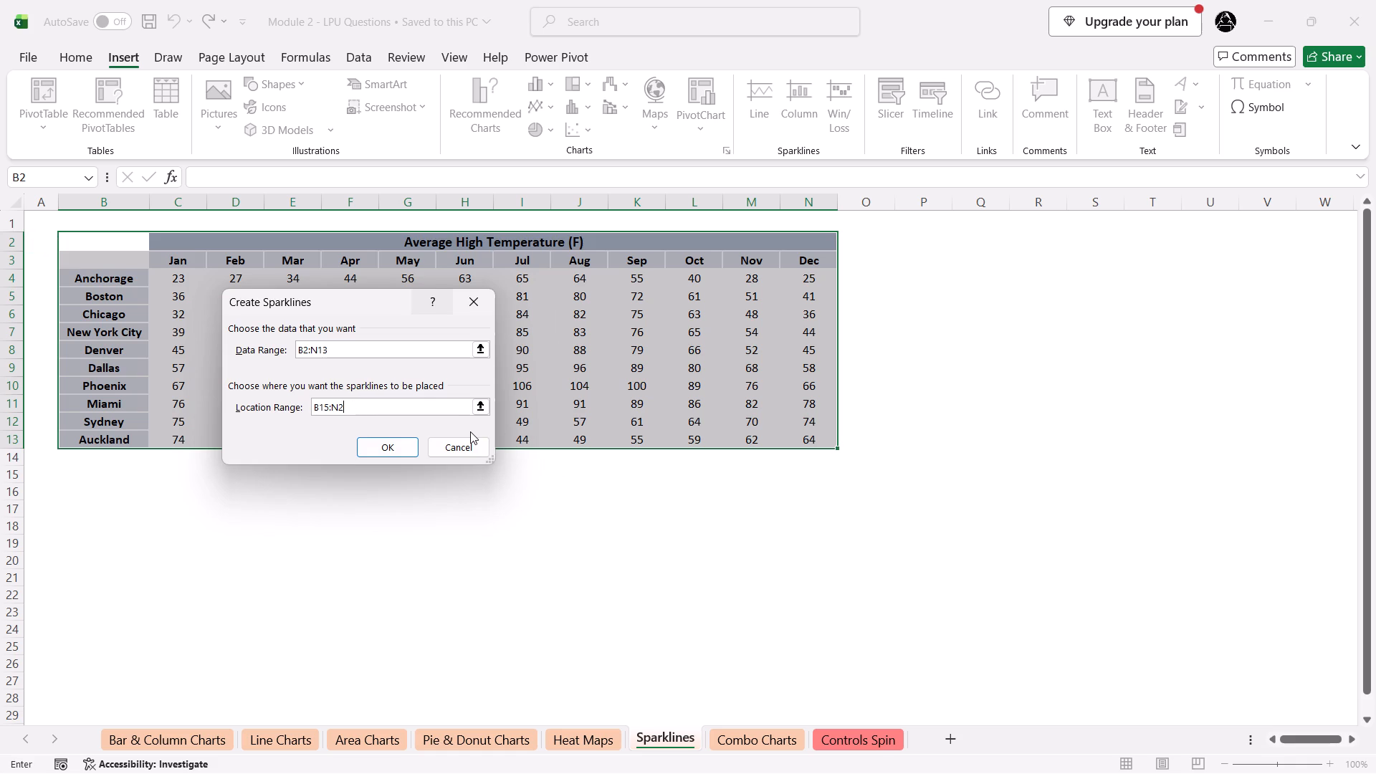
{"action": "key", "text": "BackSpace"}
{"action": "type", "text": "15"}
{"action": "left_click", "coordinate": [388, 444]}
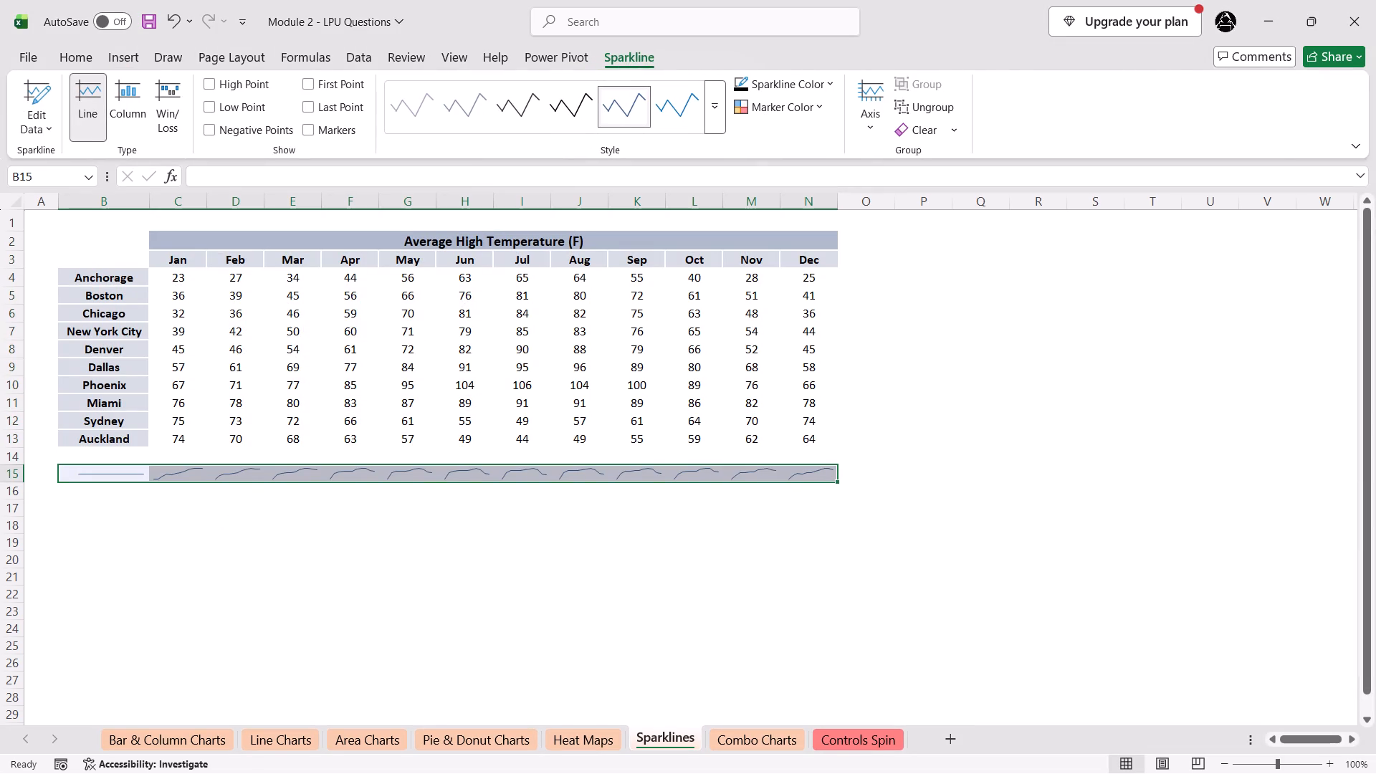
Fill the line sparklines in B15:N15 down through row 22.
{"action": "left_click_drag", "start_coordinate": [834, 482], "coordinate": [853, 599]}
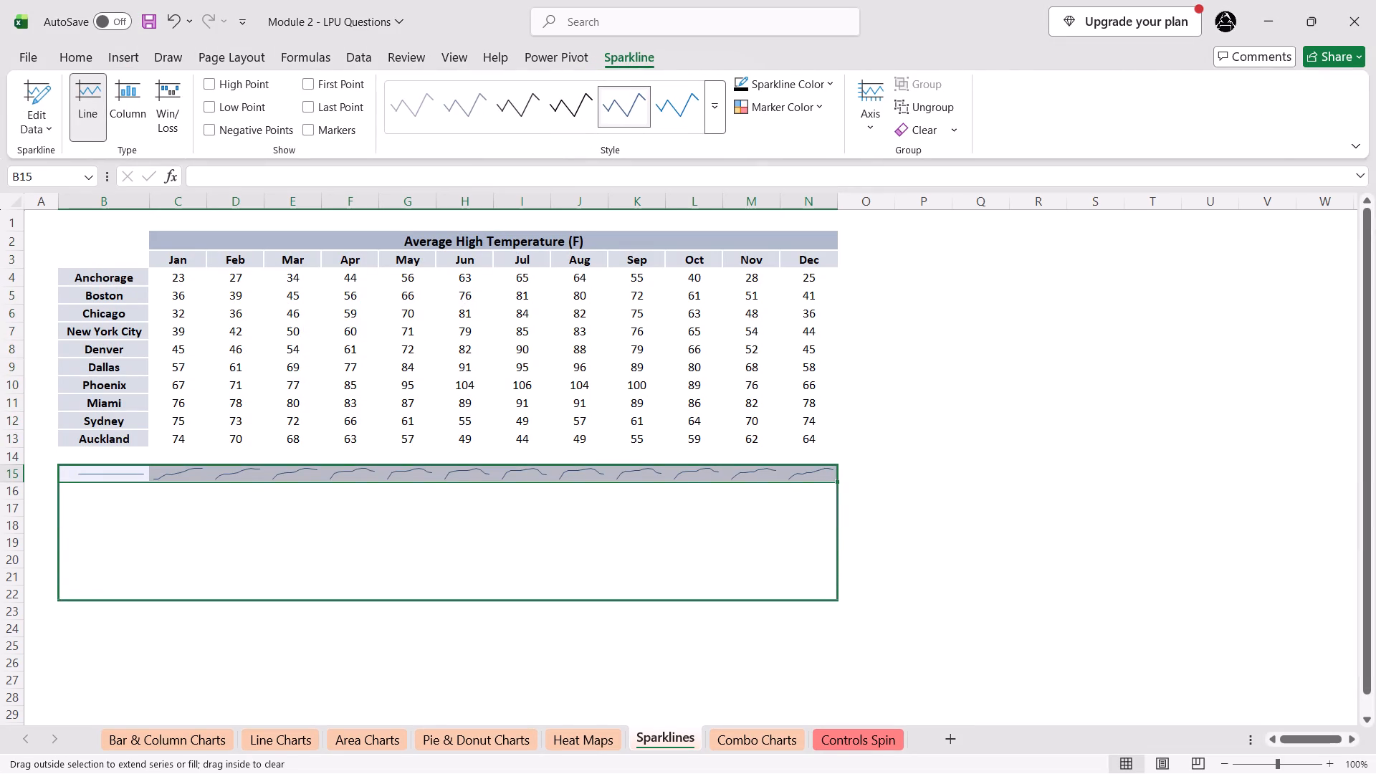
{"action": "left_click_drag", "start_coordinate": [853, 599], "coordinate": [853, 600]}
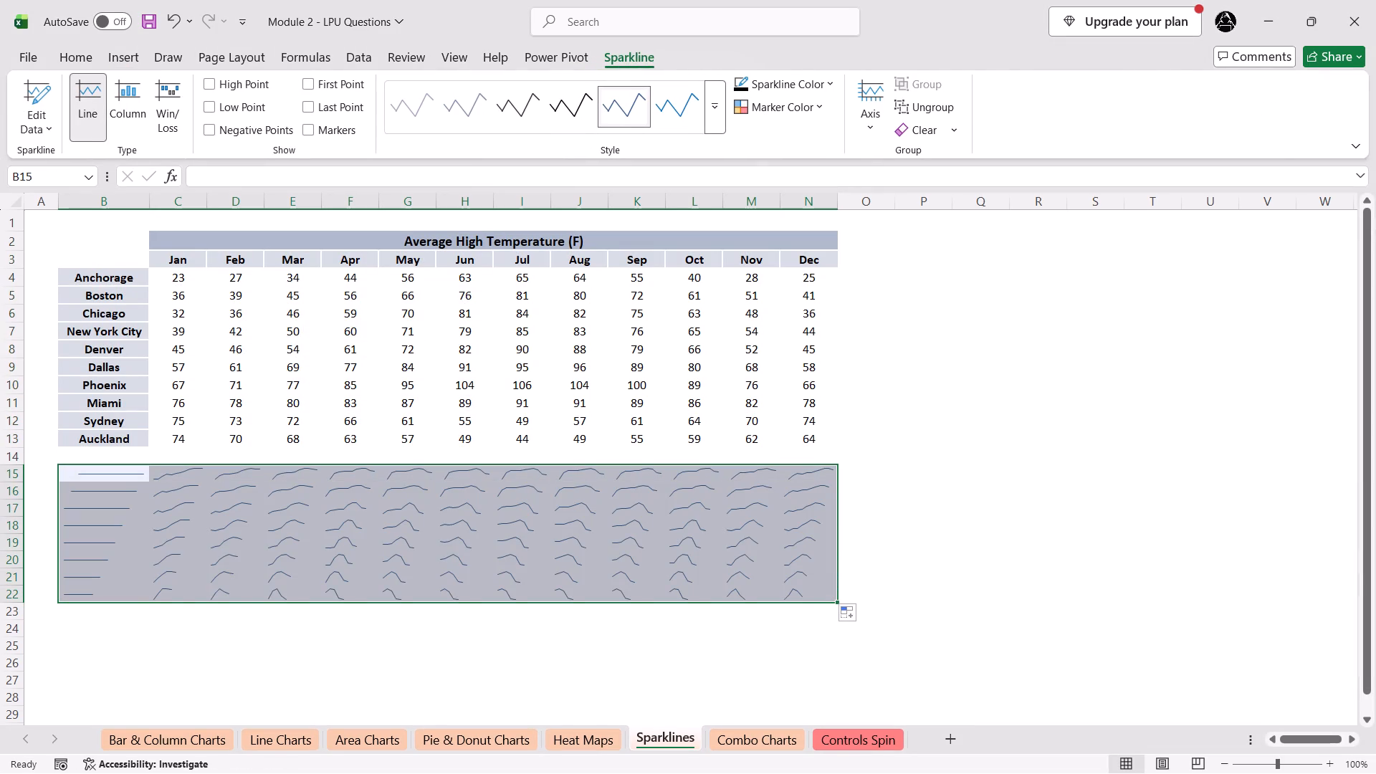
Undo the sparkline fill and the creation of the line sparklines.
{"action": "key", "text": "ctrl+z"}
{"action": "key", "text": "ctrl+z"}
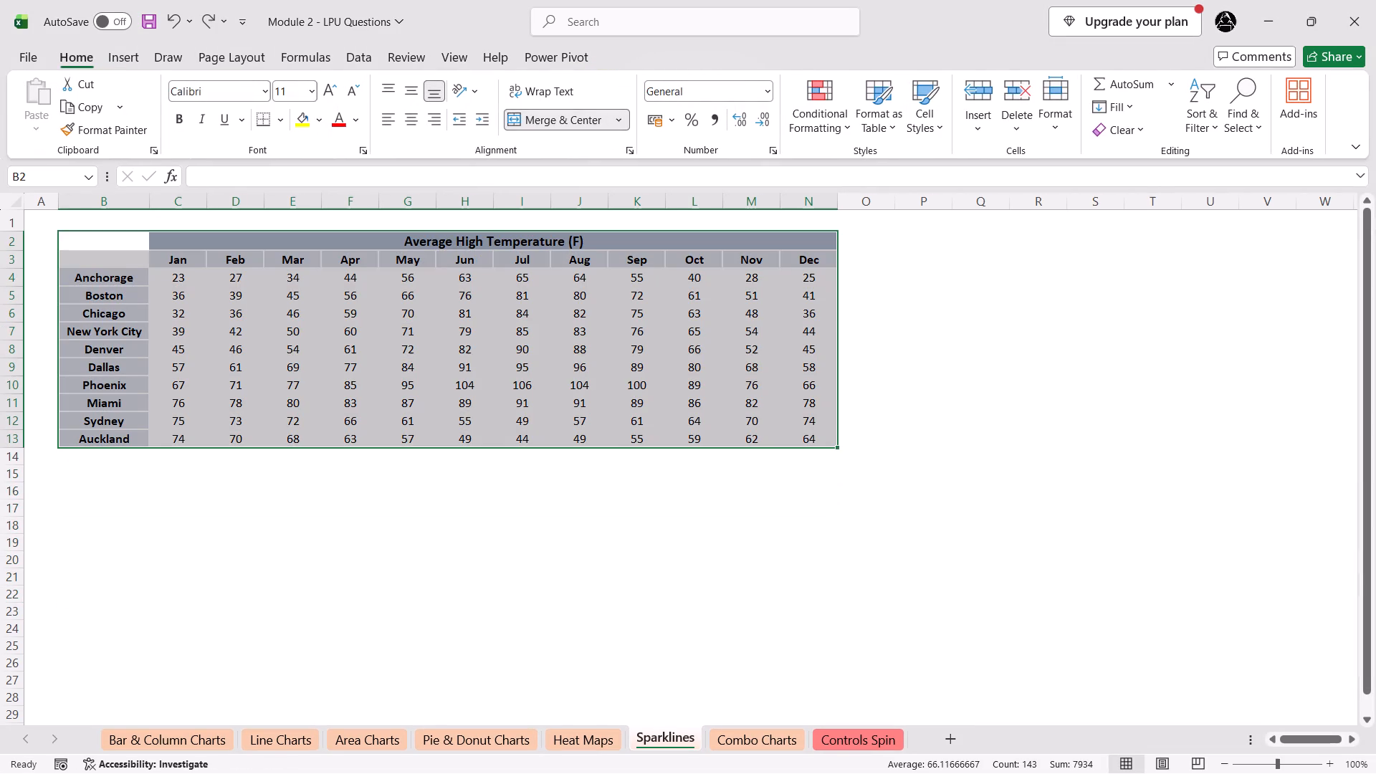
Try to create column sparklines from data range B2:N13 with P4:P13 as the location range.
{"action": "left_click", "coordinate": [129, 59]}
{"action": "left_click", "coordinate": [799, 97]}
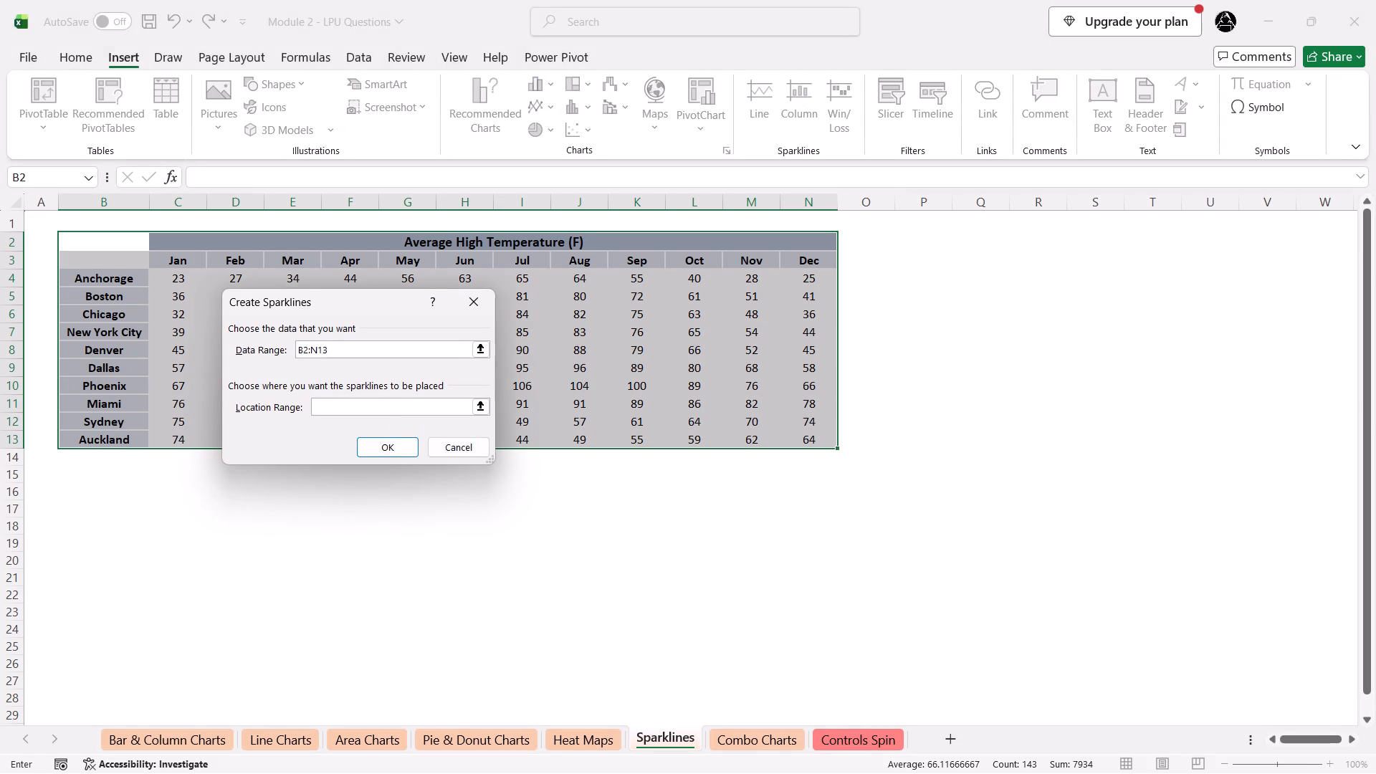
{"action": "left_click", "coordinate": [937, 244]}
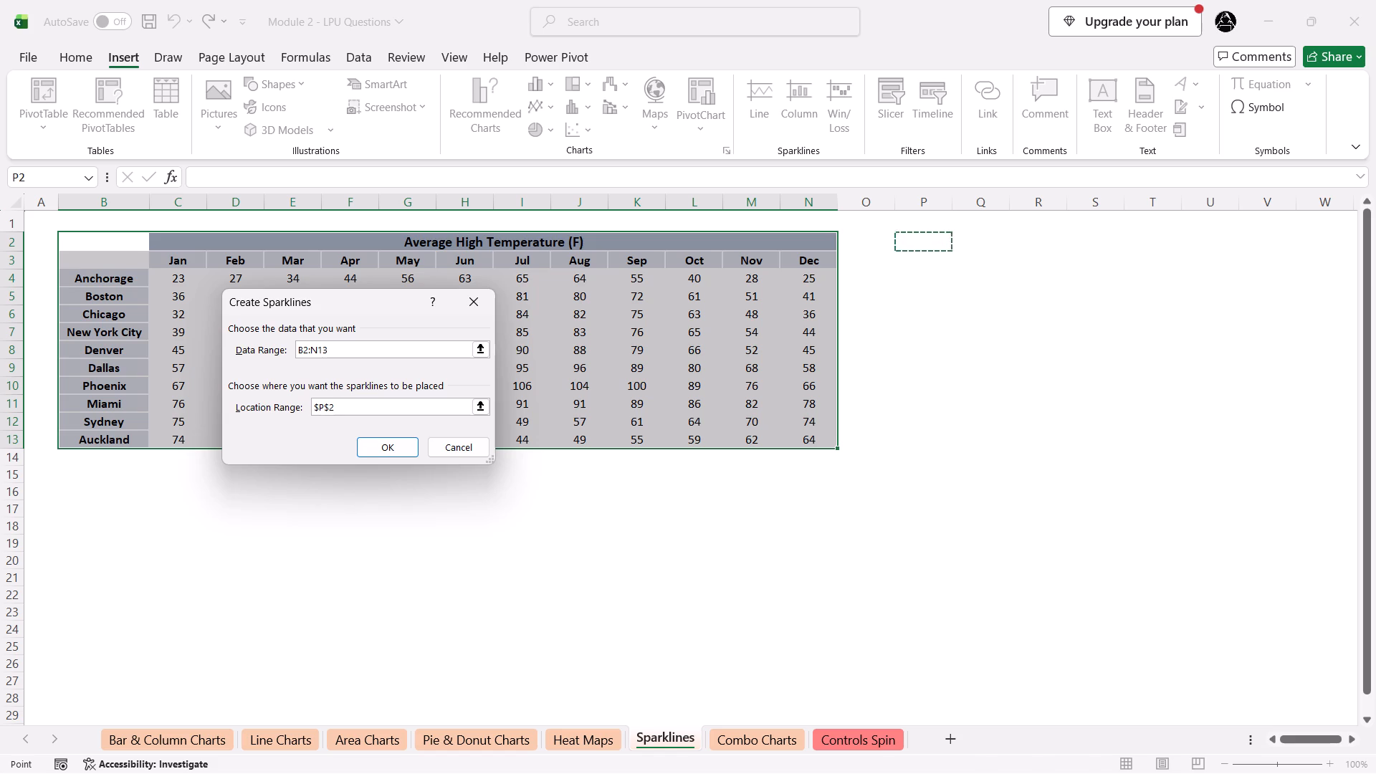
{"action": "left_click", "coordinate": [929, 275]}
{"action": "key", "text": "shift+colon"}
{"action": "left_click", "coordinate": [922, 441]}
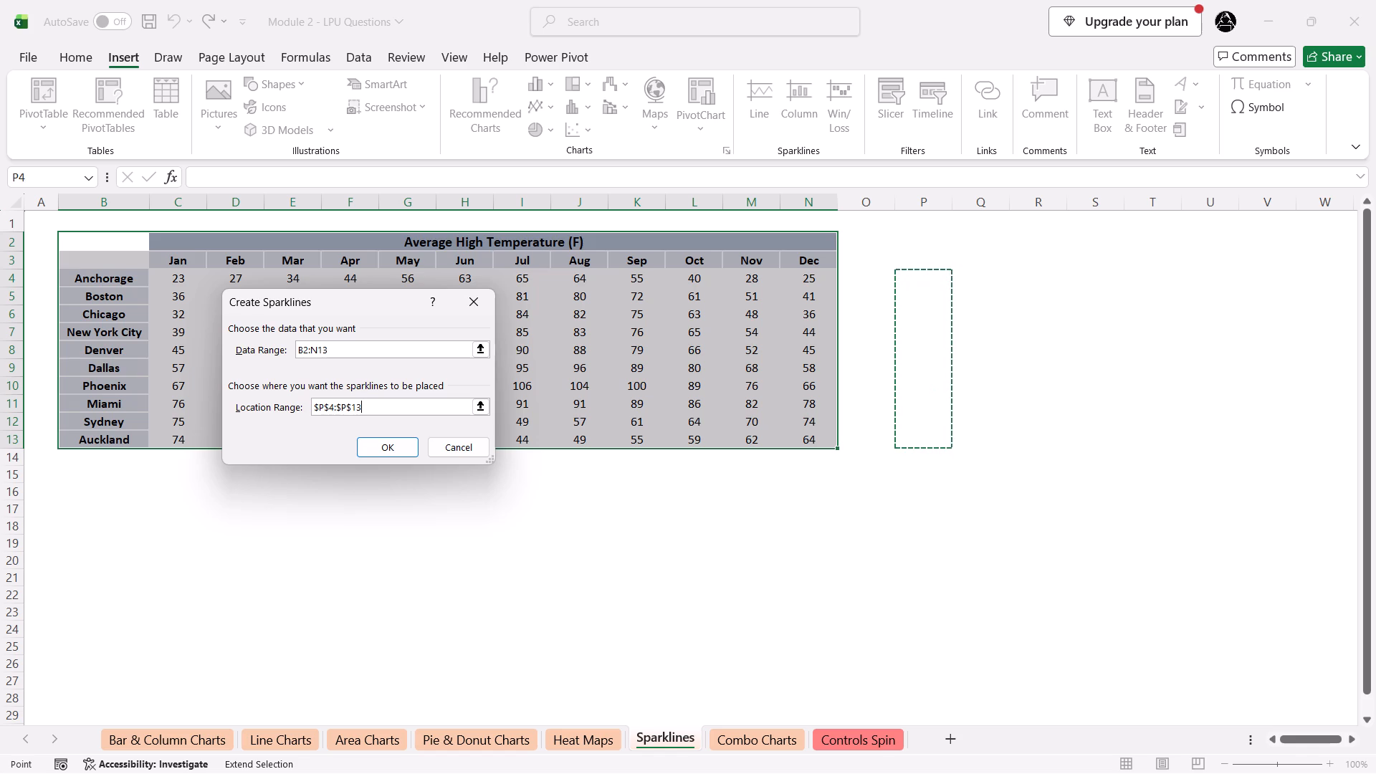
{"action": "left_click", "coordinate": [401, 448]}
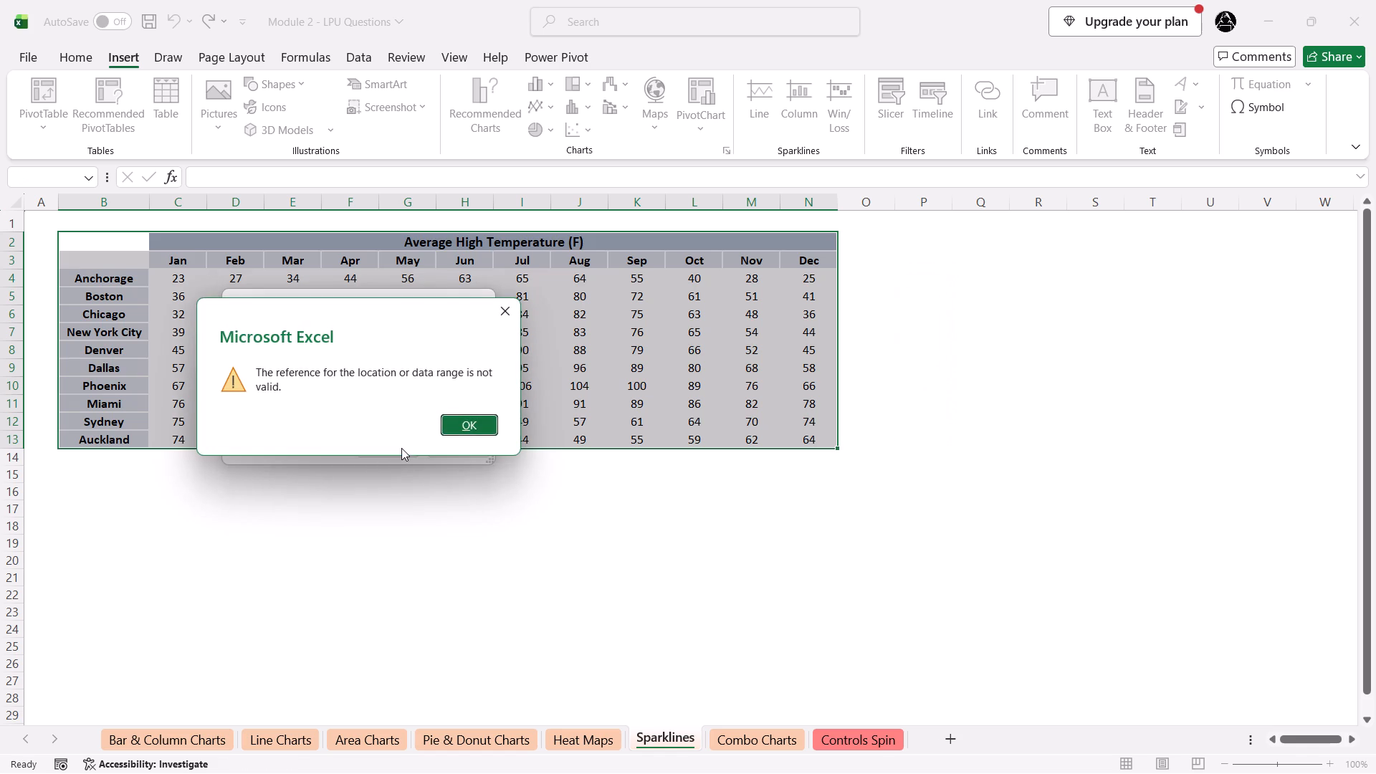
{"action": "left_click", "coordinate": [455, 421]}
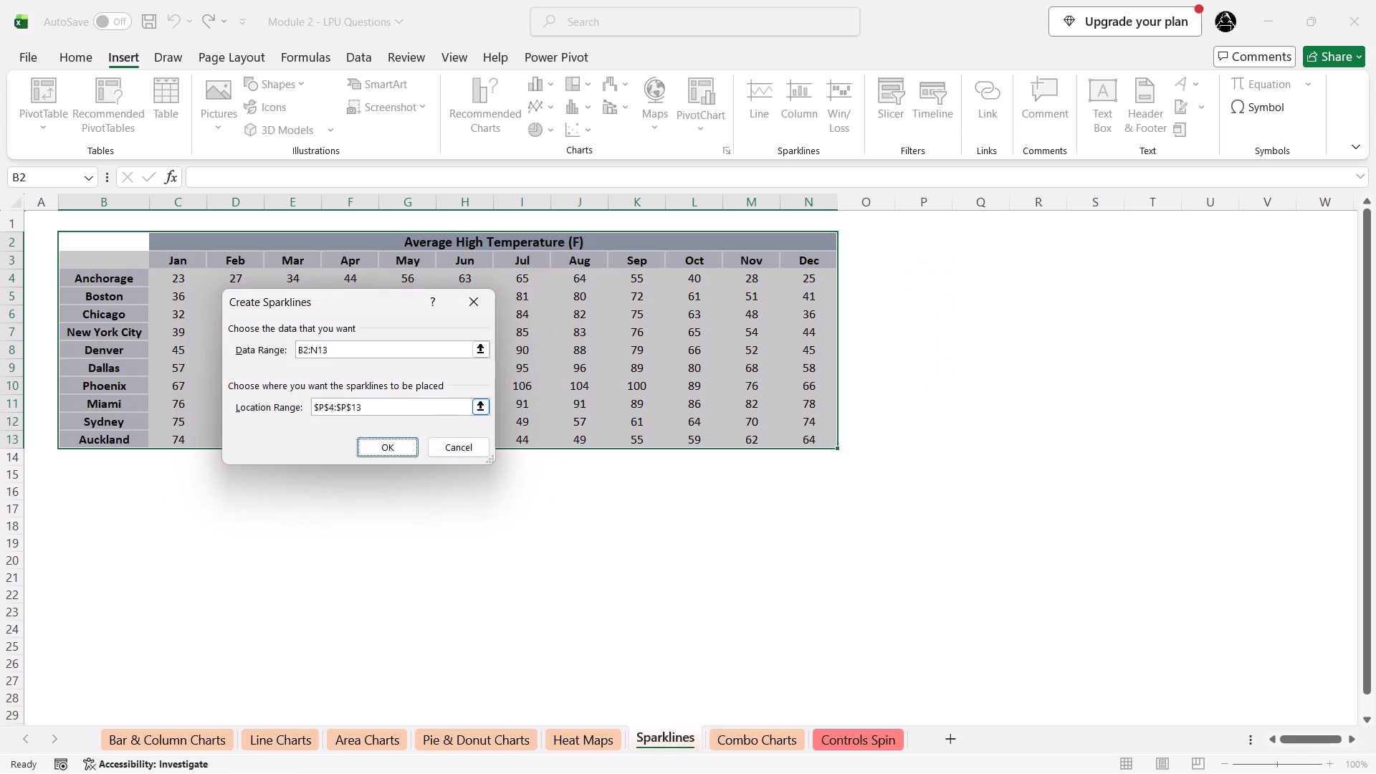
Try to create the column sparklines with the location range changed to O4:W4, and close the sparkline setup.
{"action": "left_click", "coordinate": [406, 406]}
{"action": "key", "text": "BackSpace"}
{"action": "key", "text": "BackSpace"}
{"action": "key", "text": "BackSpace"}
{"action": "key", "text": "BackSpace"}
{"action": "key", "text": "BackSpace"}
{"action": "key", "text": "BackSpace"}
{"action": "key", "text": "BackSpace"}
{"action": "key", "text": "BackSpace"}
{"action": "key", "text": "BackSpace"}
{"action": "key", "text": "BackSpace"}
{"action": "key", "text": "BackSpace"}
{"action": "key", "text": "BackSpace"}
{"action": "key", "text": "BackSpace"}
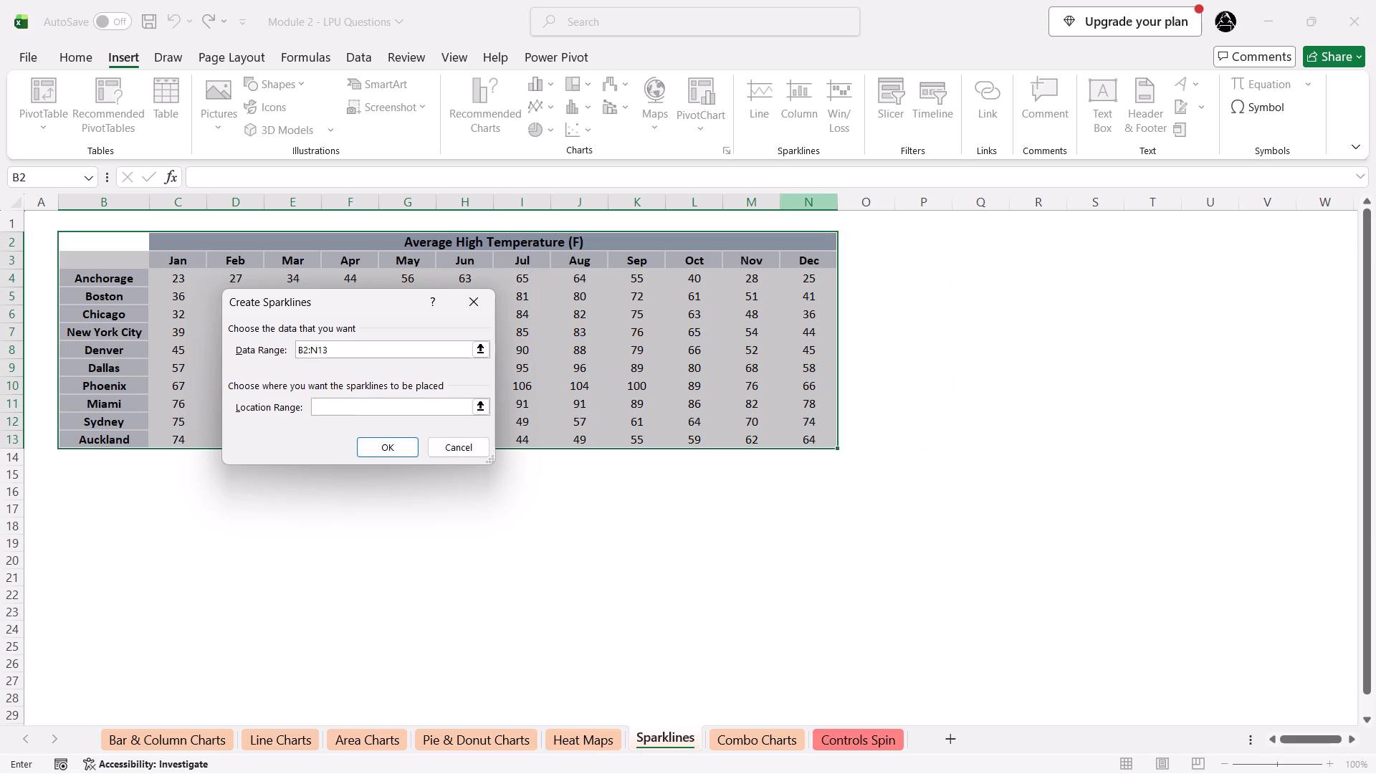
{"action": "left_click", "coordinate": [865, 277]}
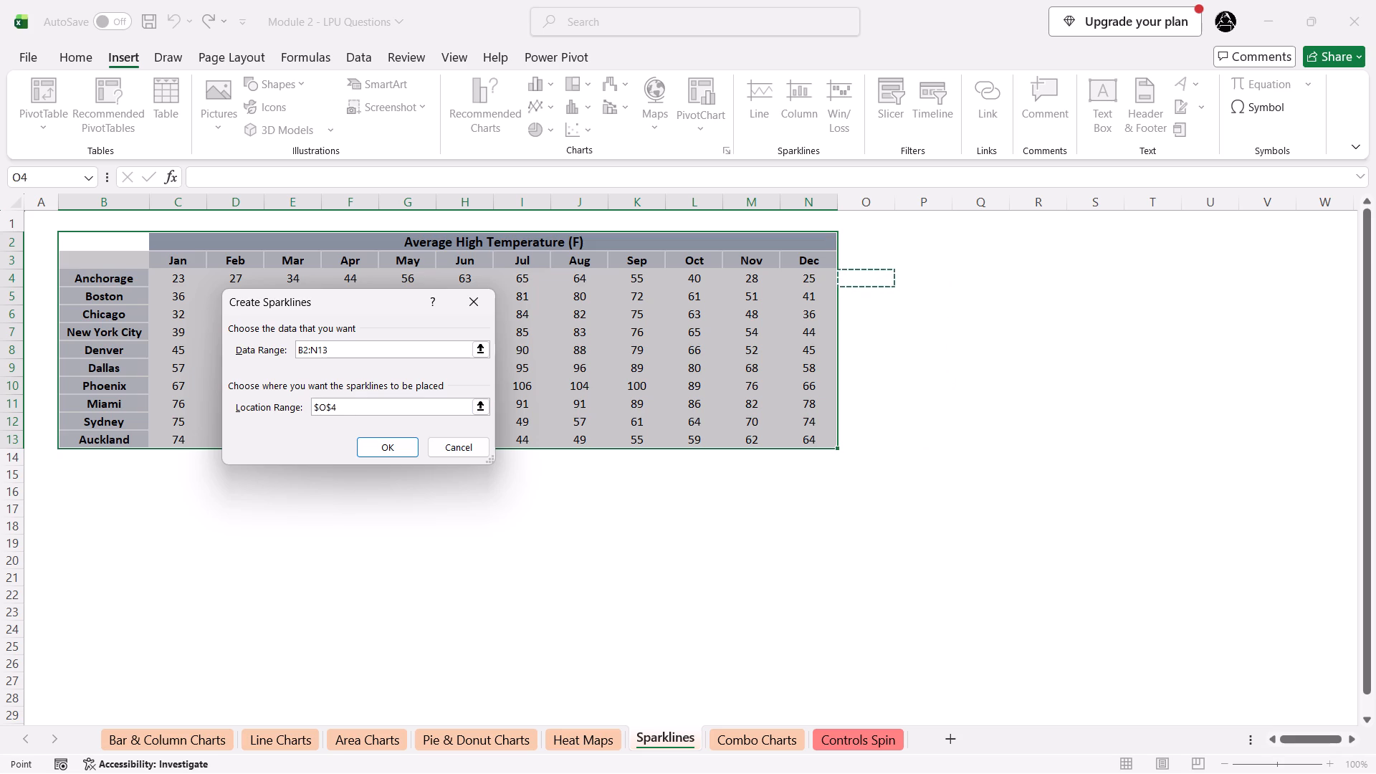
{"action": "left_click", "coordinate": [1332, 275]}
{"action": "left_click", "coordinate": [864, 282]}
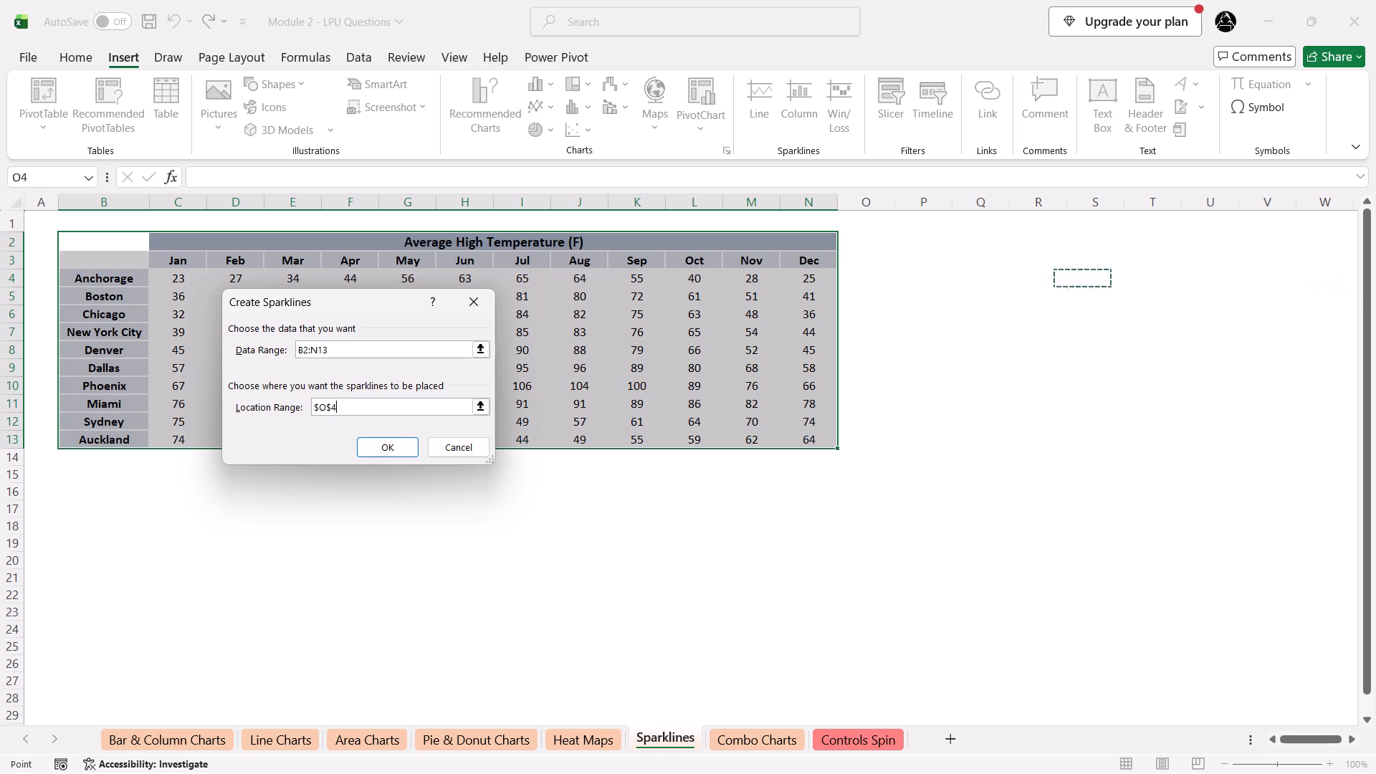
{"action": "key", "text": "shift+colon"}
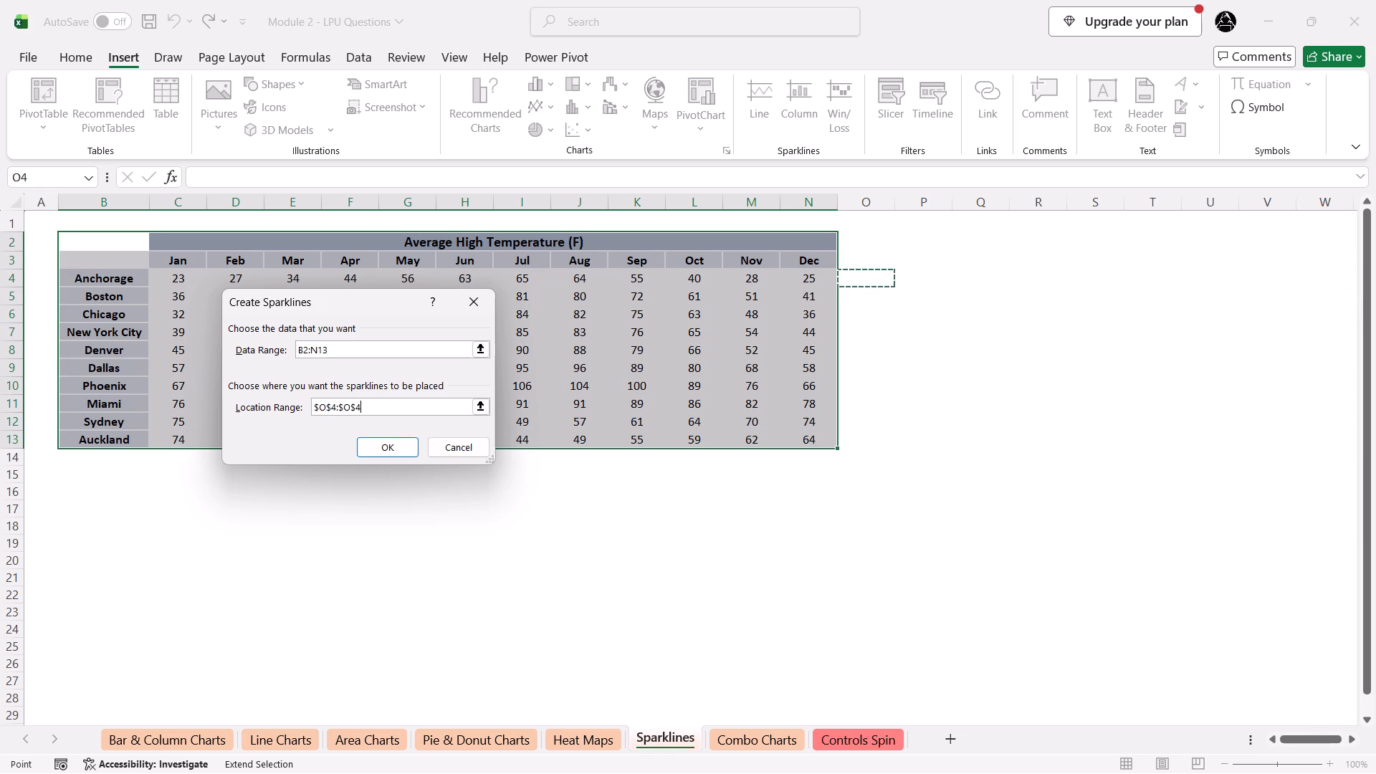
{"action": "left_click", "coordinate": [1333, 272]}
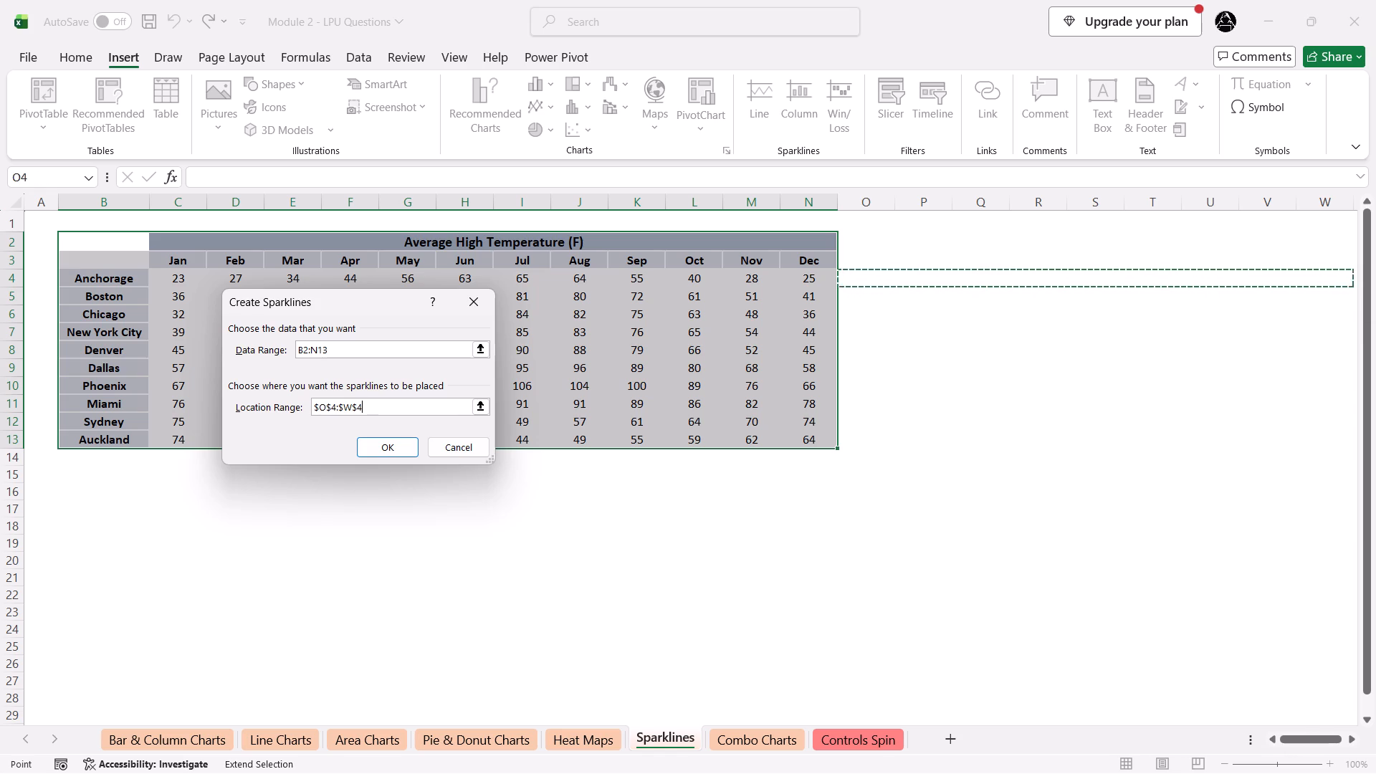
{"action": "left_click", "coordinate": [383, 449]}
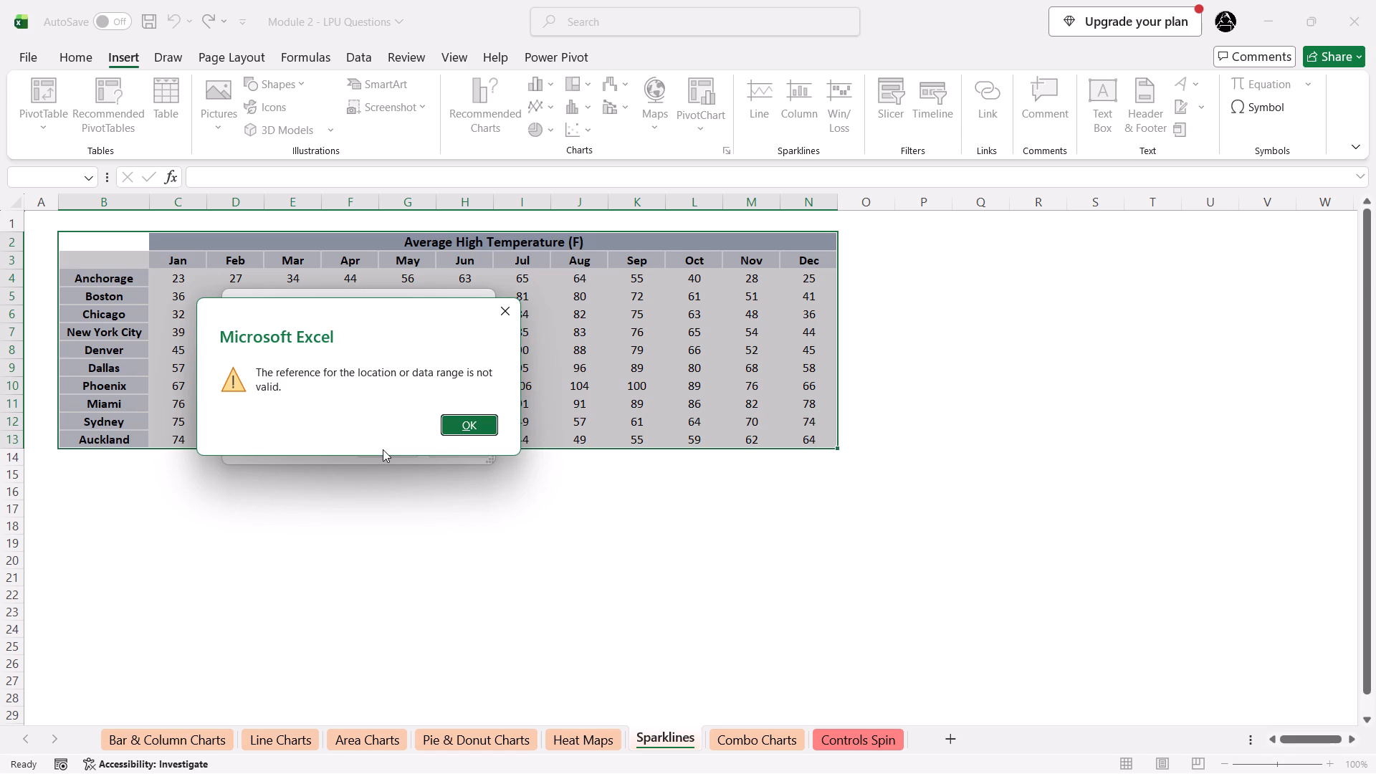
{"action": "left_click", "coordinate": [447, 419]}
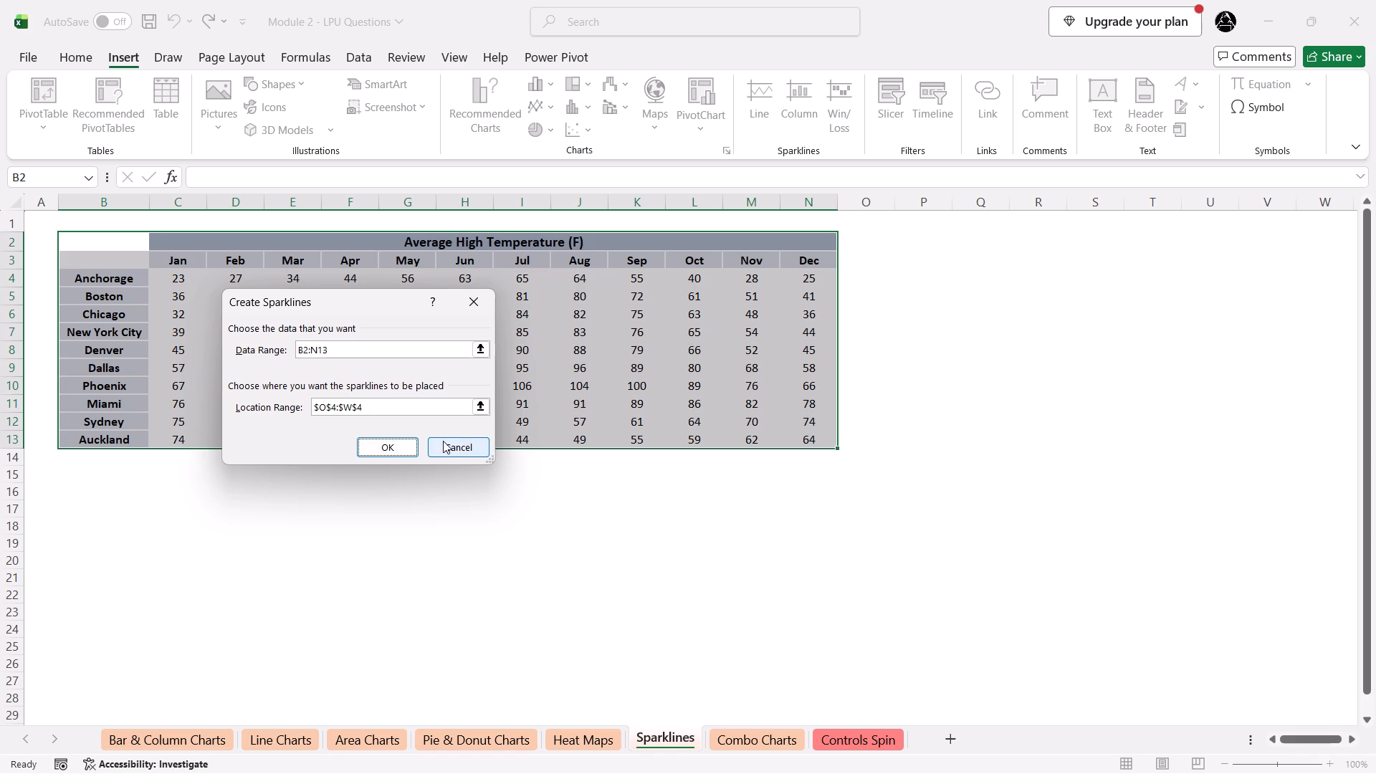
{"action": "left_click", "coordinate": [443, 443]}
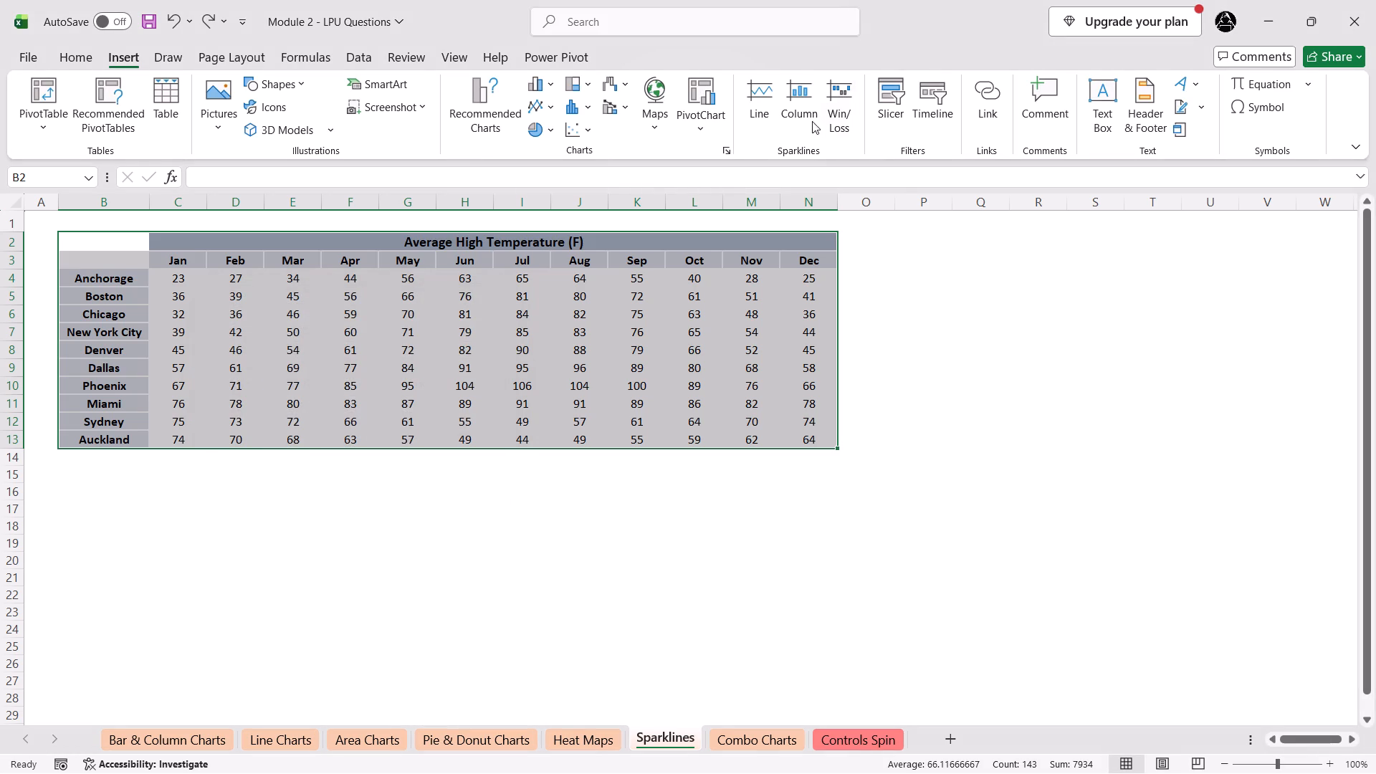
Create column sparklines from data range B2:N13 in the location range B15:N15 below the temperature table.
{"action": "left_click", "coordinate": [803, 89]}
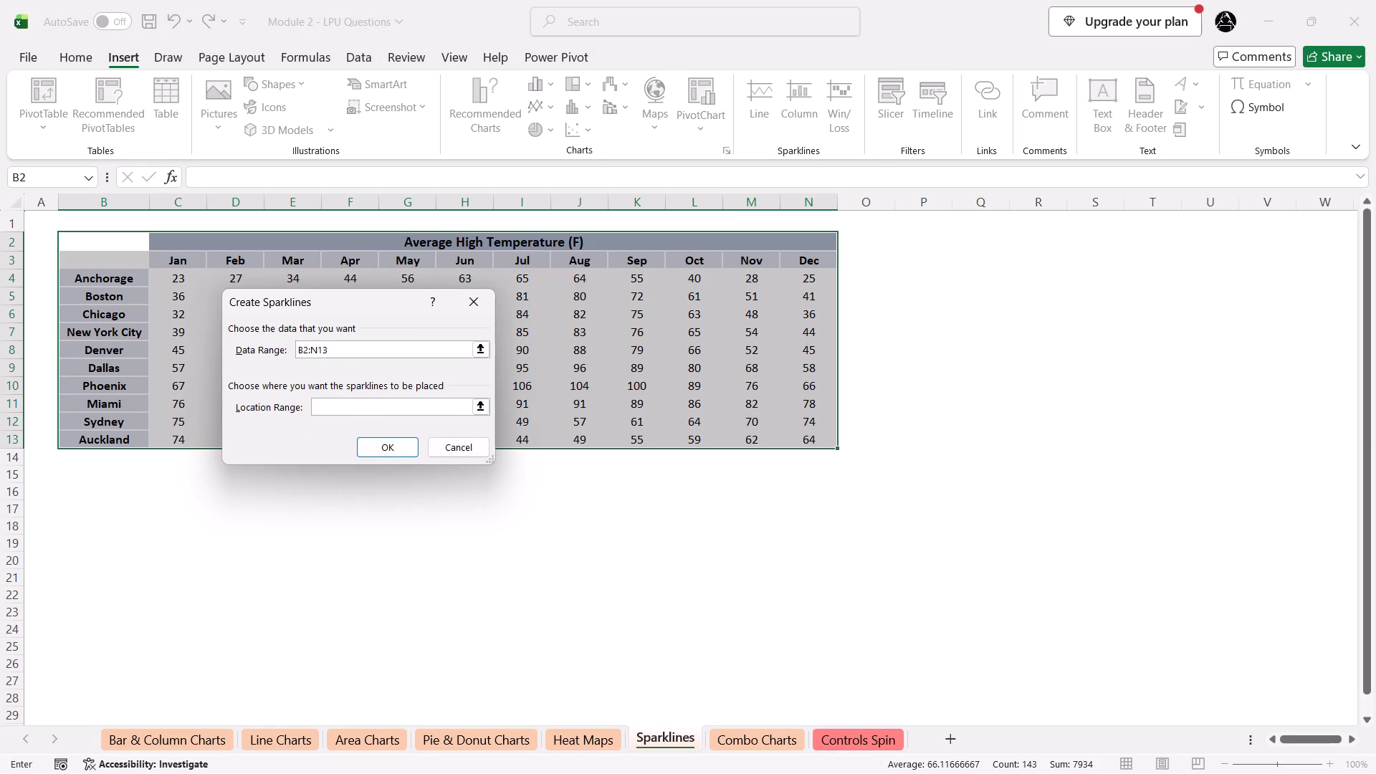
{"action": "left_click", "coordinate": [92, 482]}
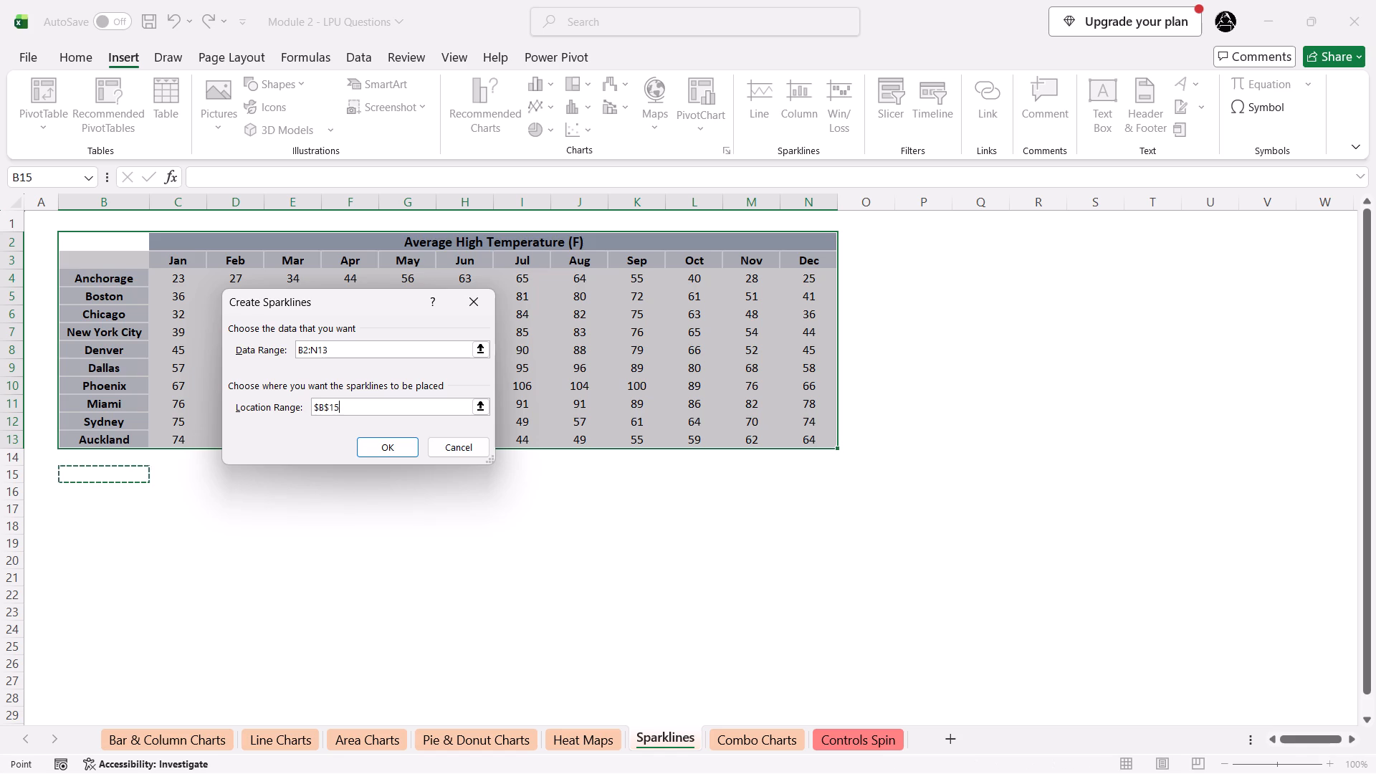
{"action": "key", "text": "shift+colon"}
{"action": "left_click", "coordinate": [810, 478]}
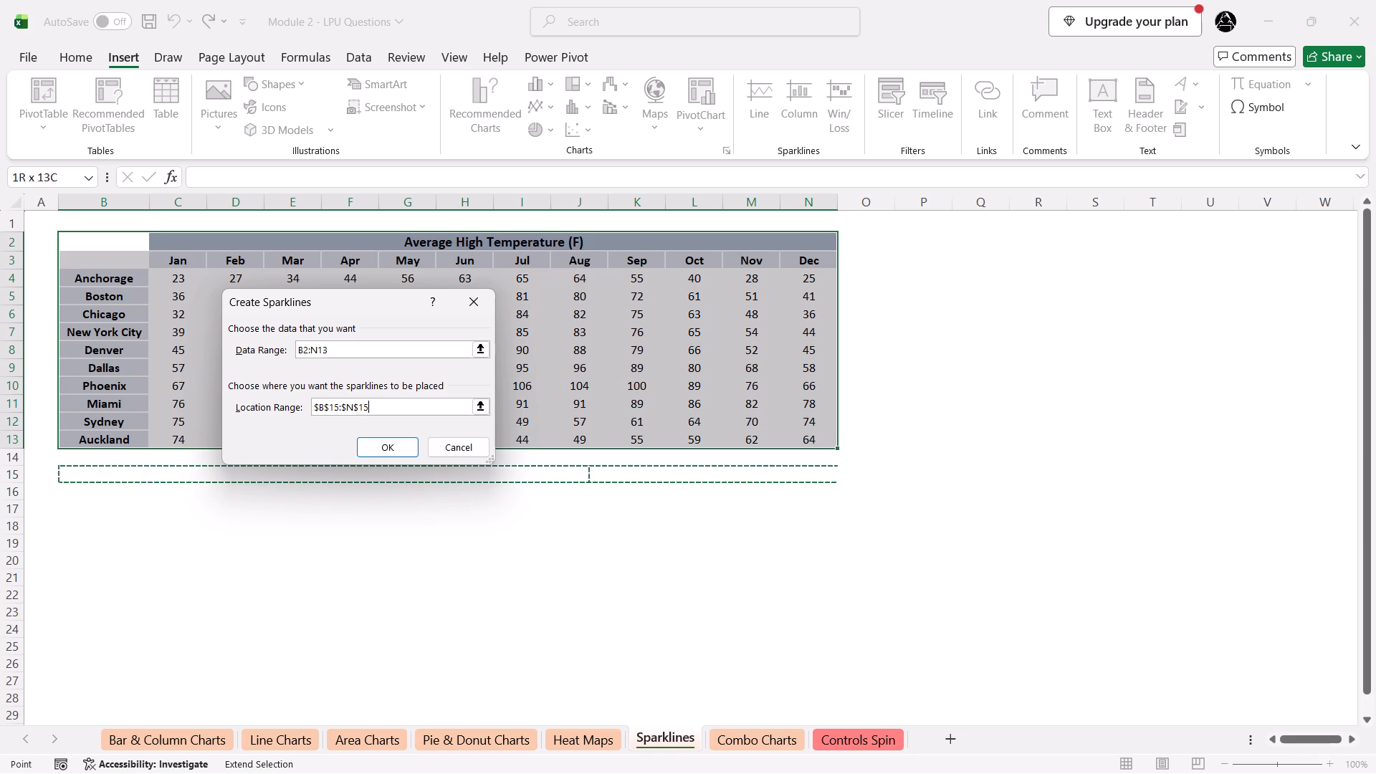
{"action": "left_click", "coordinate": [371, 447]}
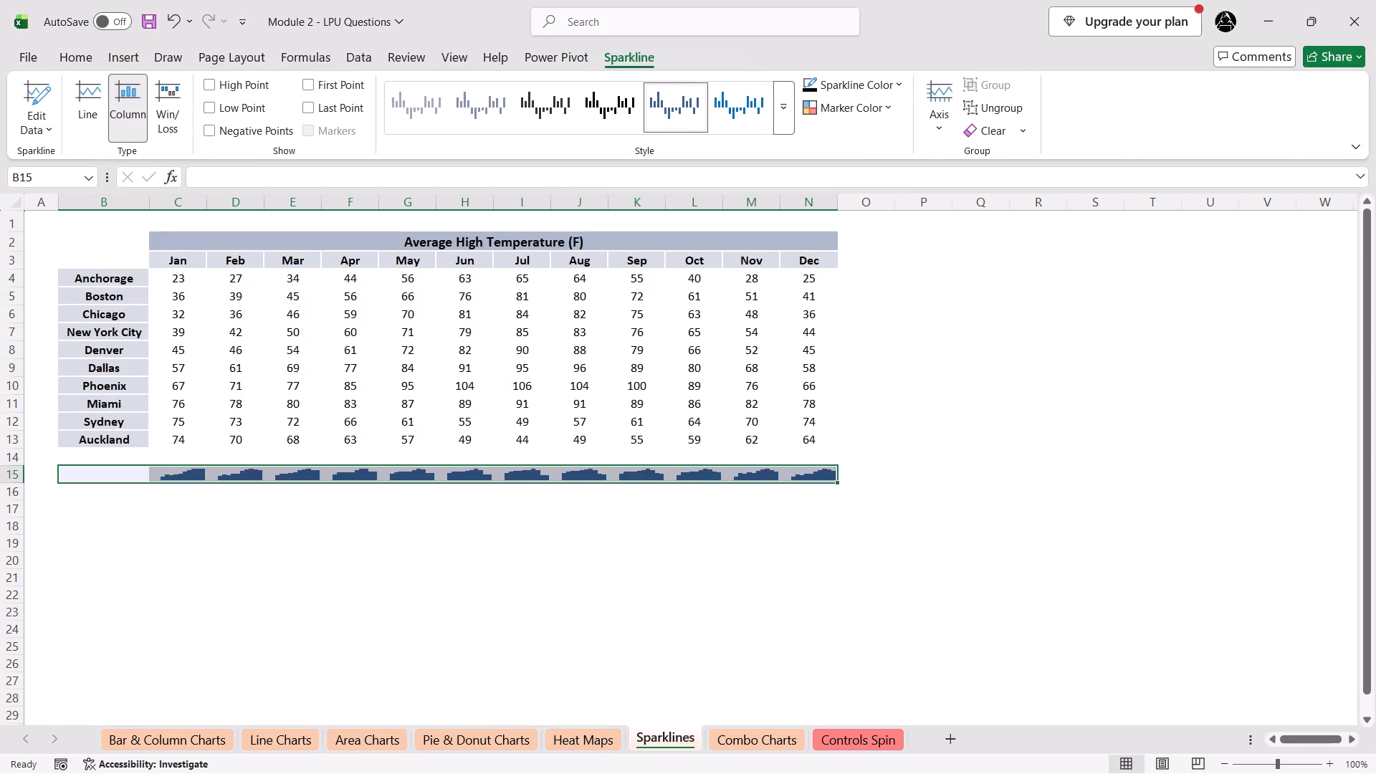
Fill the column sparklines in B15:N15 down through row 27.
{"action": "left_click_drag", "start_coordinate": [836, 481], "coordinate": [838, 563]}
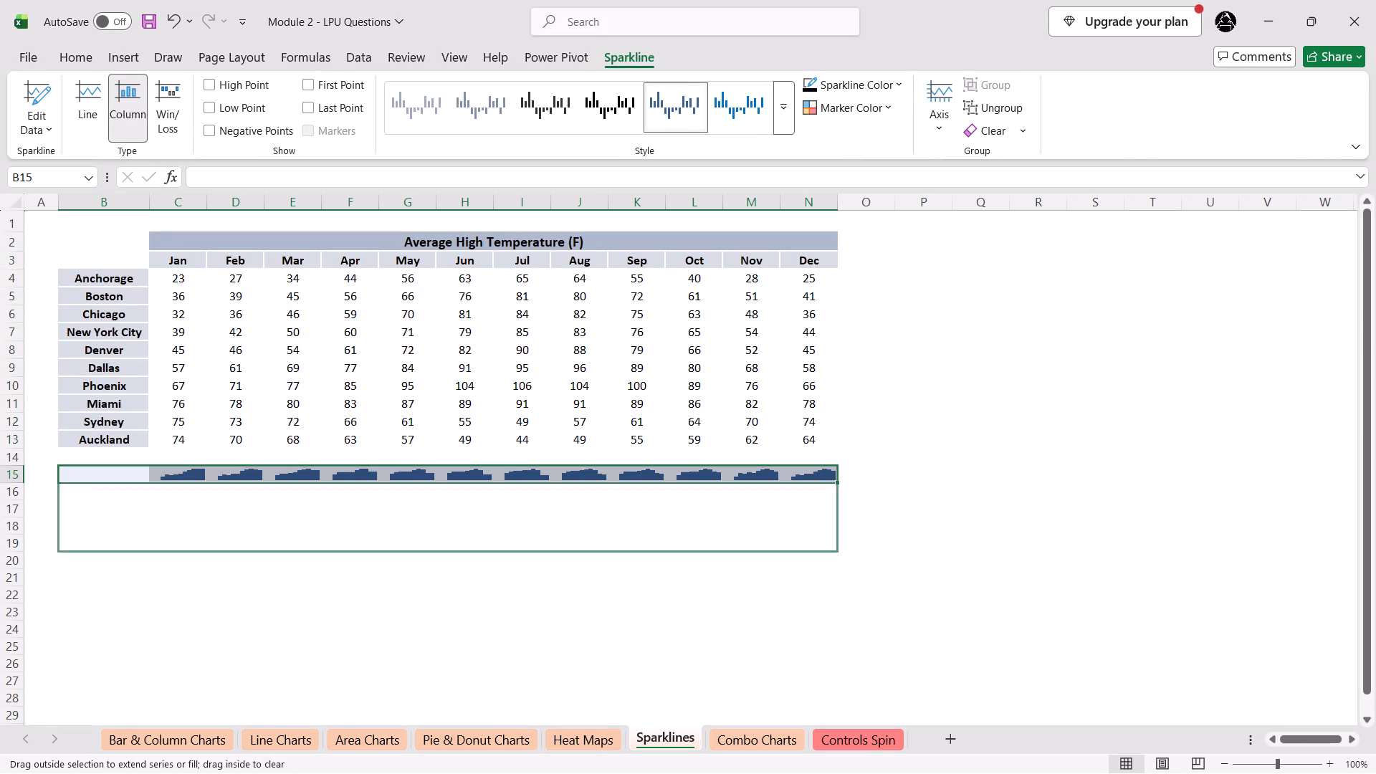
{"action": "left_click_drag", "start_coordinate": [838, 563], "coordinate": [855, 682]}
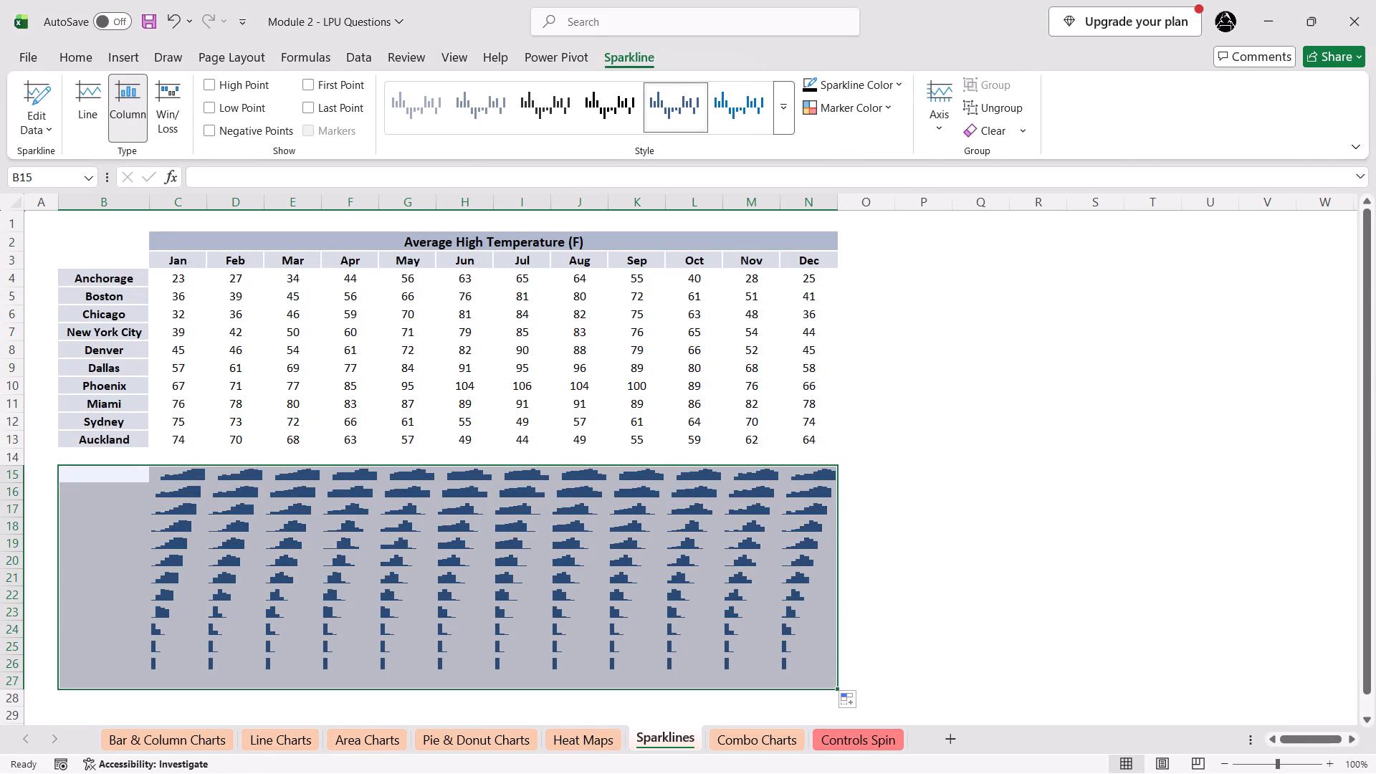
Undo the sparkline fill and the creation of the column sparklines in row 15.
{"action": "key", "text": "ctrl+z"}
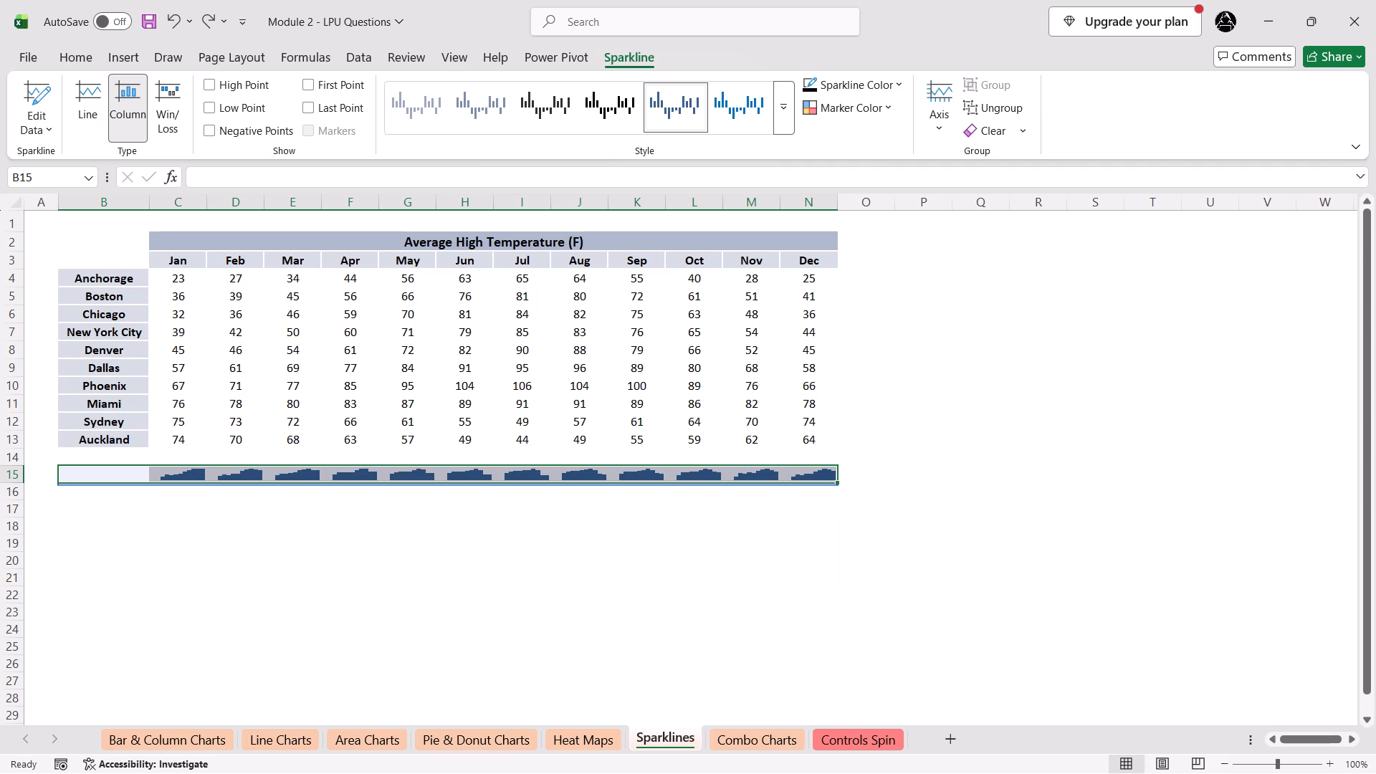
{"action": "key", "text": "ctrl+z"}
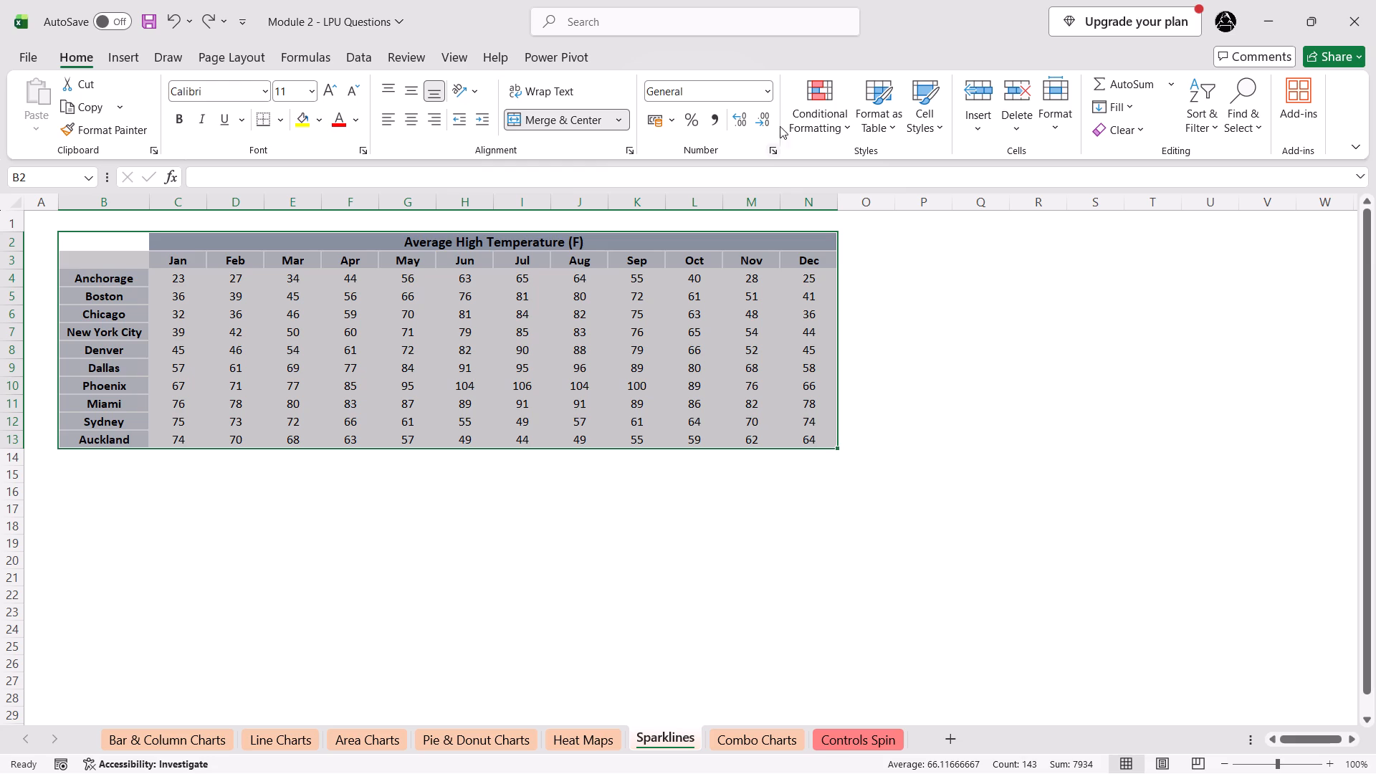
Create column sparklines from data range B2:N13 in the location range O2:AA2 beside the temperature table.
{"action": "left_click", "coordinate": [125, 52]}
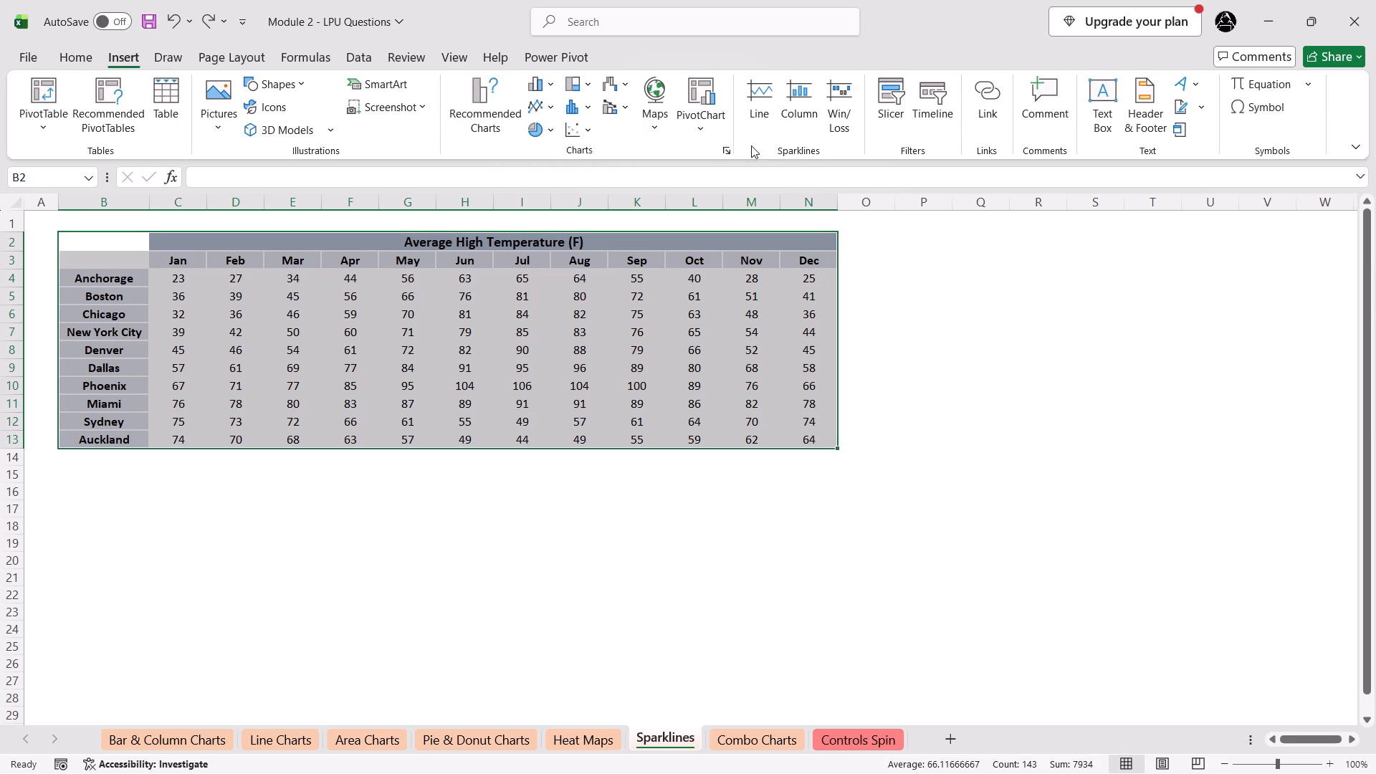
{"action": "left_click", "coordinate": [800, 95]}
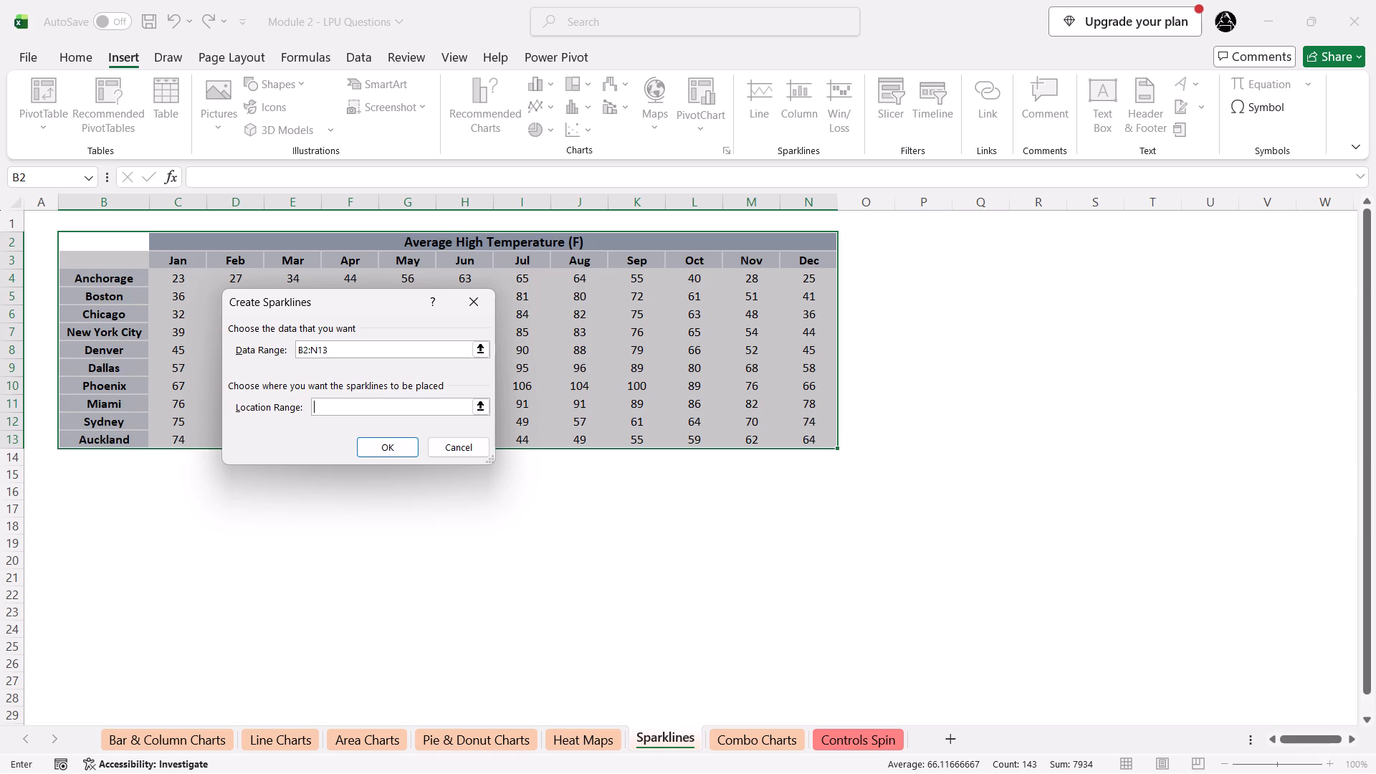
{"action": "left_click", "coordinate": [862, 239]}
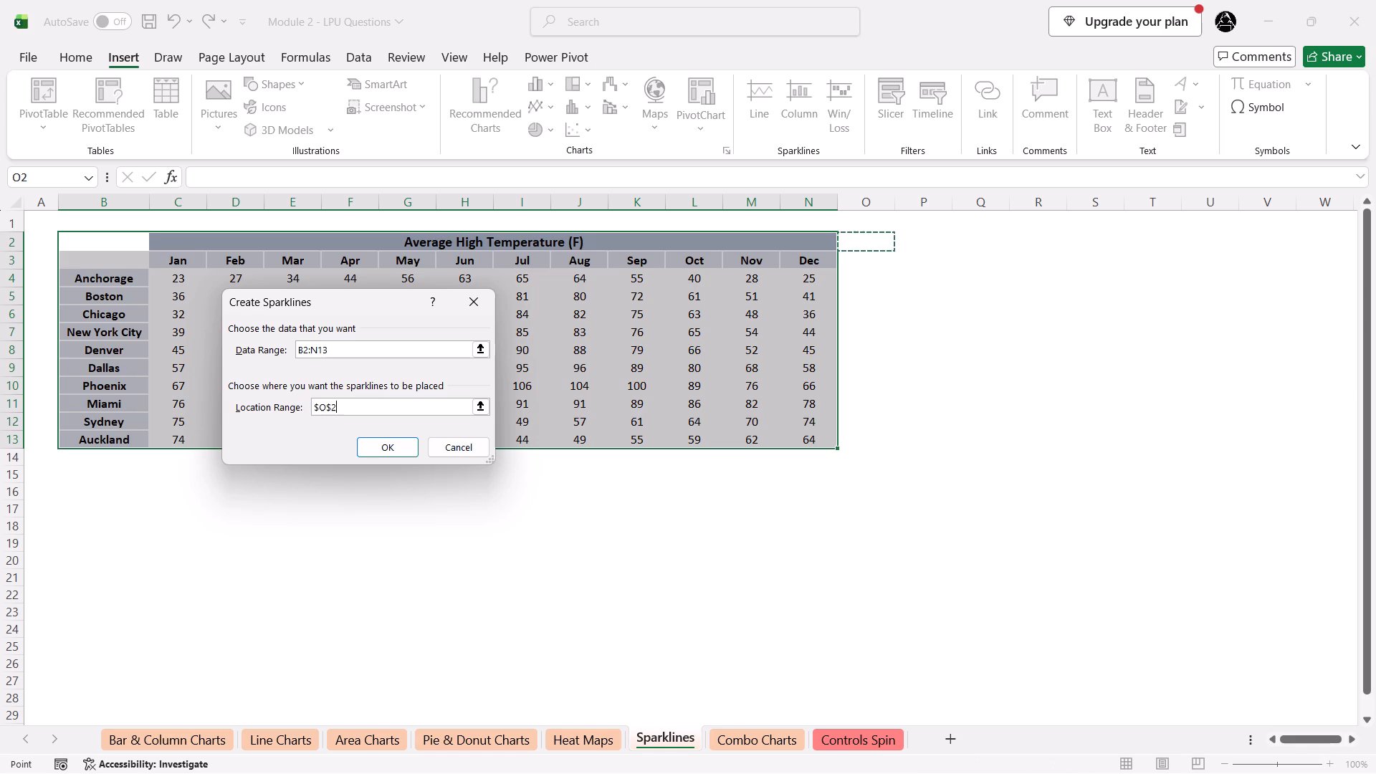
{"action": "scroll", "coordinate": [1117, 264], "scroll_direction": "left", "scroll_amount": 1}
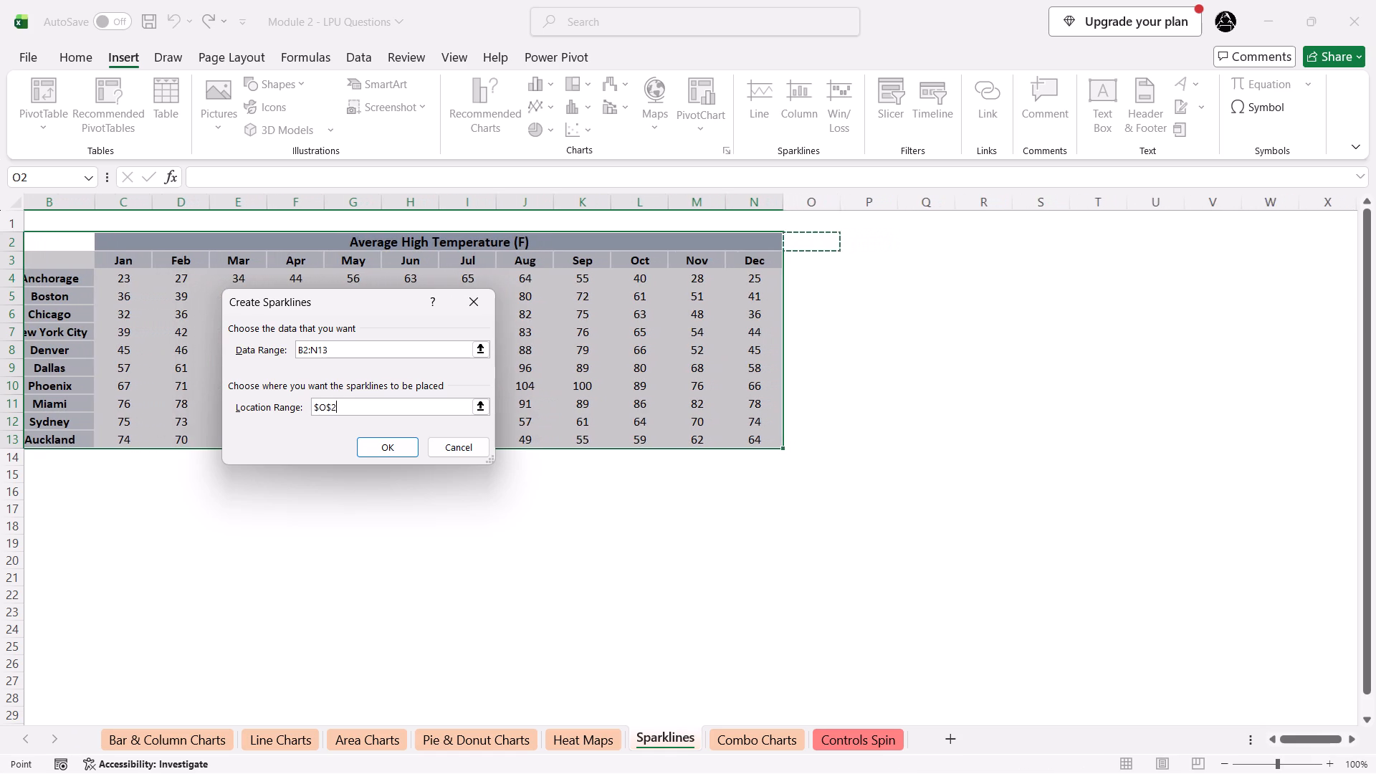
{"action": "scroll", "coordinate": [1117, 264], "scroll_direction": "left", "scroll_amount": 1}
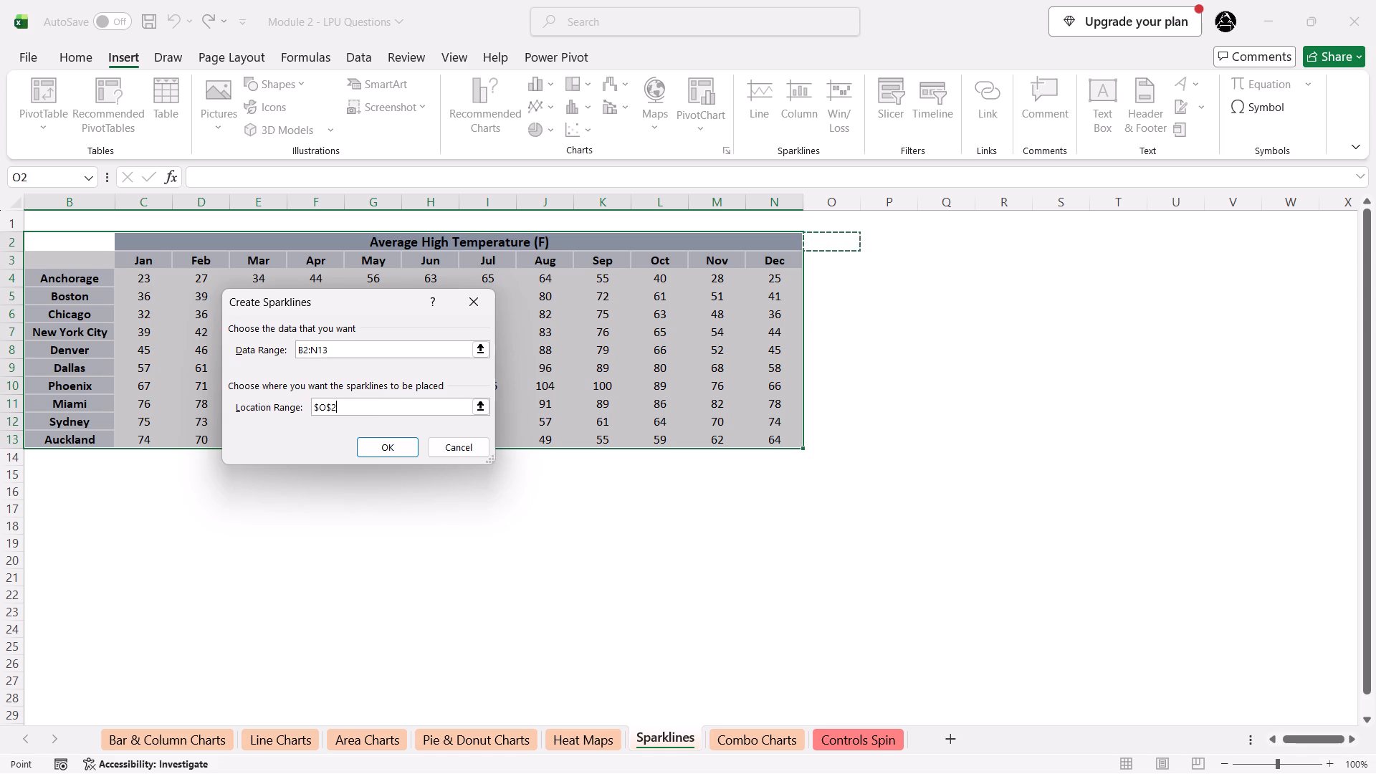
{"action": "key", "text": "shift+colon"}
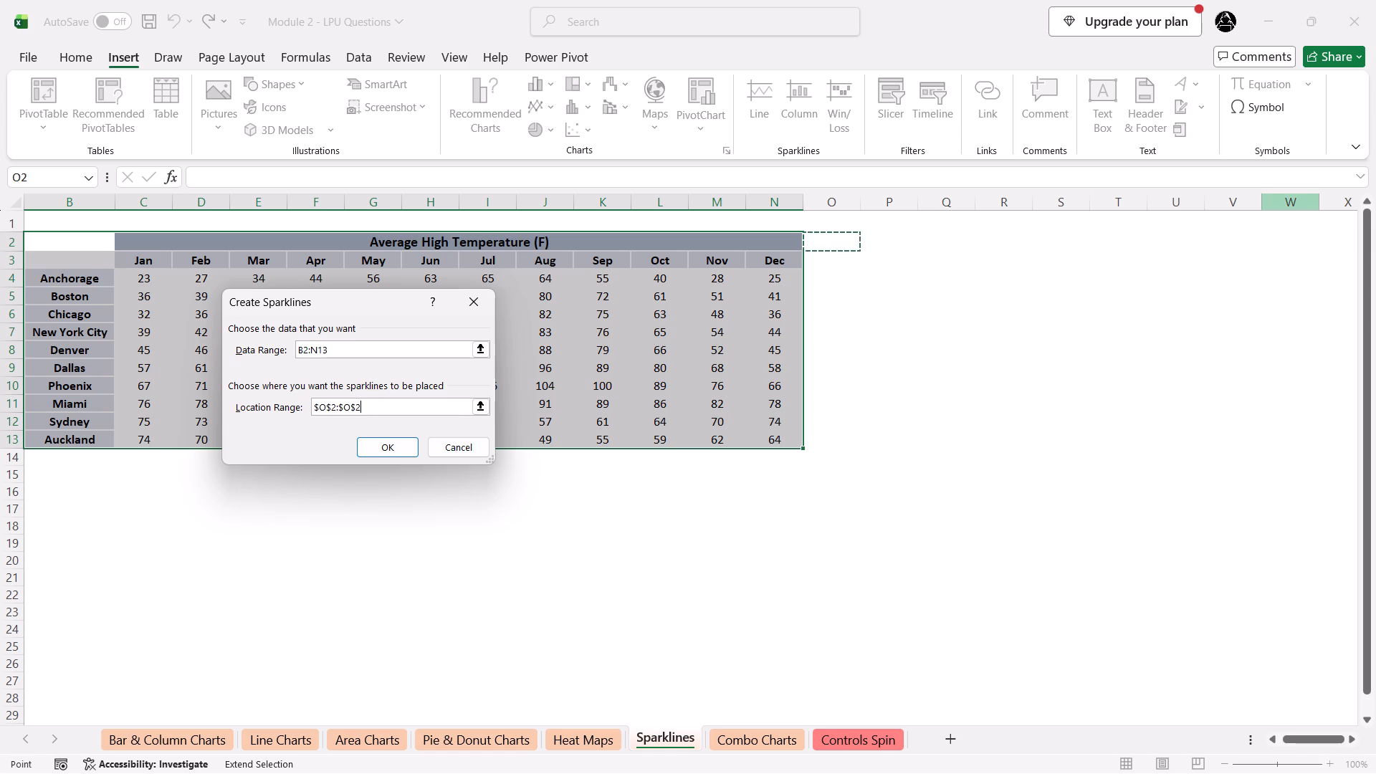
{"action": "scroll", "coordinate": [1324, 236], "scroll_direction": "left", "scroll_amount": 3}
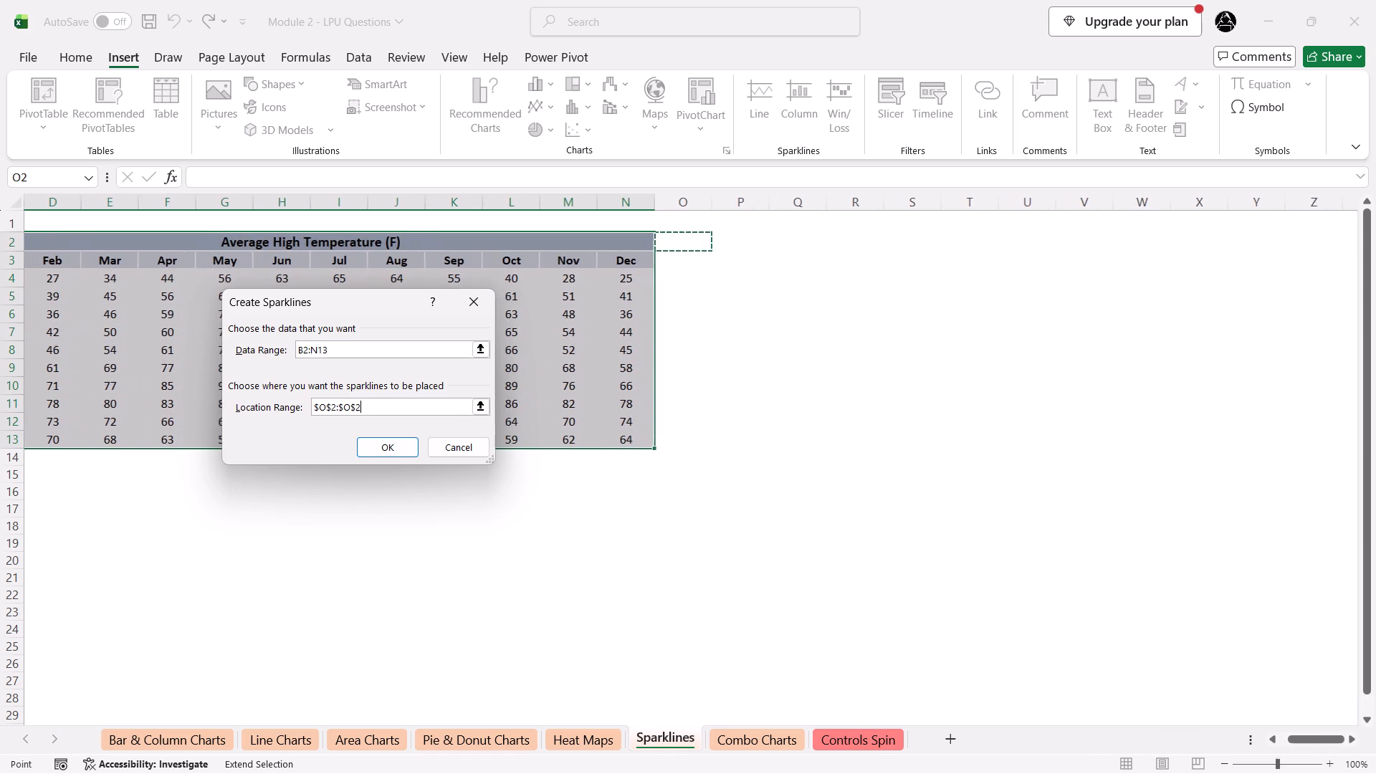
{"action": "scroll", "coordinate": [1345, 222], "scroll_direction": "left", "scroll_amount": 2}
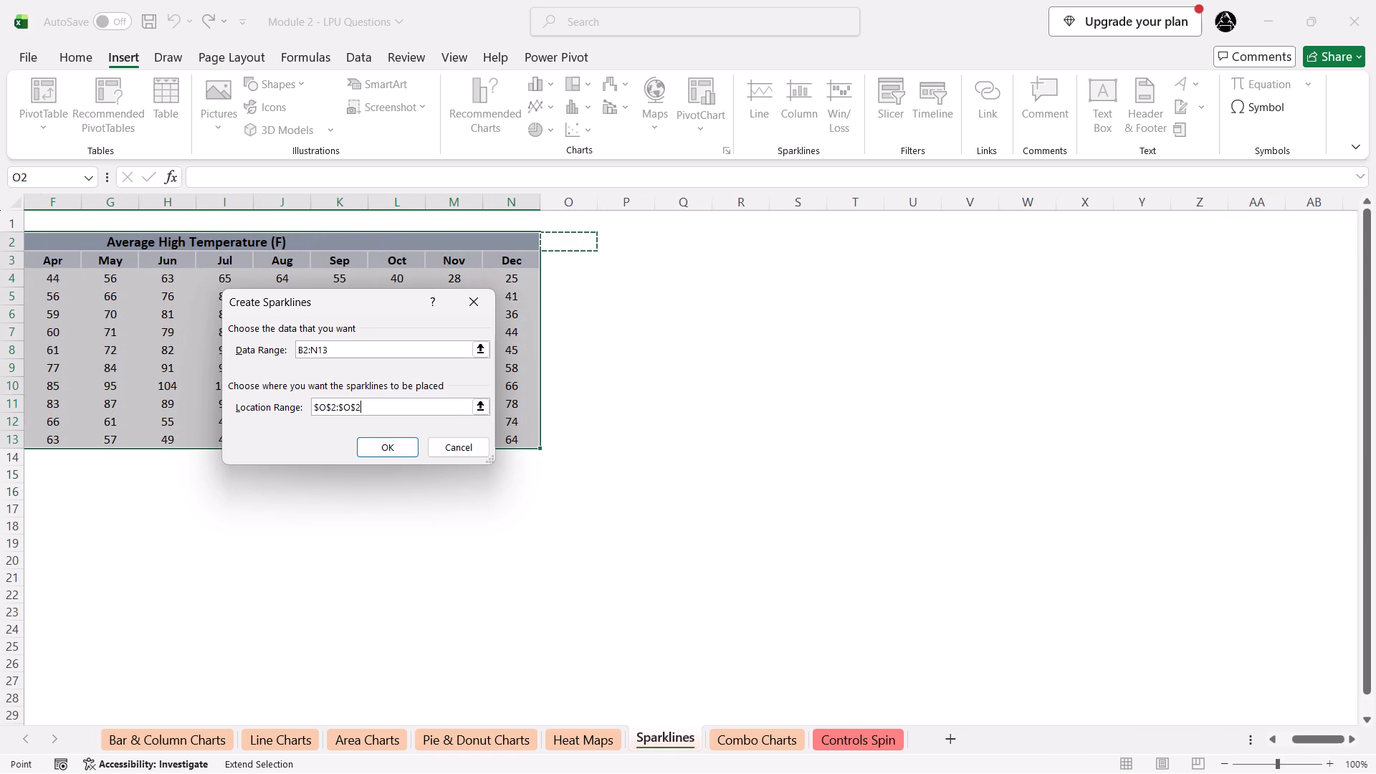
{"action": "left_click", "coordinate": [1254, 241]}
{"action": "left_click", "coordinate": [391, 448]}
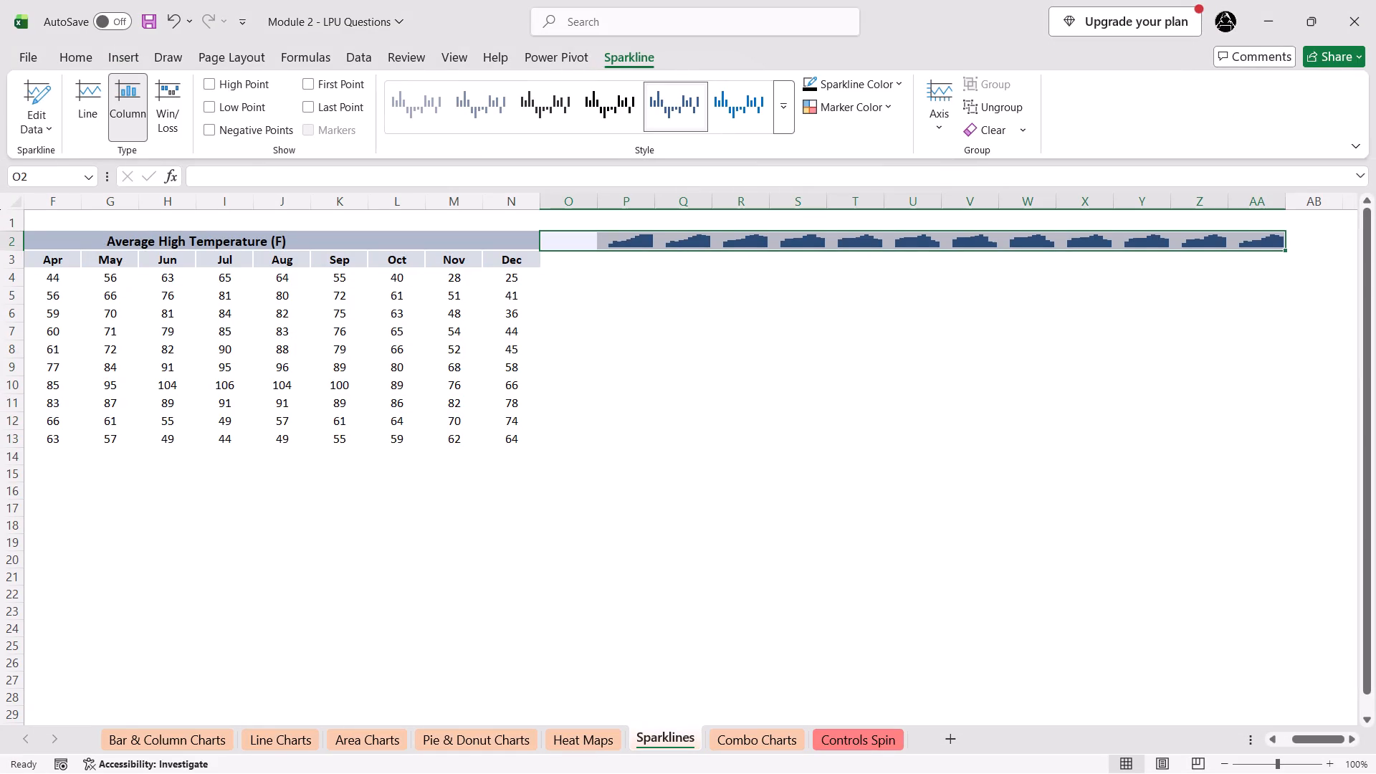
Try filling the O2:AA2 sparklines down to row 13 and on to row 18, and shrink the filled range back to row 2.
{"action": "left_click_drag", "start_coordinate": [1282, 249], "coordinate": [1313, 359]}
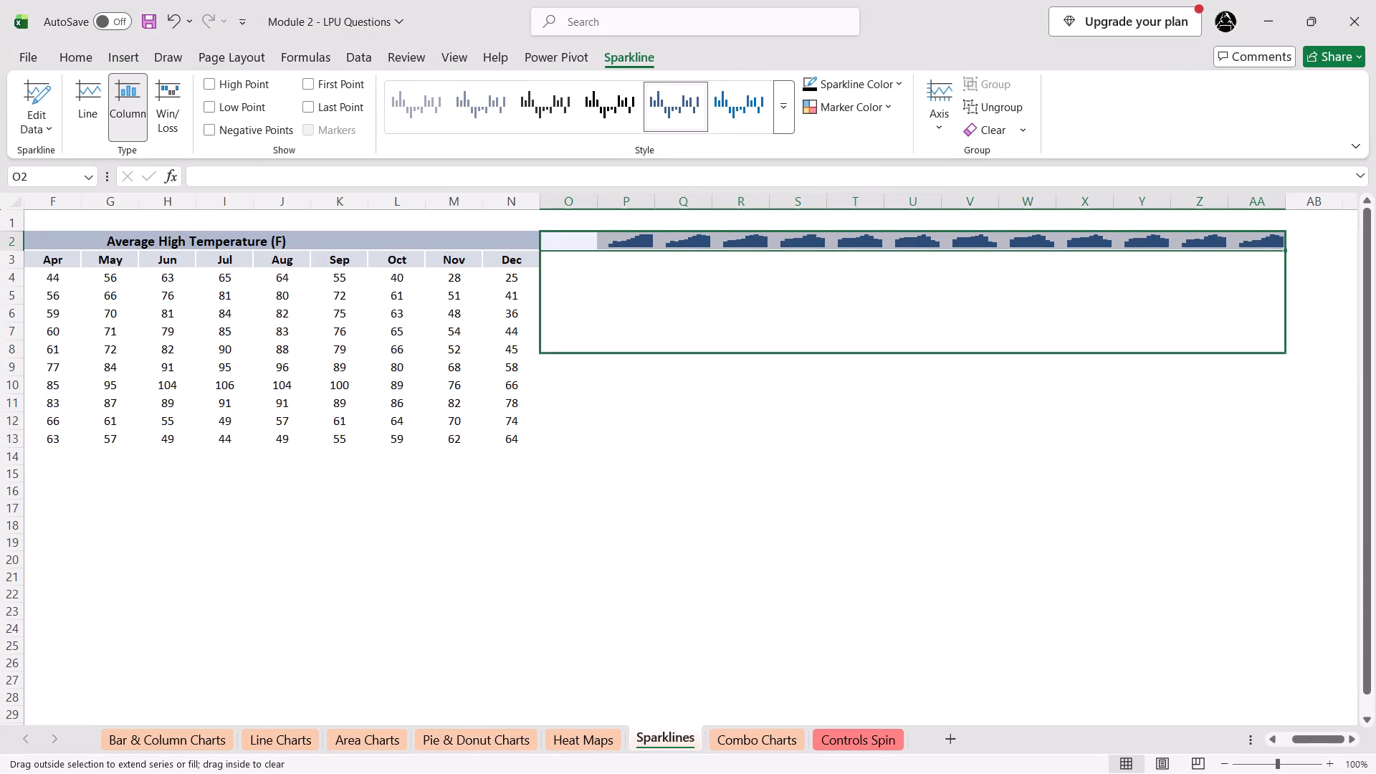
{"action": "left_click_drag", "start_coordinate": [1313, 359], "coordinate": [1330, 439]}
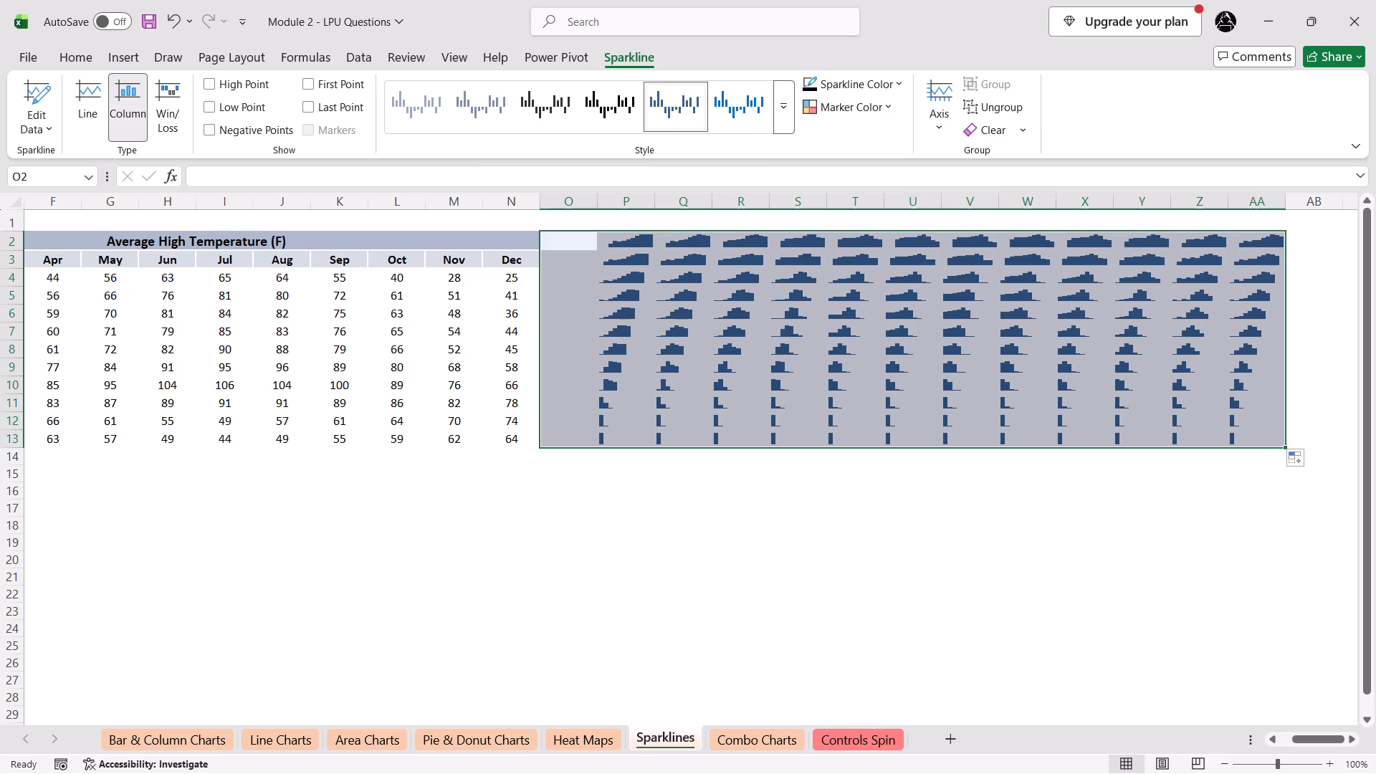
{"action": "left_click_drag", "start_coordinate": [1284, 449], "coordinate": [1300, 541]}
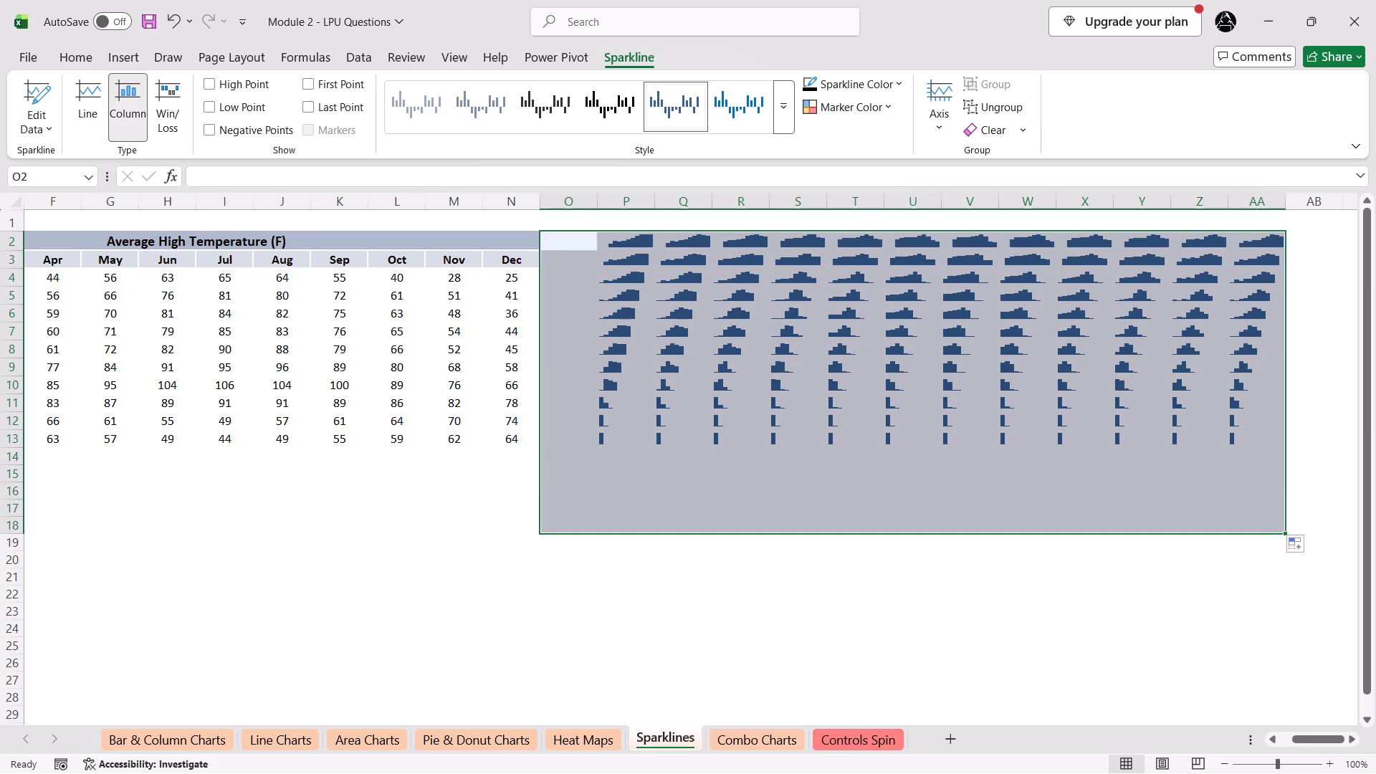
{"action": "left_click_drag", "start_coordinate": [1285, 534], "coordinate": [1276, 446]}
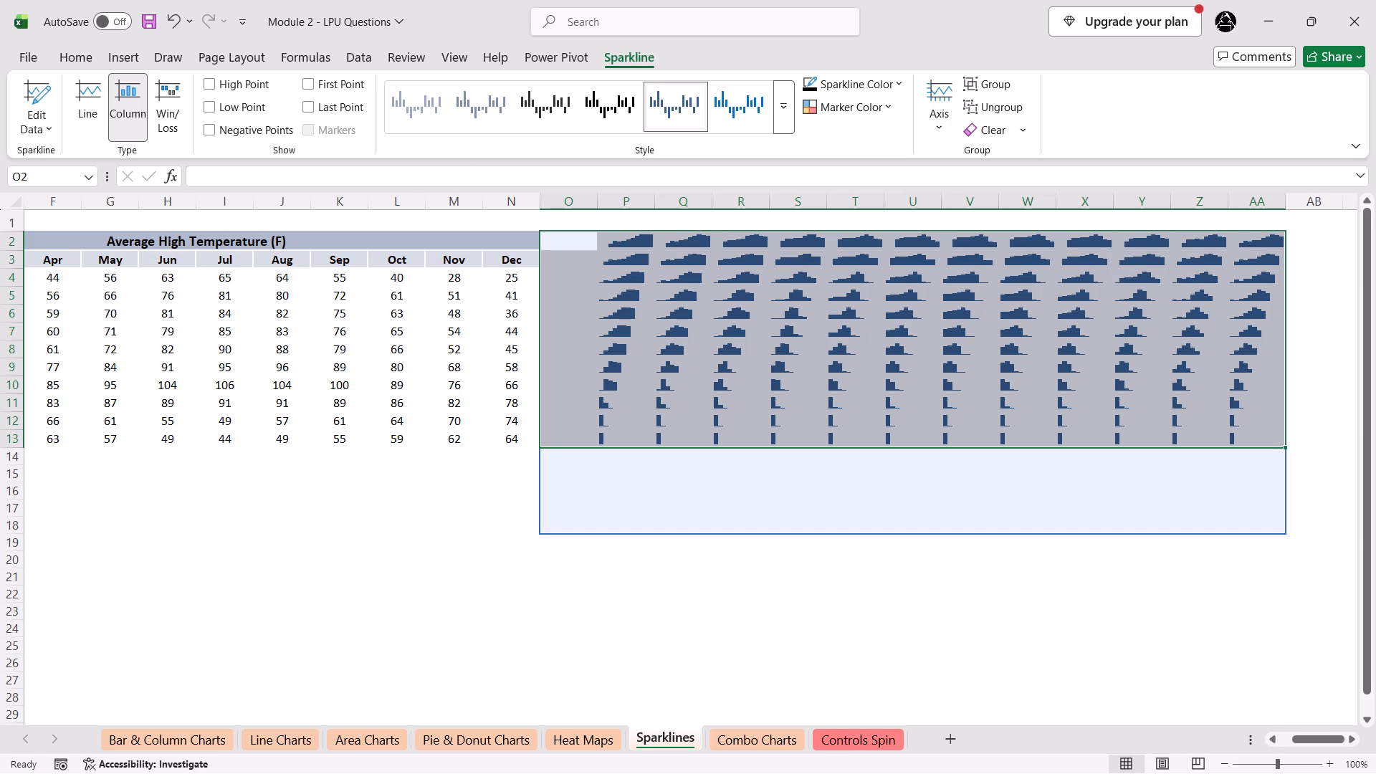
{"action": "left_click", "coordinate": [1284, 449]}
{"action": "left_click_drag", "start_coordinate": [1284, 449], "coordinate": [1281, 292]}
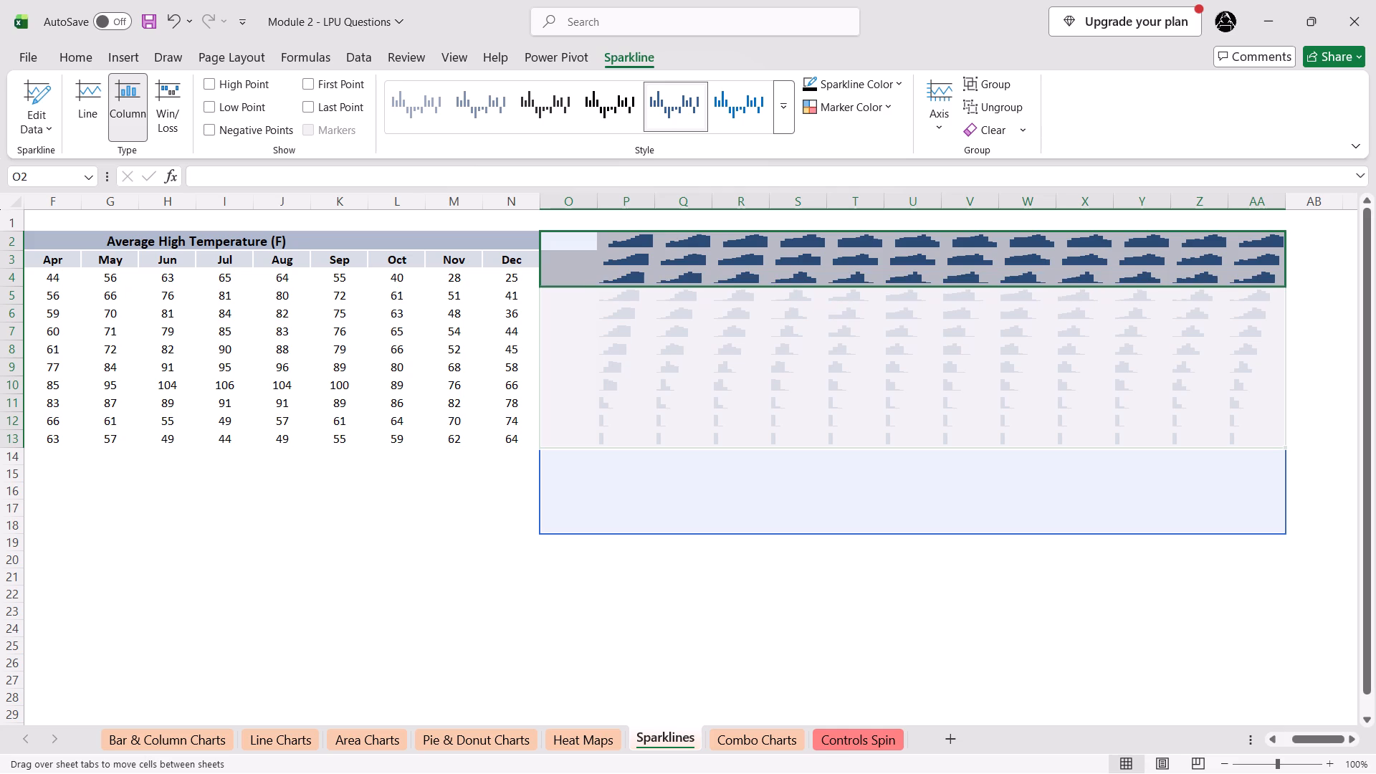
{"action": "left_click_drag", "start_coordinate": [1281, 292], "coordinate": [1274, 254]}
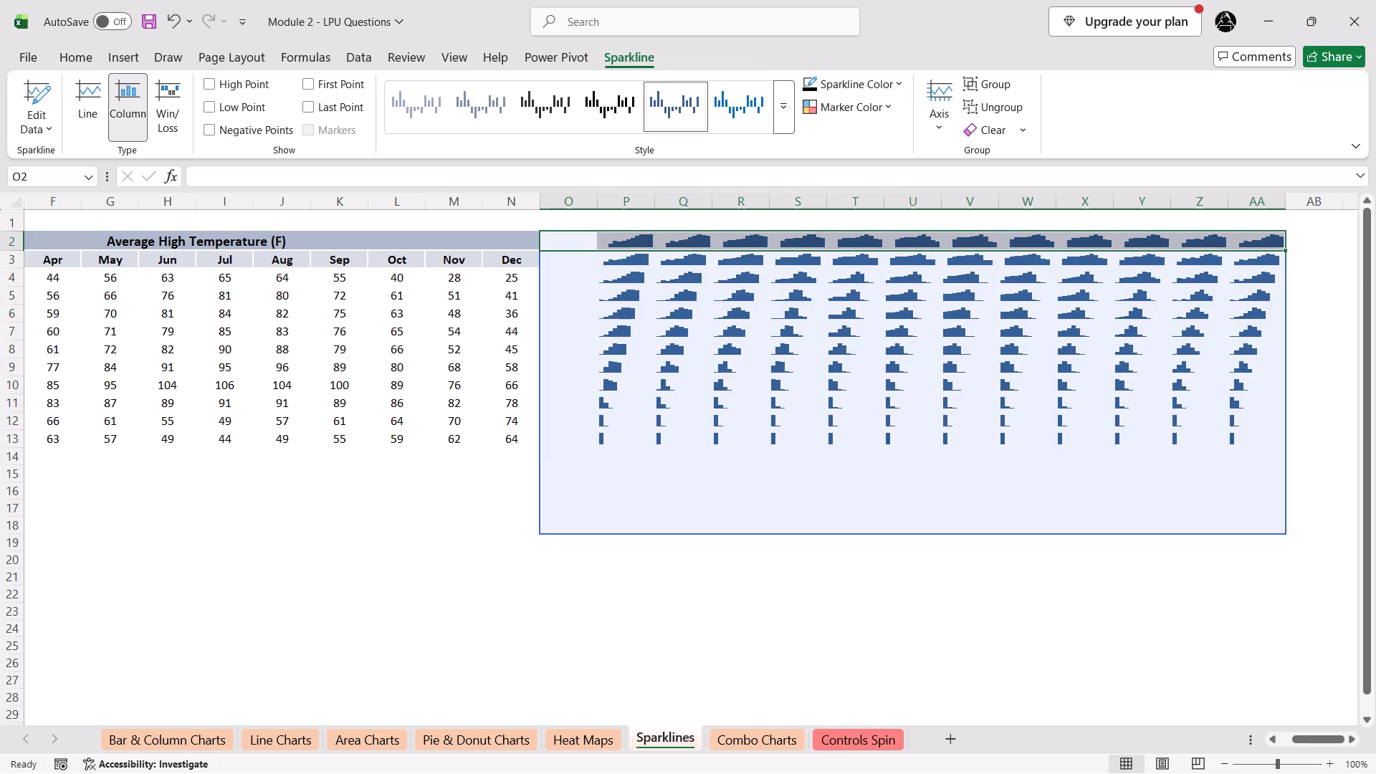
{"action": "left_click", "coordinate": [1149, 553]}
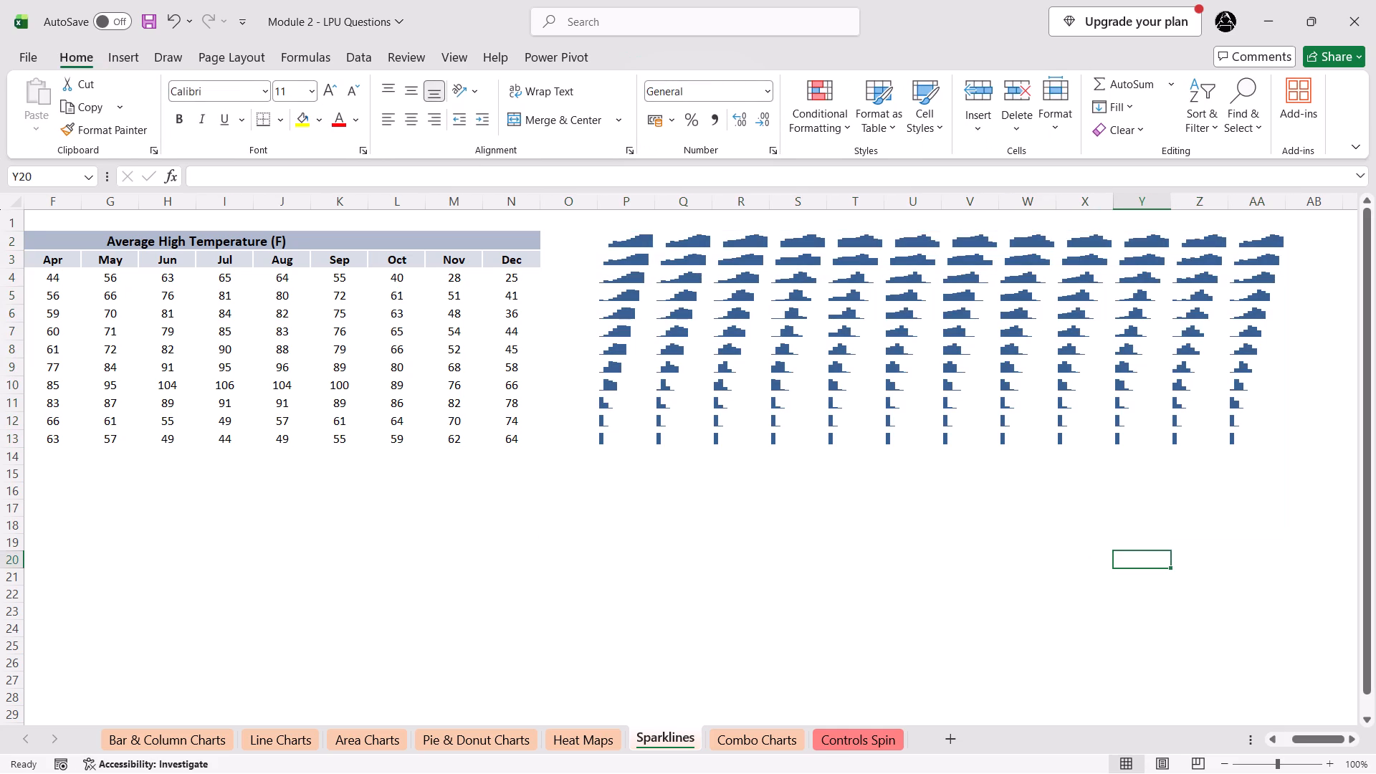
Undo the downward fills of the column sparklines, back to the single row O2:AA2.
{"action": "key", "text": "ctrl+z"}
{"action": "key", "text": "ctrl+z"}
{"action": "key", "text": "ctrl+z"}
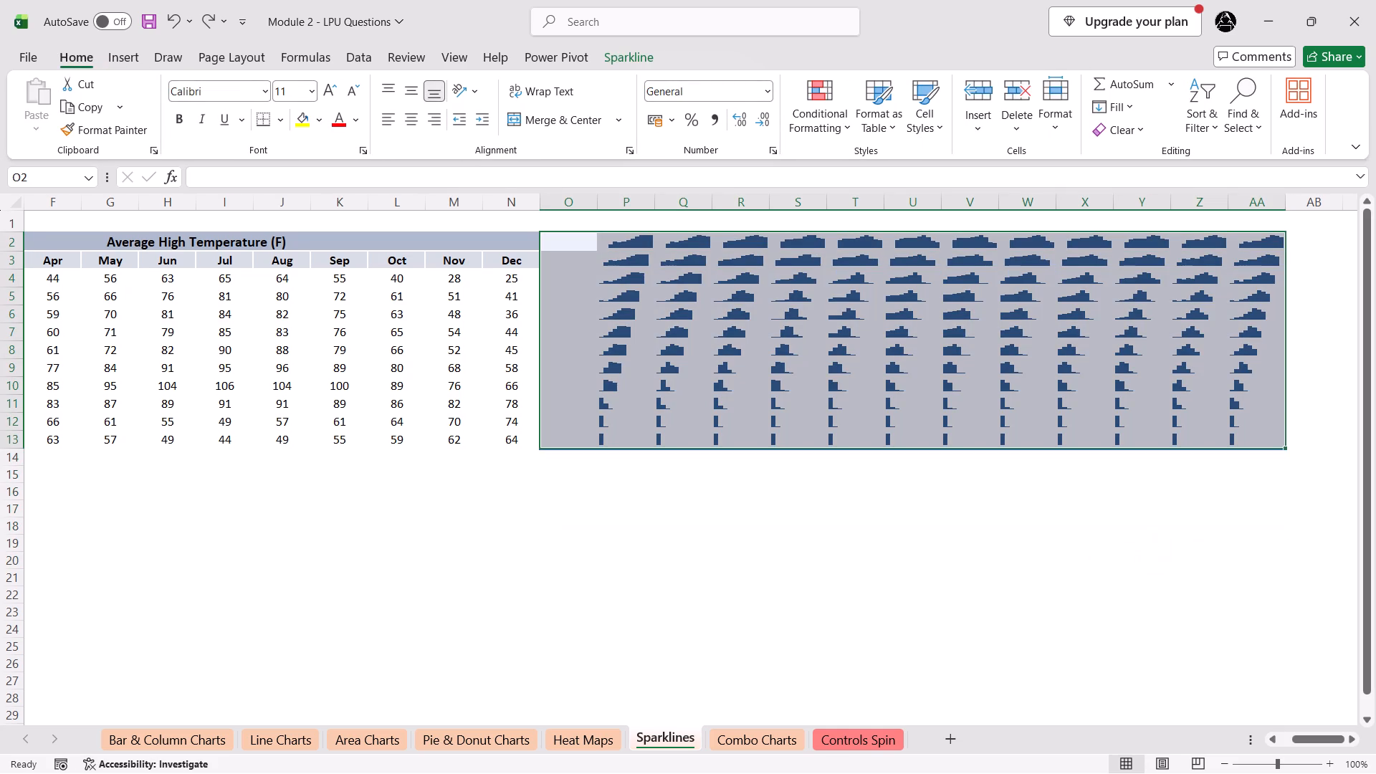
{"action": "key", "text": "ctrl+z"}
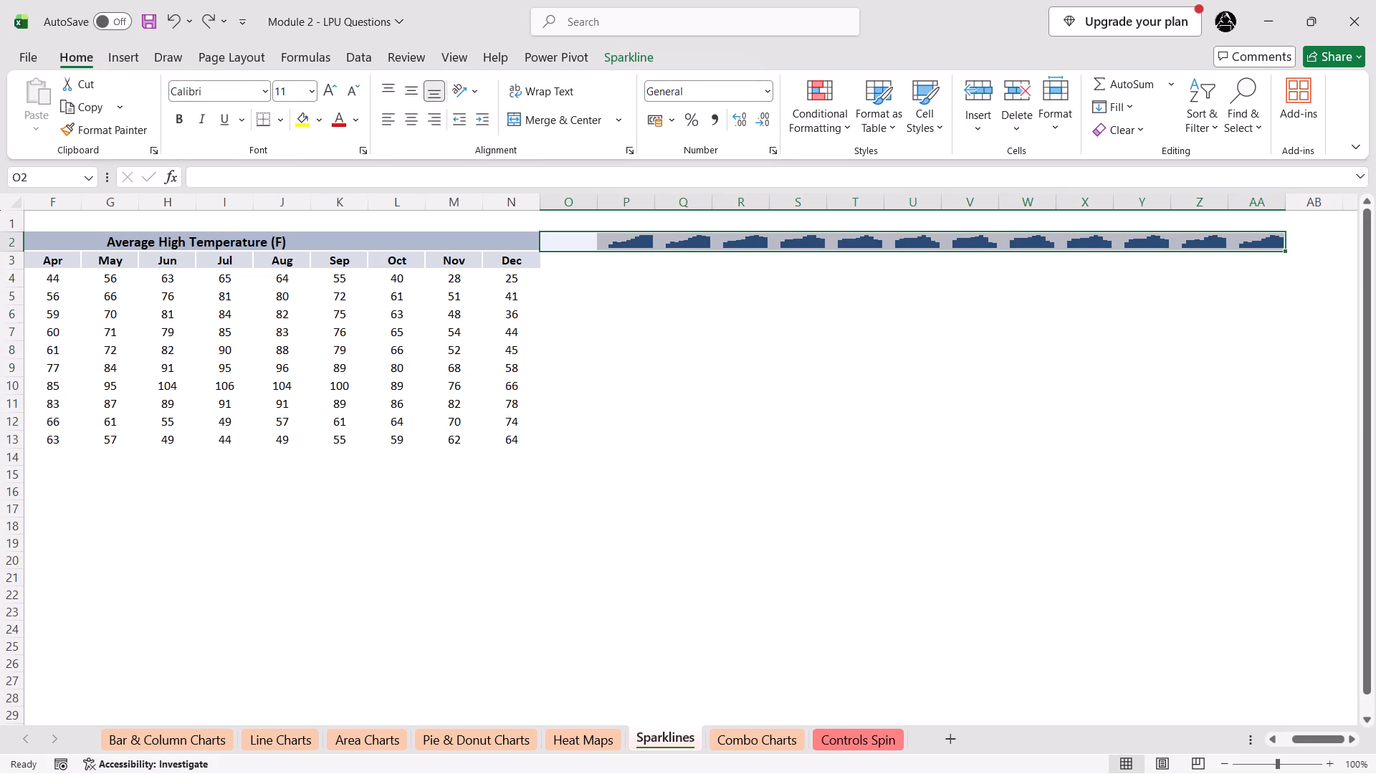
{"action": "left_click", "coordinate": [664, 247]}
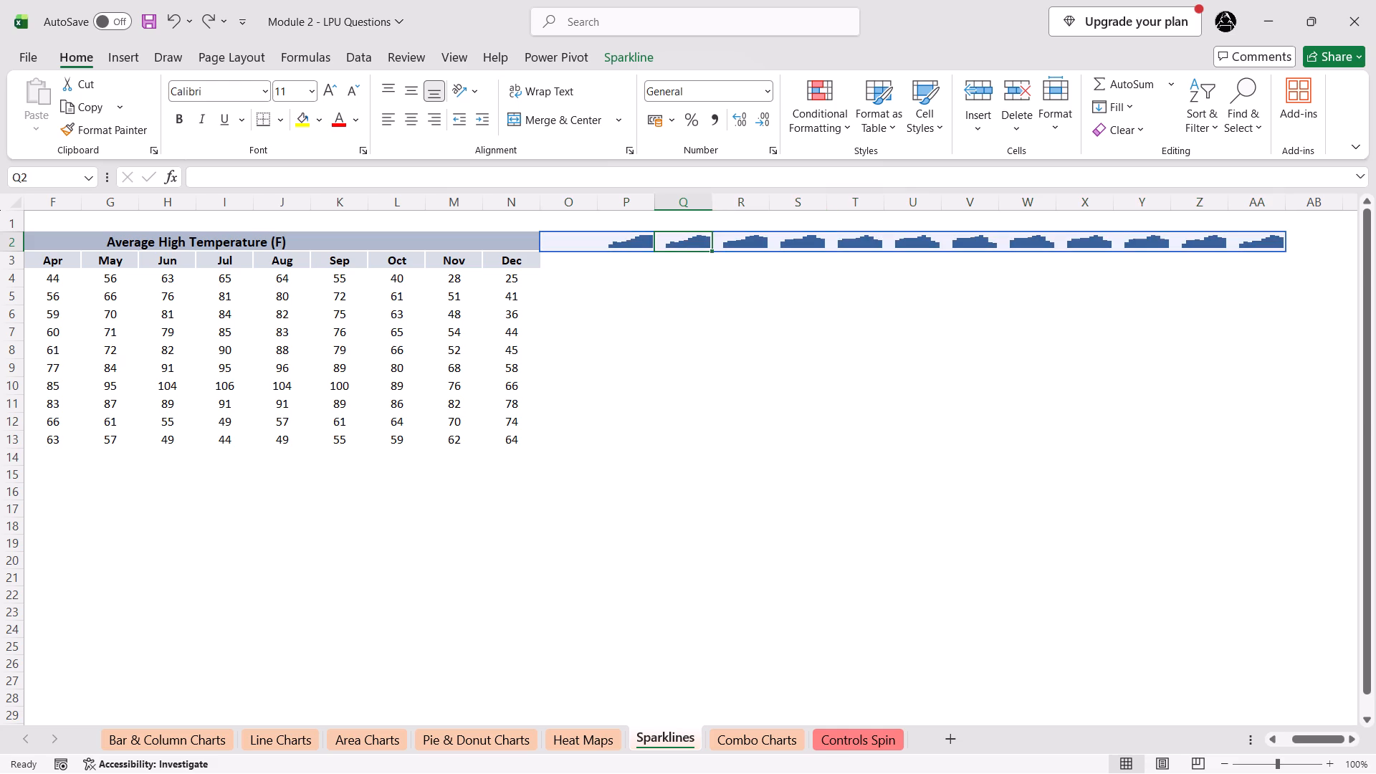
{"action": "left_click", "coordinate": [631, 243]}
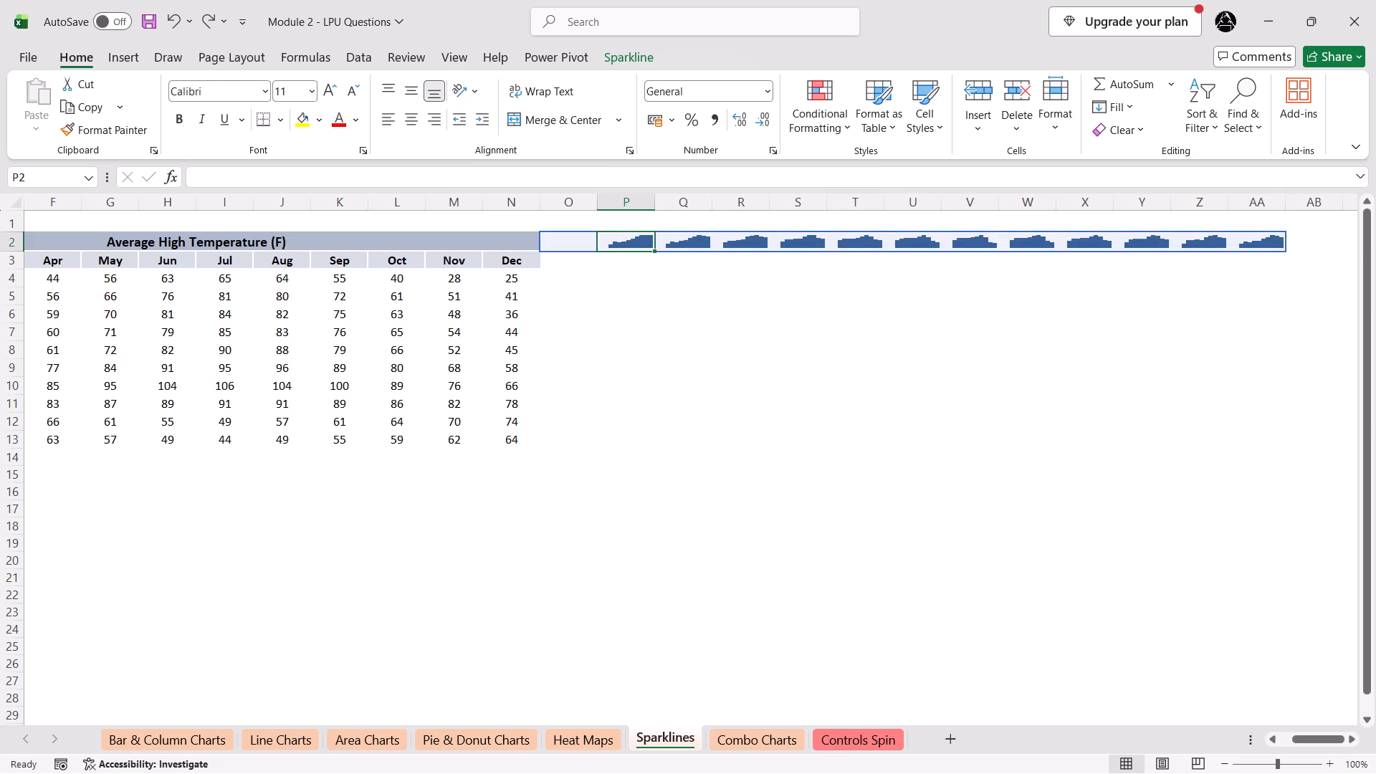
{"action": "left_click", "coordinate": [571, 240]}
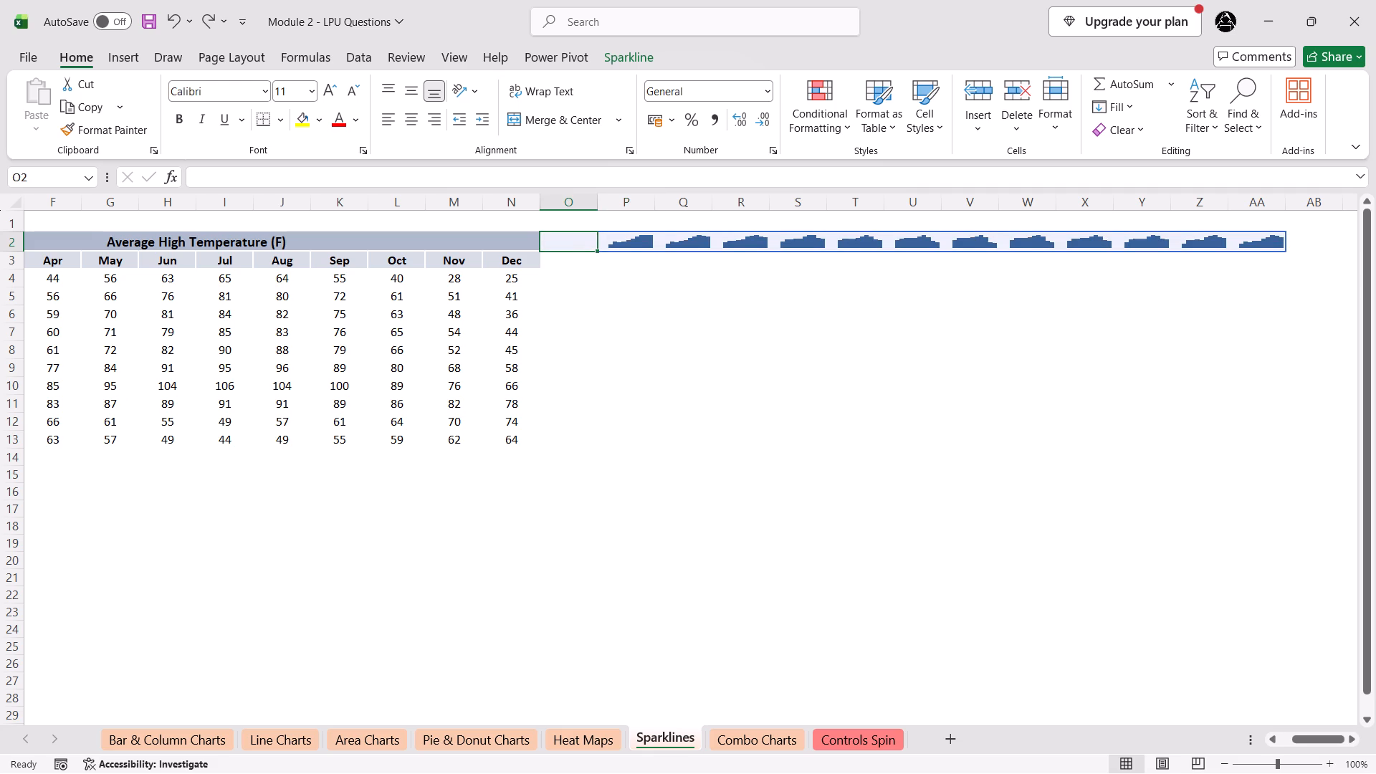
Create column sparklines from data range B2:N13 in the location range O4:AA4 beside the temperature table.
{"action": "scroll", "coordinate": [592, 312], "scroll_direction": "right", "scroll_amount": 1}
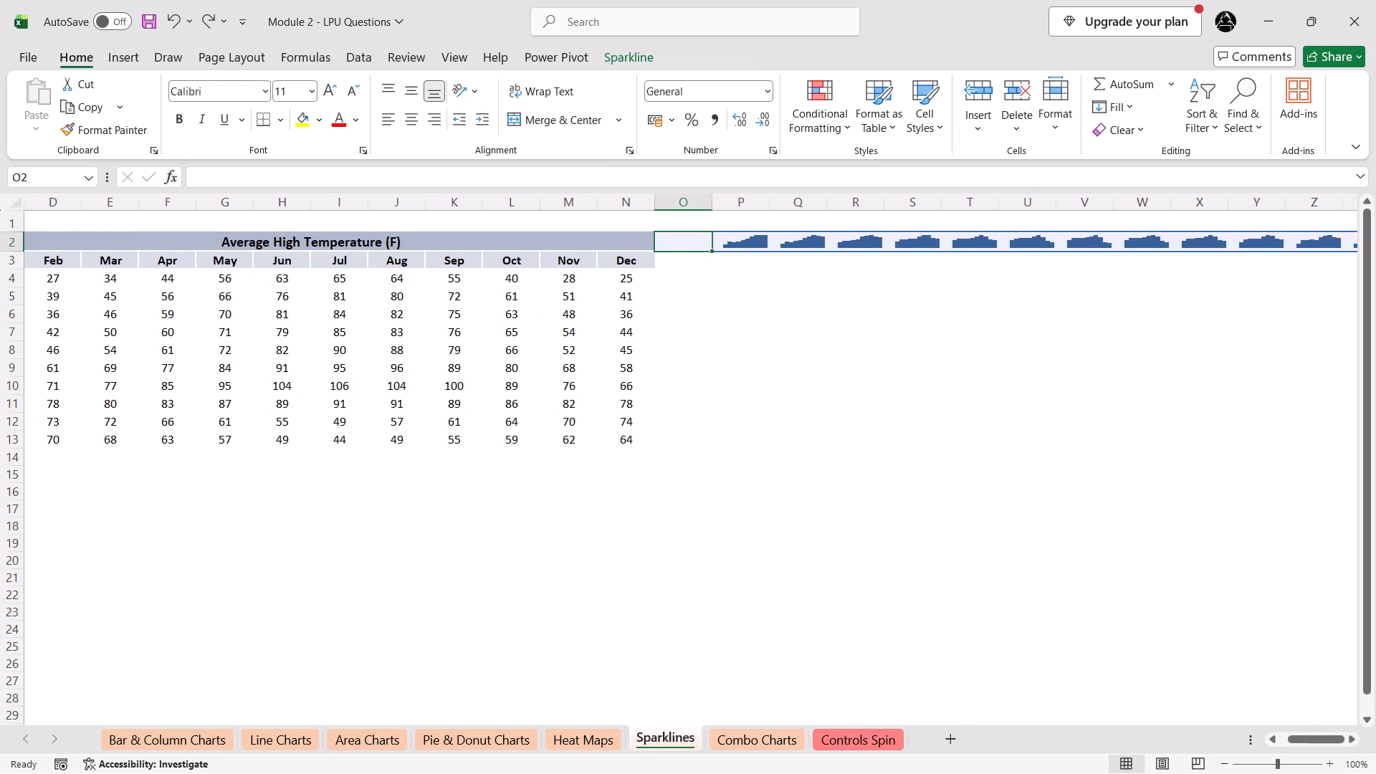
{"action": "left_click", "coordinate": [547, 295]}
{"action": "key", "text": "ctrl+a"}
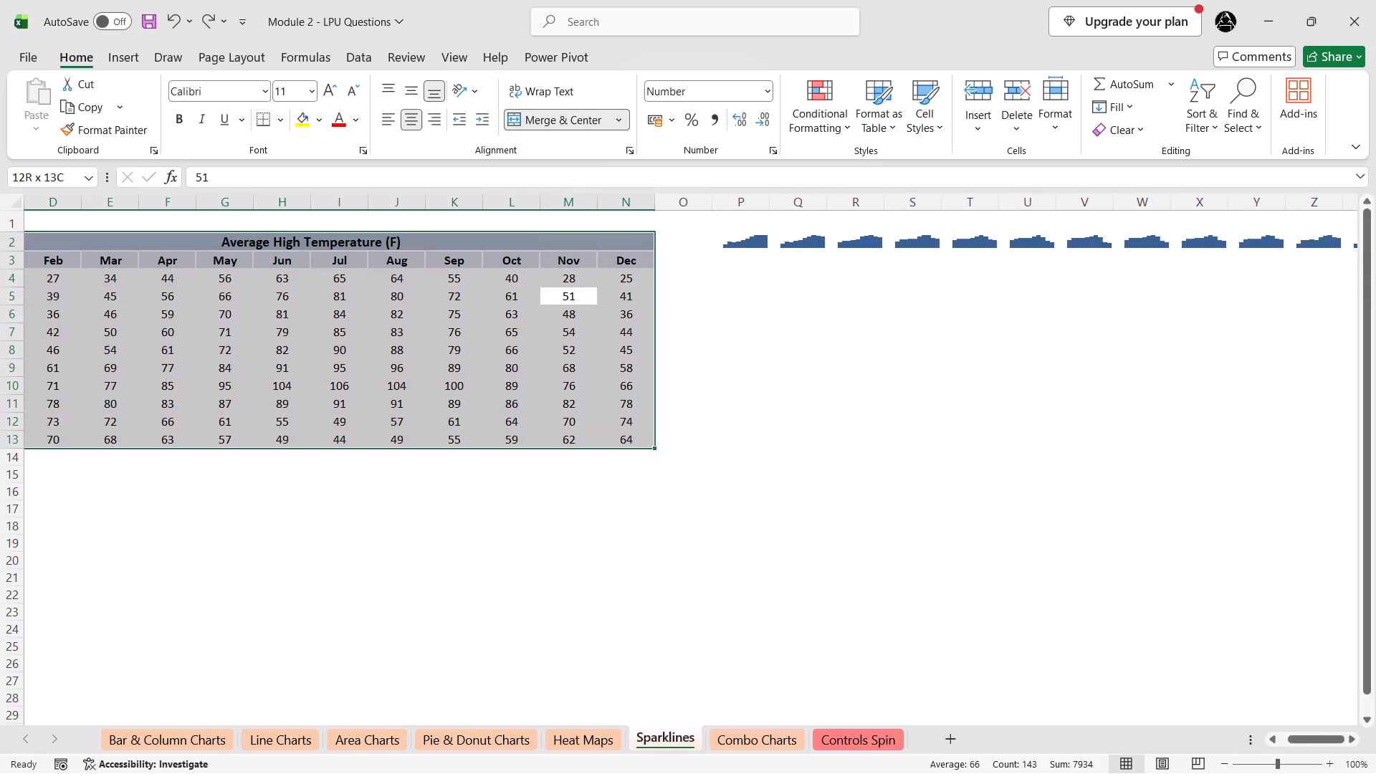
{"action": "left_click", "coordinate": [110, 58]}
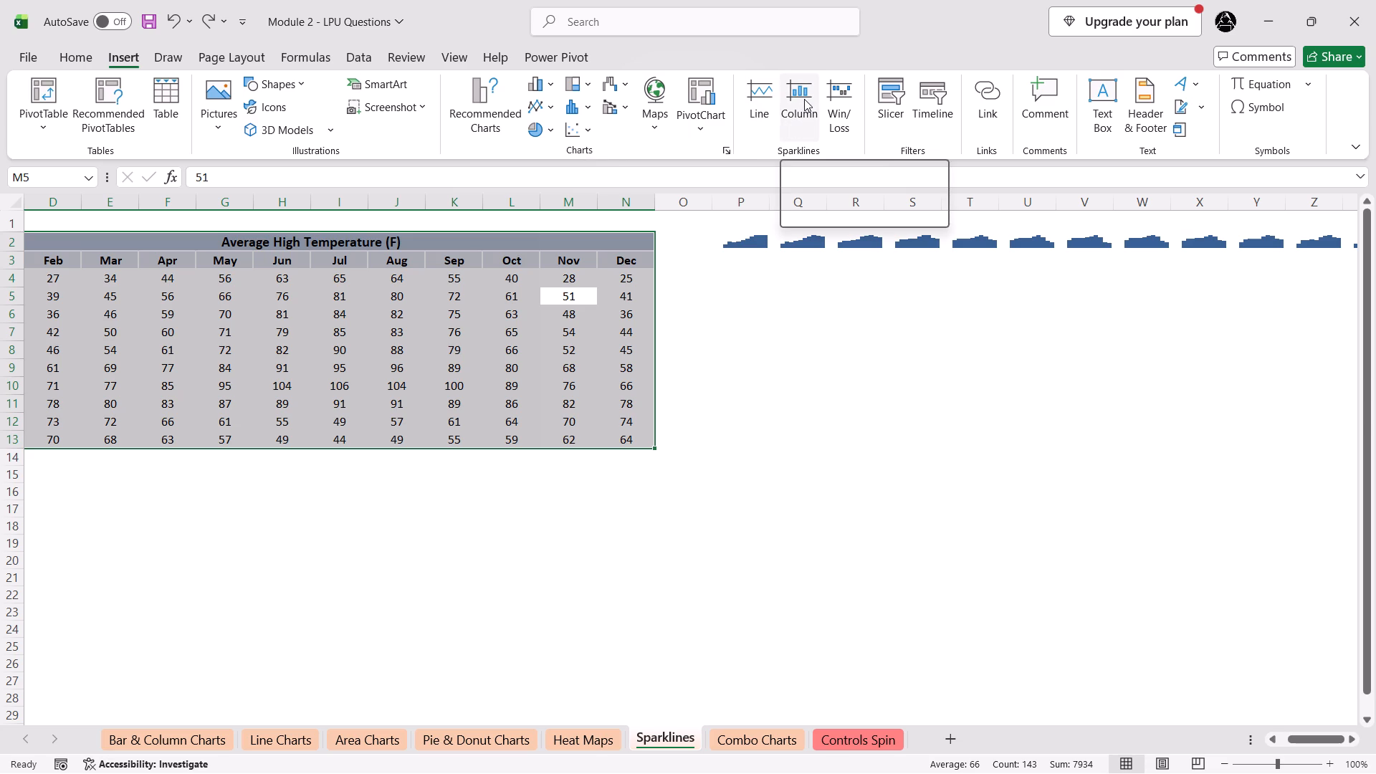
{"action": "left_click", "coordinate": [804, 99]}
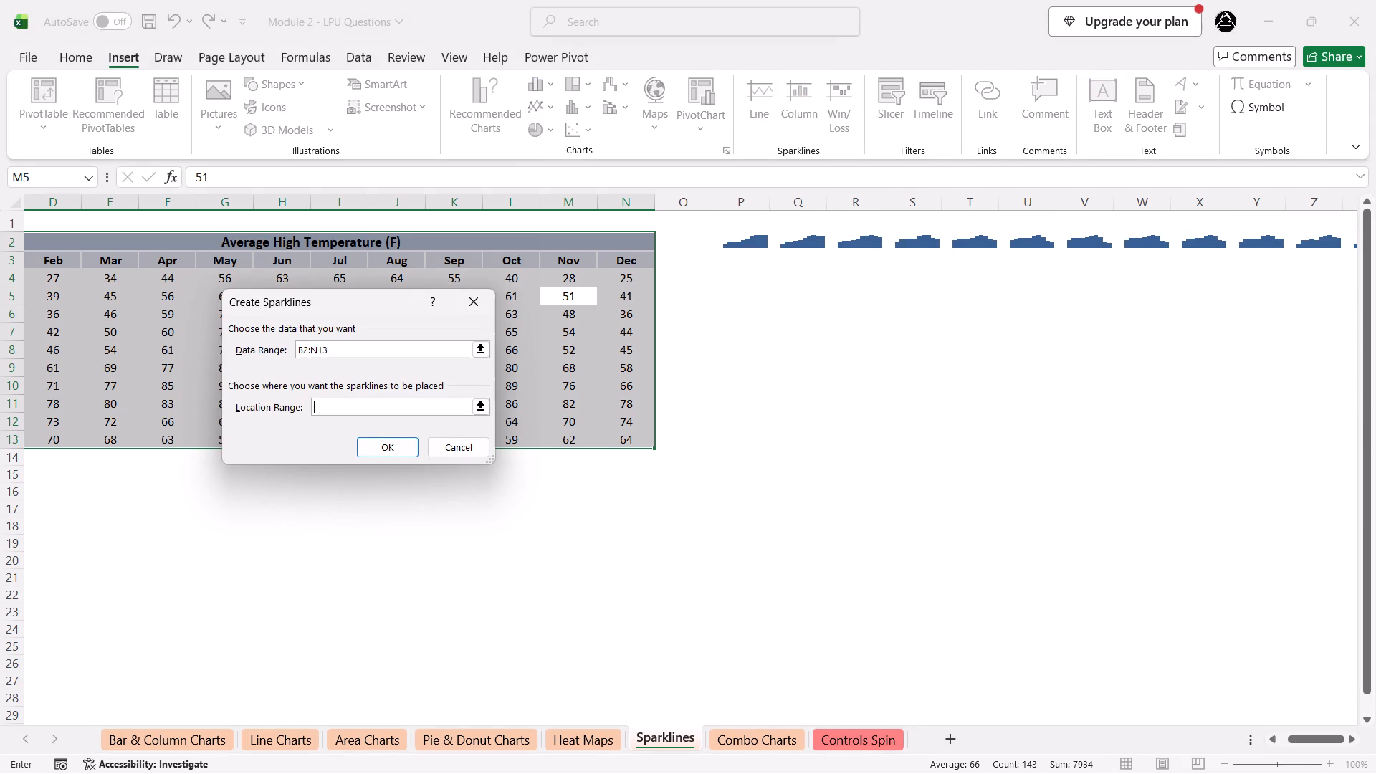
{"action": "left_click", "coordinate": [679, 277]}
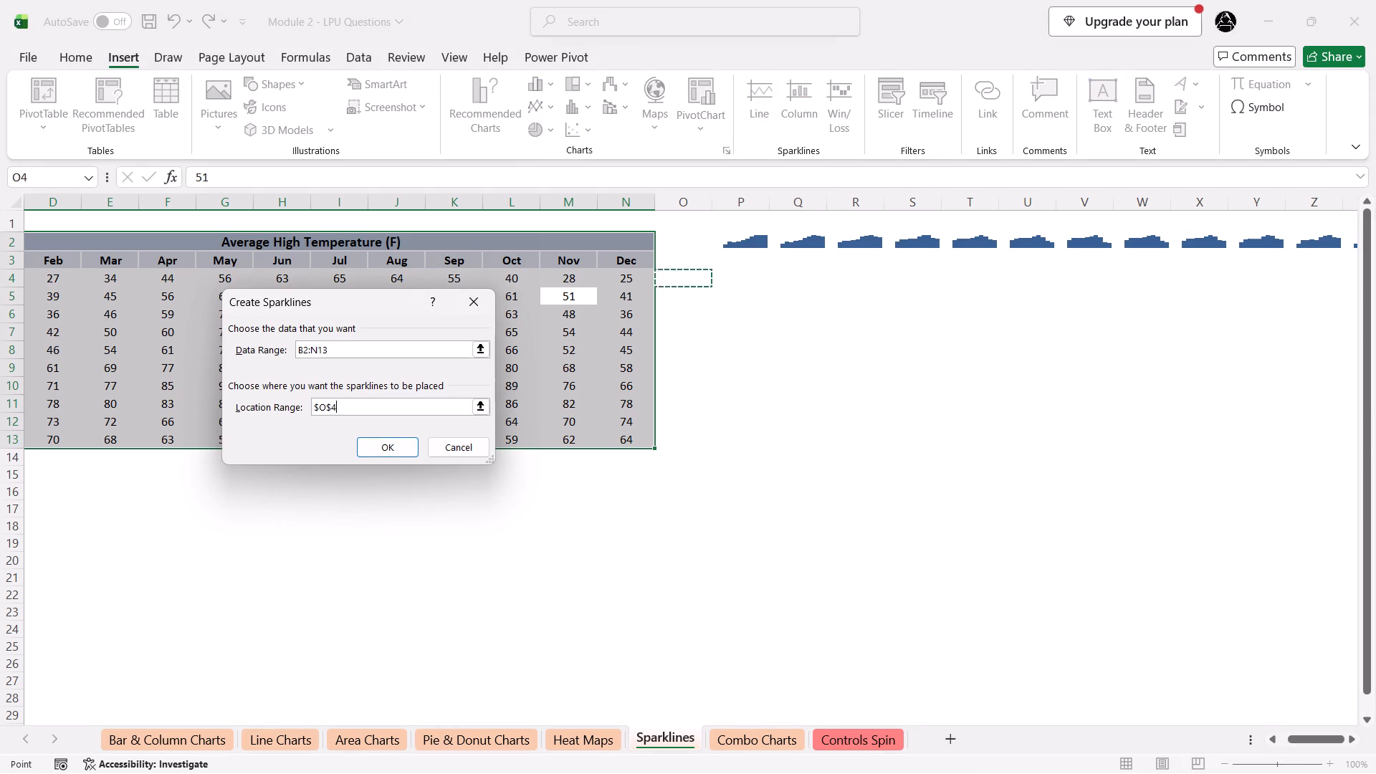
{"action": "scroll", "coordinate": [975, 310], "scroll_direction": "left", "scroll_amount": 3}
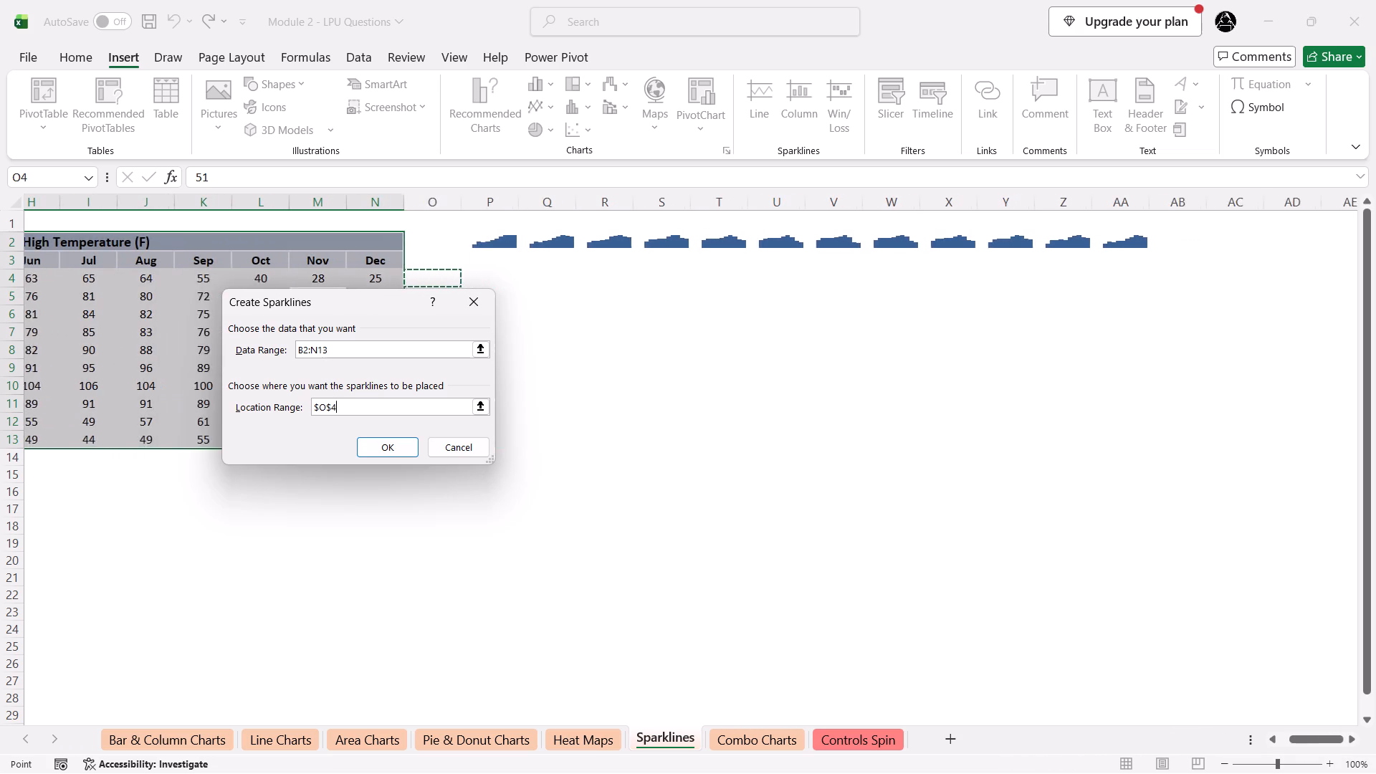
{"action": "left_click", "coordinate": [1141, 274]}
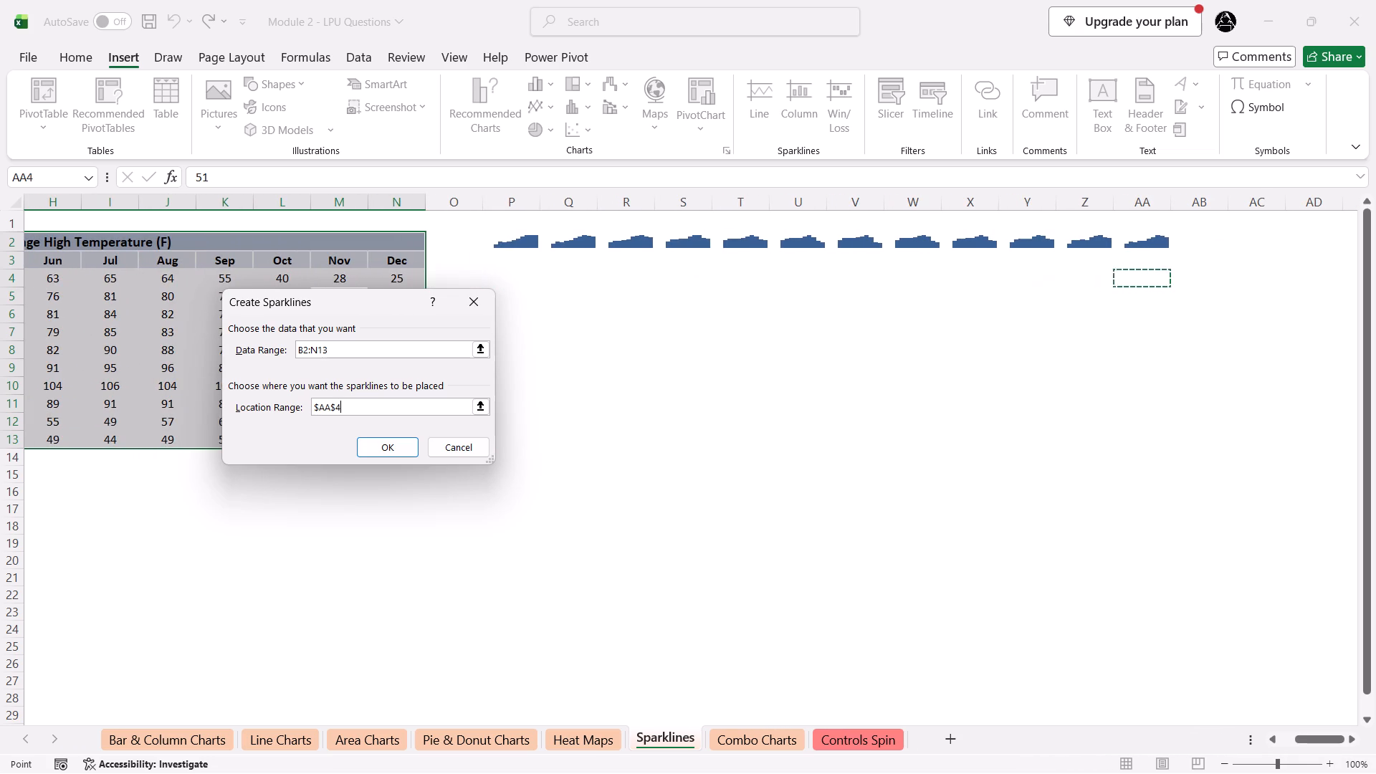
{"action": "left_click", "coordinate": [454, 282]}
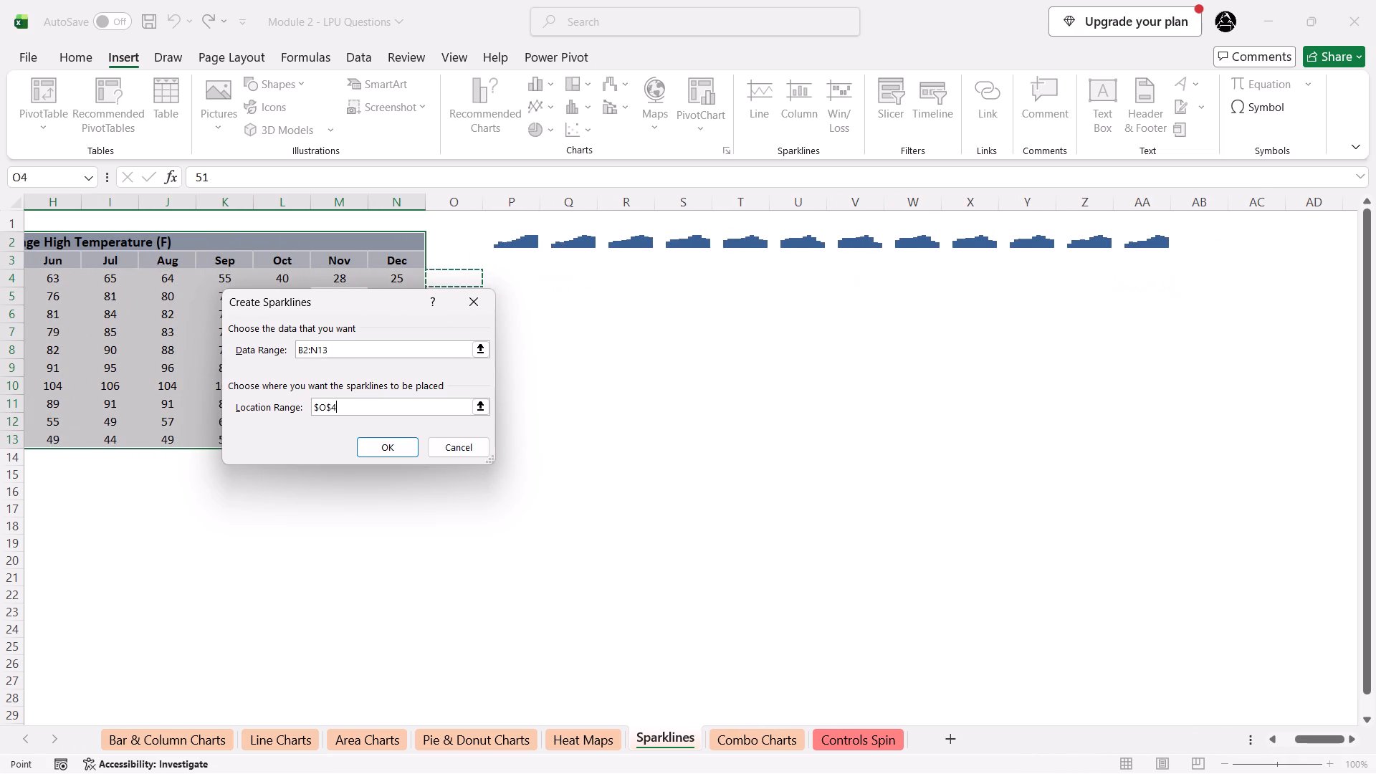
{"action": "key", "text": "shift+colon"}
{"action": "left_click", "coordinate": [1142, 280]}
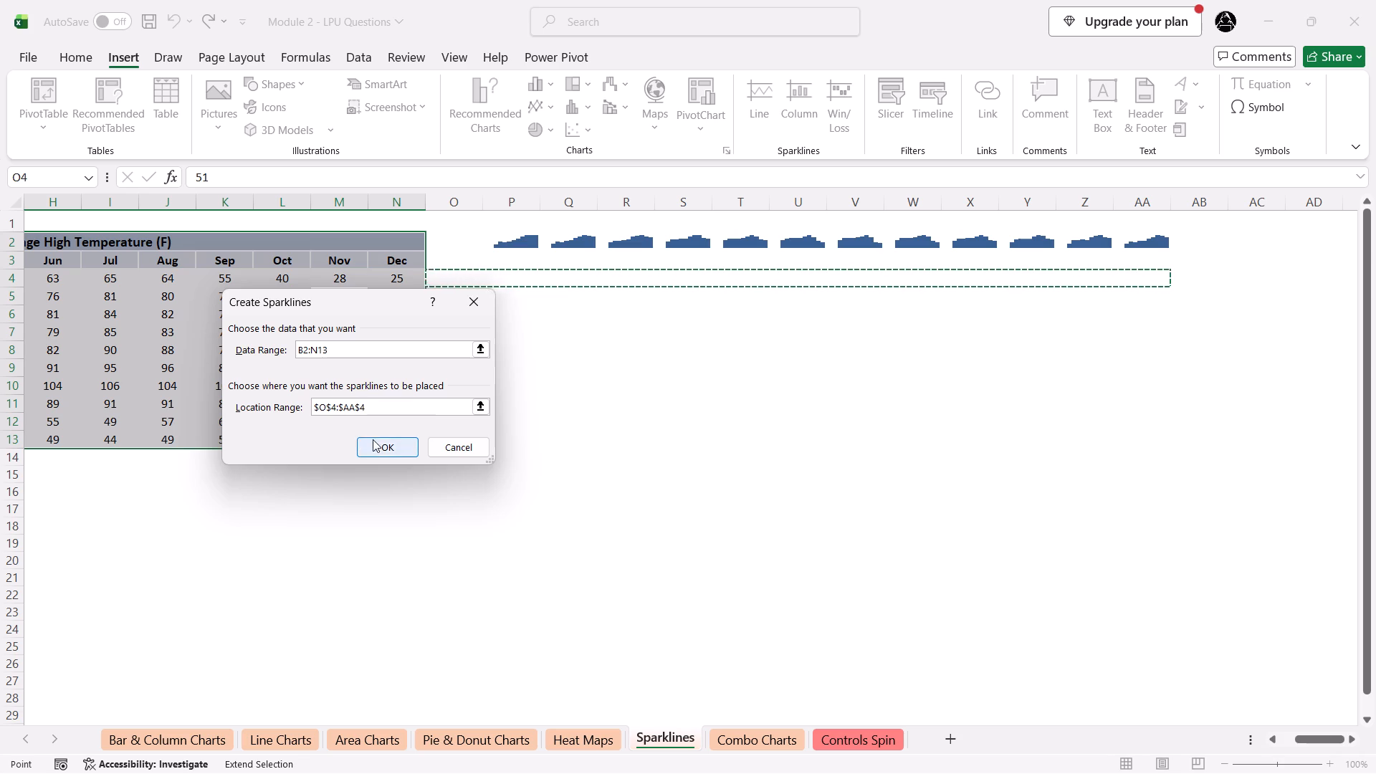
{"action": "left_click", "coordinate": [386, 445]}
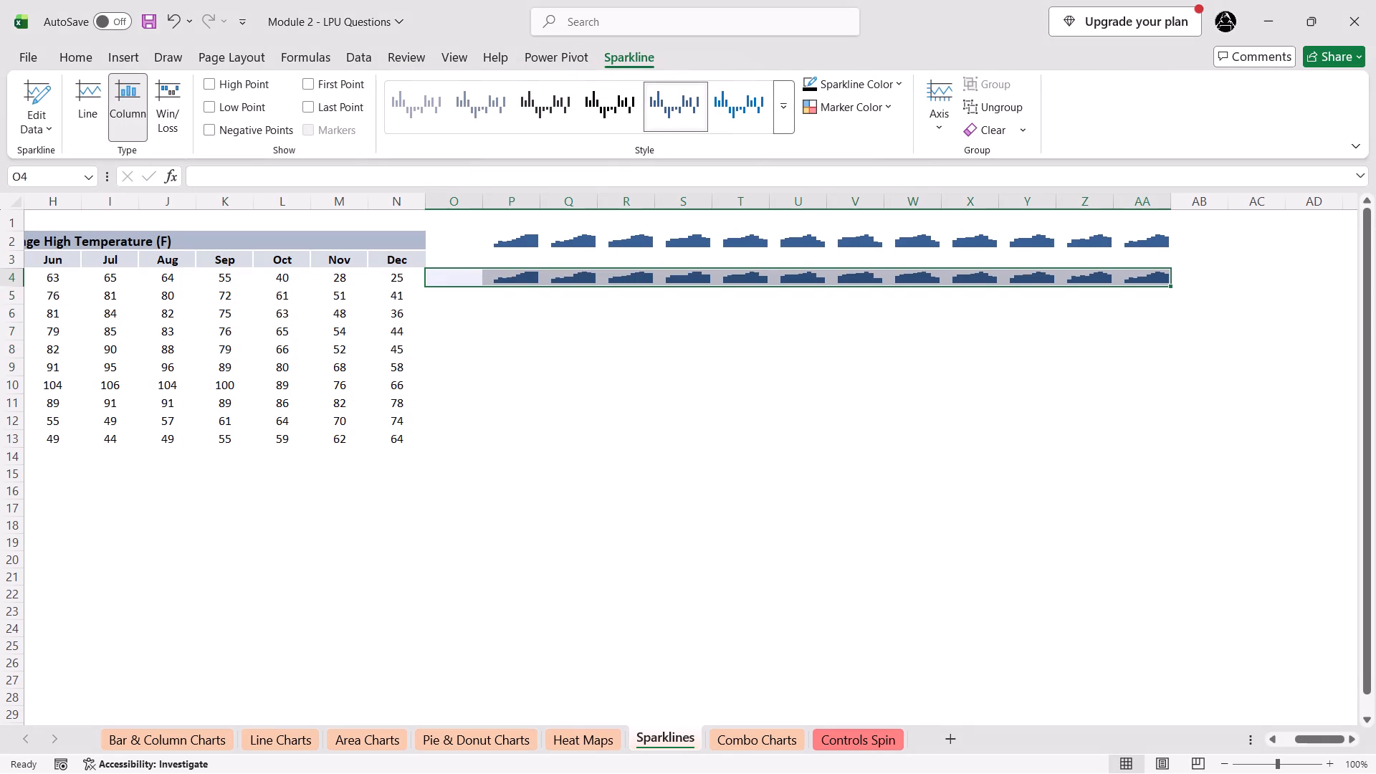
Fill the O4:AA4 column sparklines down to row 13.
{"action": "left_click_drag", "start_coordinate": [1171, 287], "coordinate": [1185, 438]}
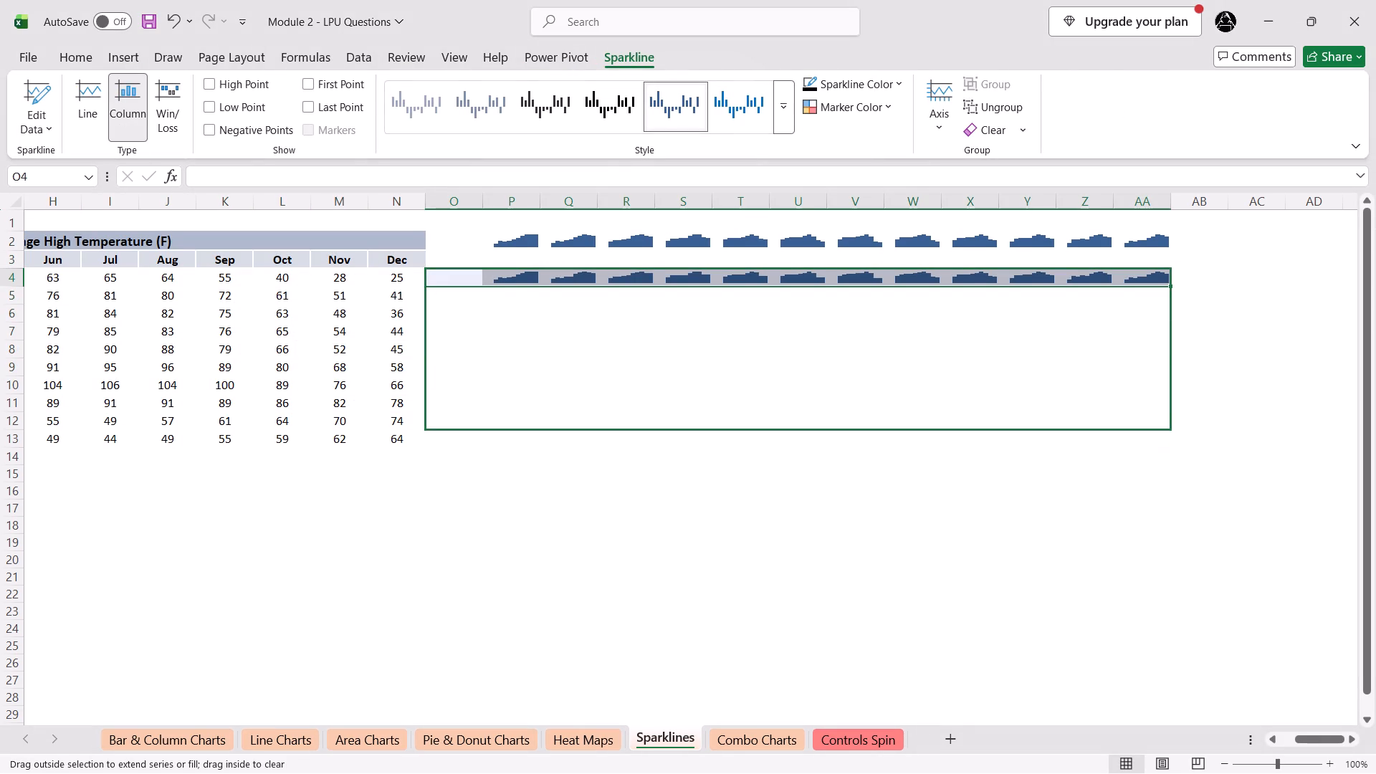
{"action": "left_click_drag", "start_coordinate": [1185, 438], "coordinate": [1185, 442]}
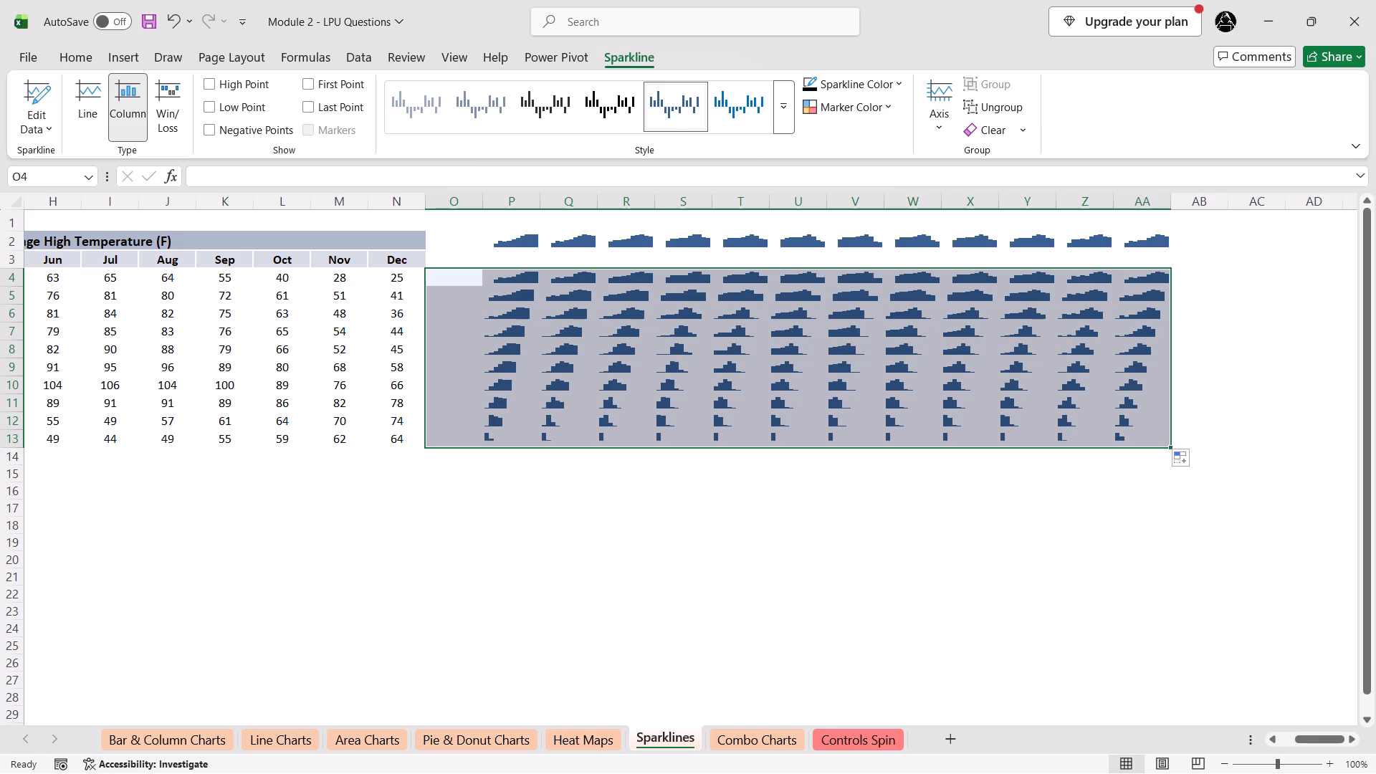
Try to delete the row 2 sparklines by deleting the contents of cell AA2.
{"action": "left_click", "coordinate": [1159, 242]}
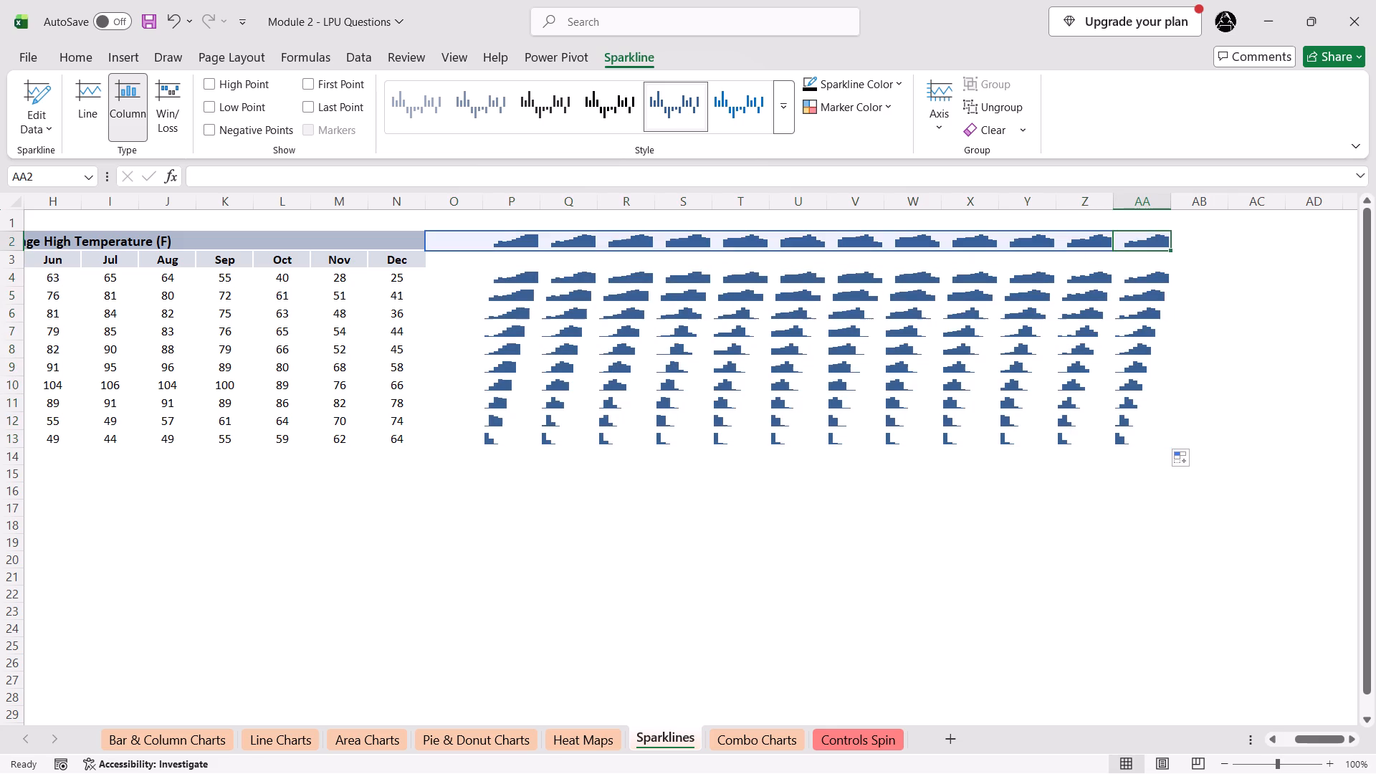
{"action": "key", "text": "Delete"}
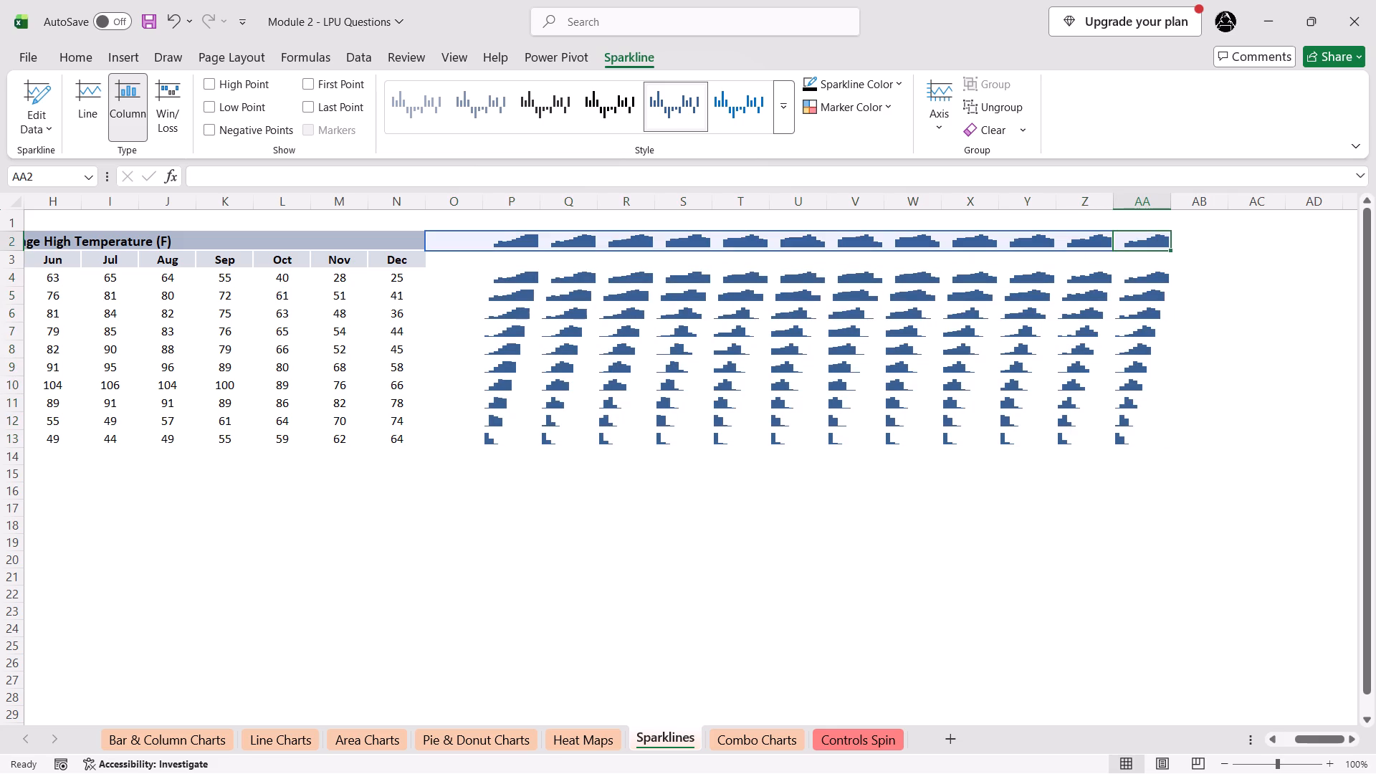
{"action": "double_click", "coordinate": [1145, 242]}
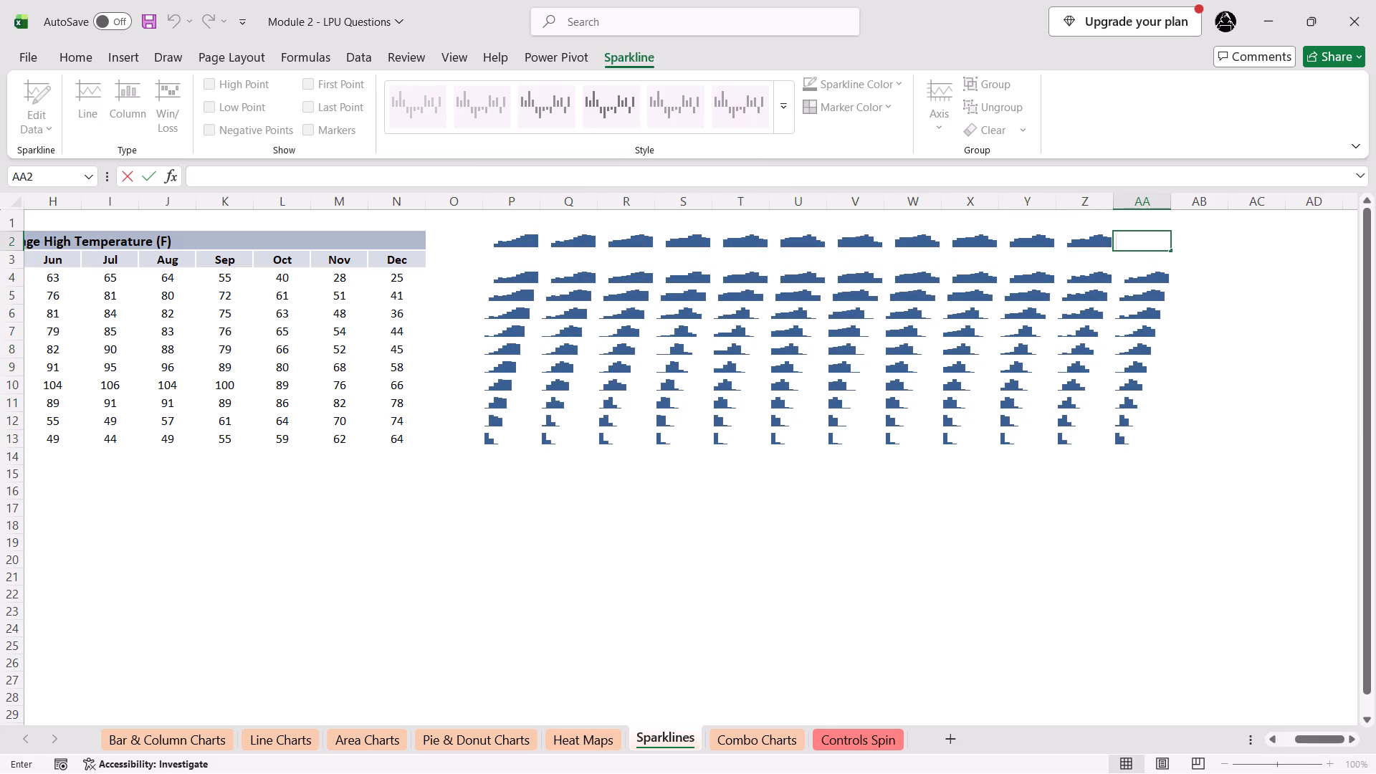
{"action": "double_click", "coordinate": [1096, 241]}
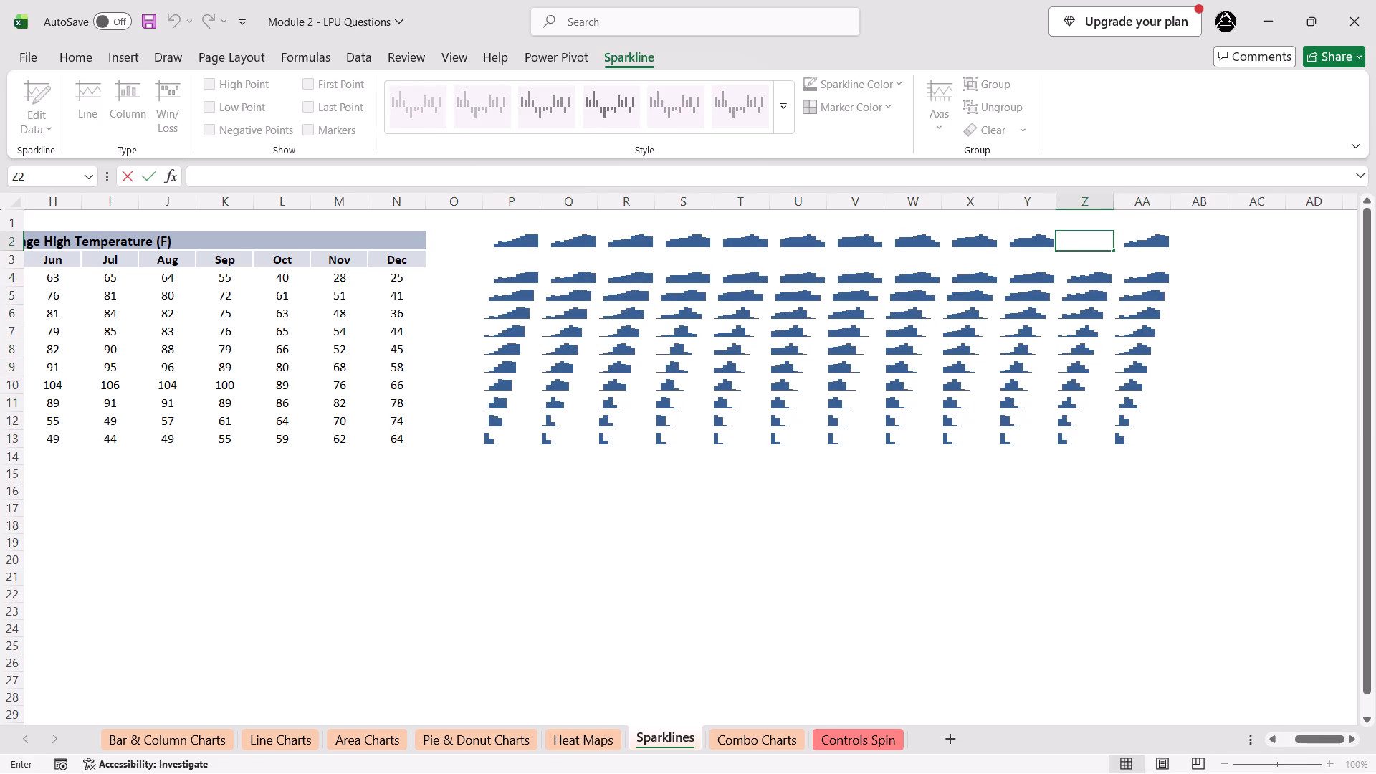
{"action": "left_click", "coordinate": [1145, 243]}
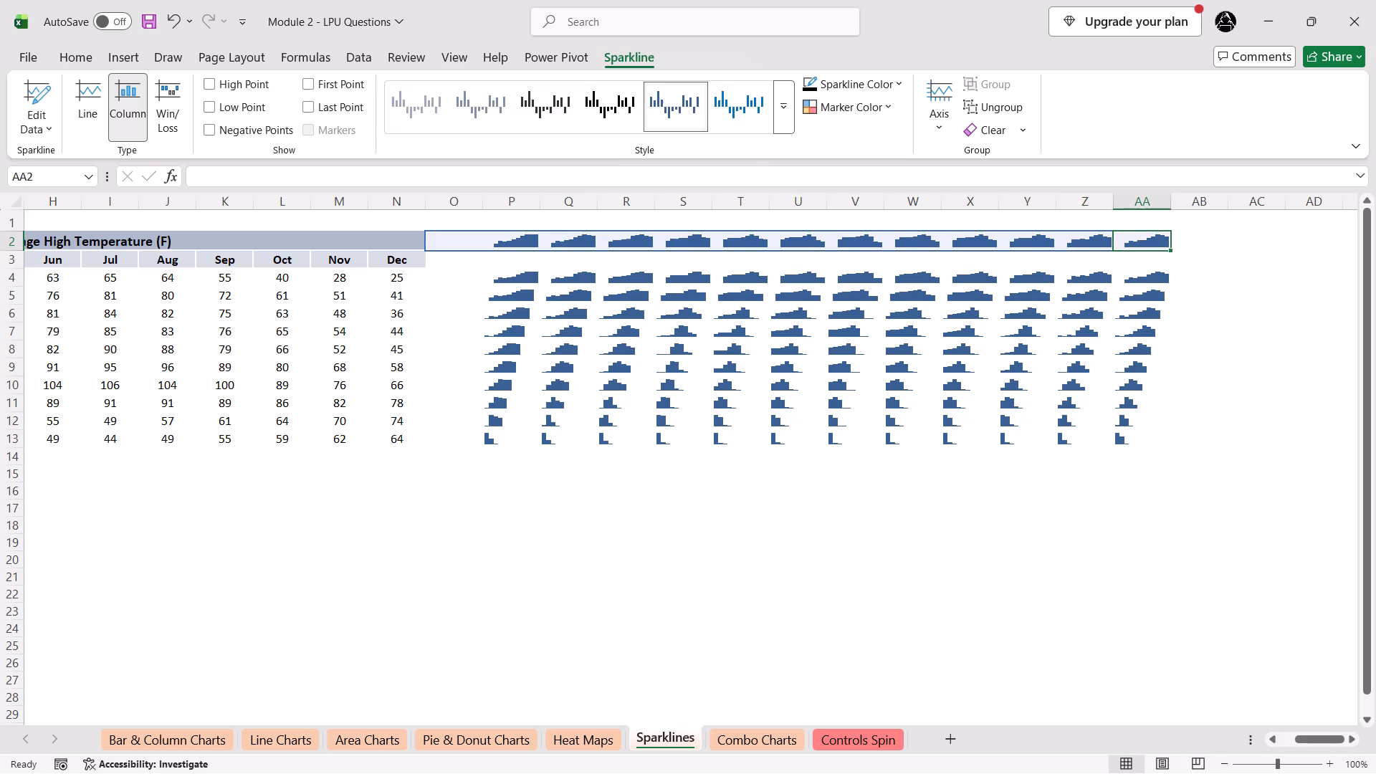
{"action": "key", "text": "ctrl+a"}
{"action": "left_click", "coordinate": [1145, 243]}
Clear the column sparklines from the range O2:AA2.
{"action": "left_click_drag", "start_coordinate": [475, 247], "coordinate": [1183, 245]}
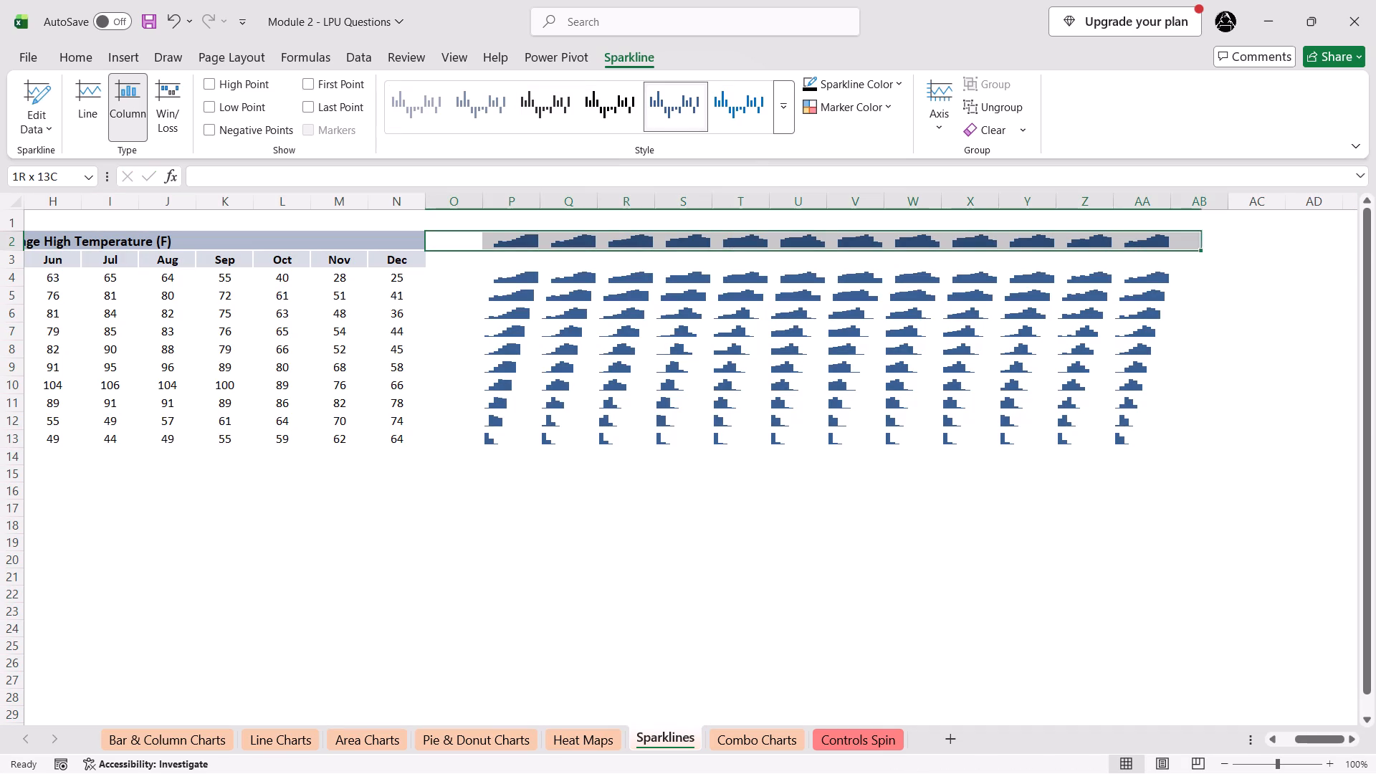
{"action": "left_click_drag", "start_coordinate": [1183, 245], "coordinate": [1152, 242]}
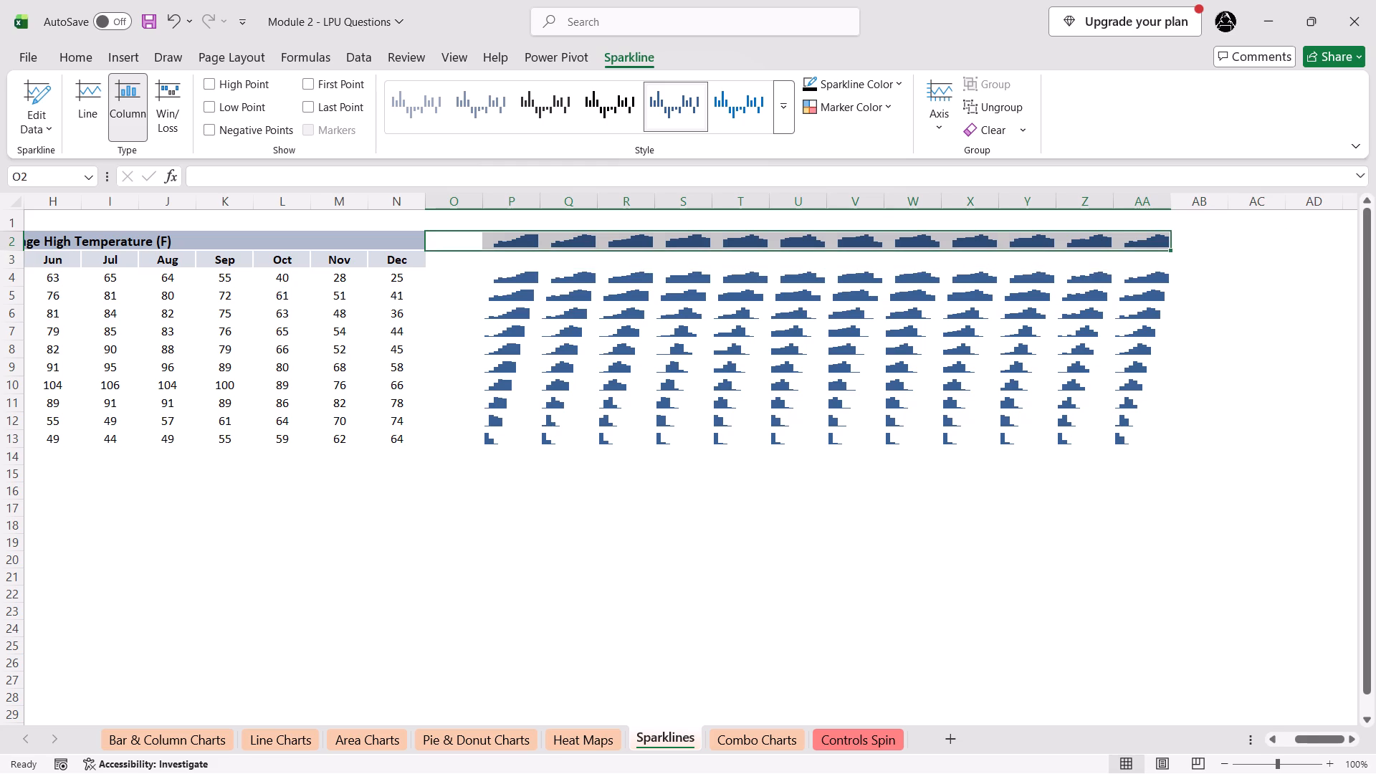
{"action": "key", "text": "Delete"}
{"action": "key", "text": "ctrl+z"}
{"action": "left_click", "coordinate": [998, 128]}
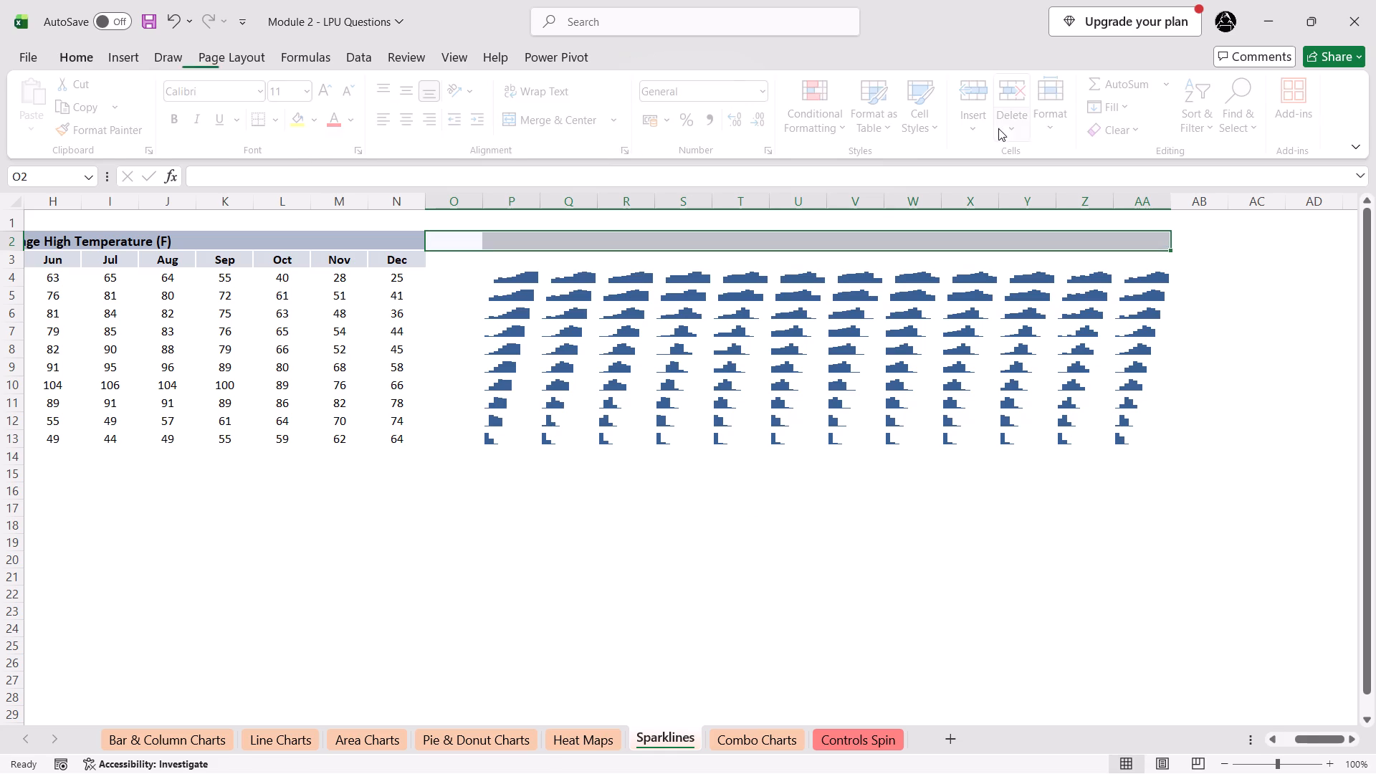
{"action": "left_click", "coordinate": [657, 545]}
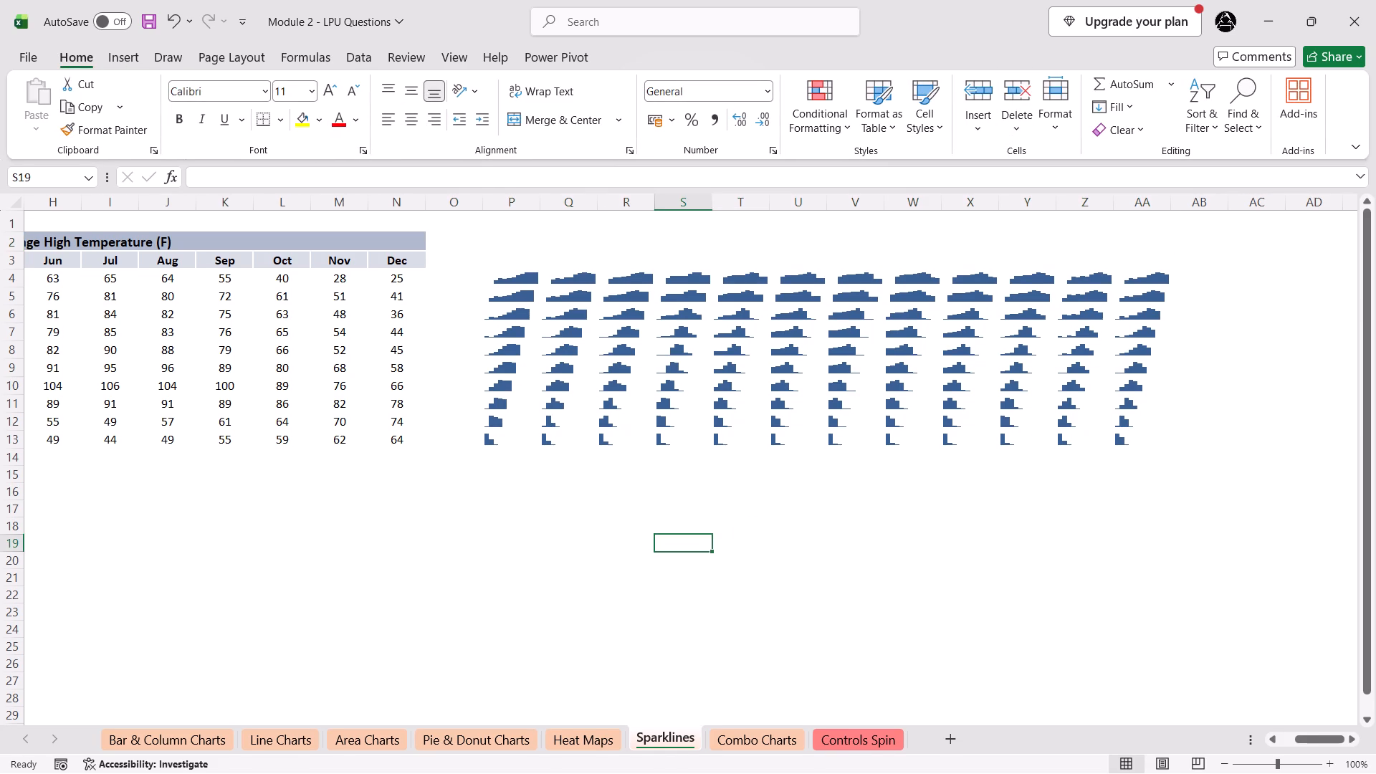
Restyle the O4:AA13 sparklines, trying the black and orange styles and settling on the light blue style.
{"action": "left_click", "coordinate": [456, 274]}
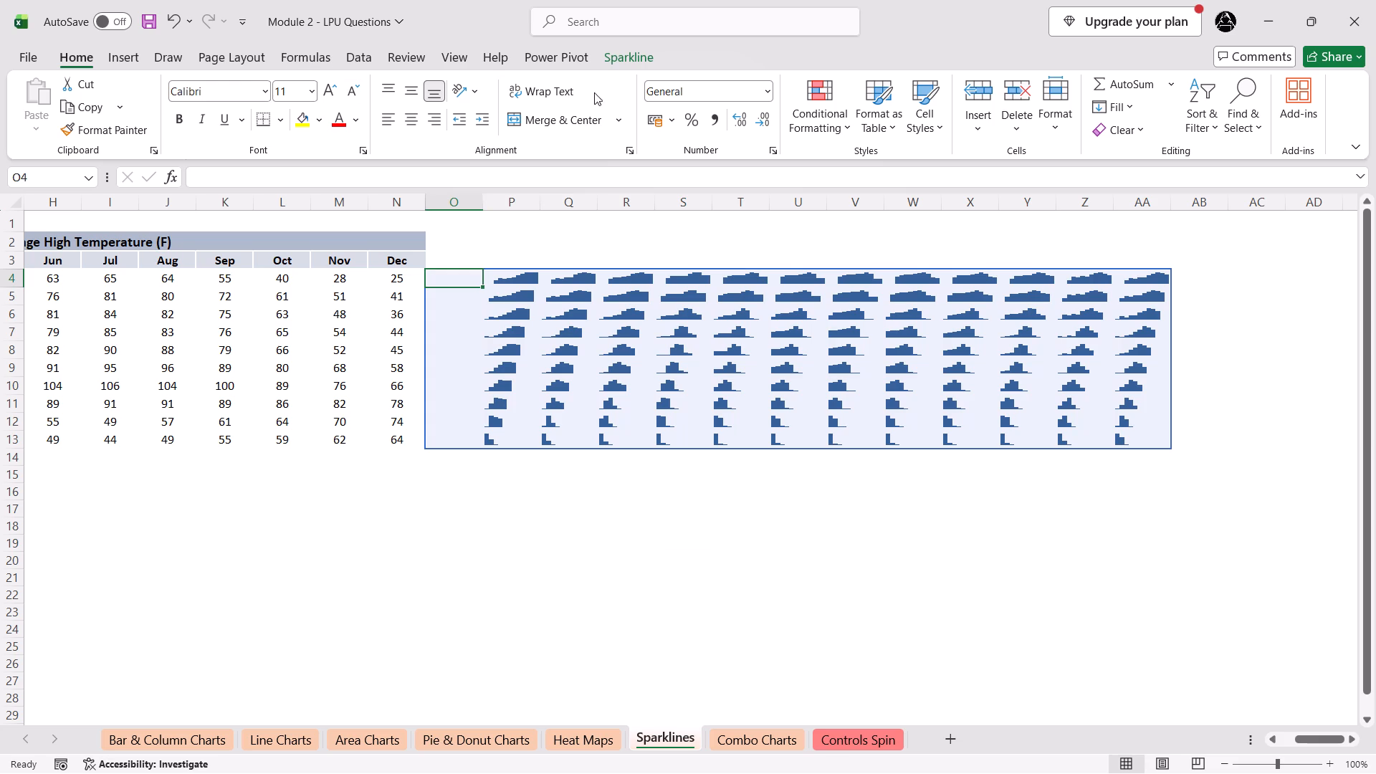
{"action": "left_click", "coordinate": [624, 54]}
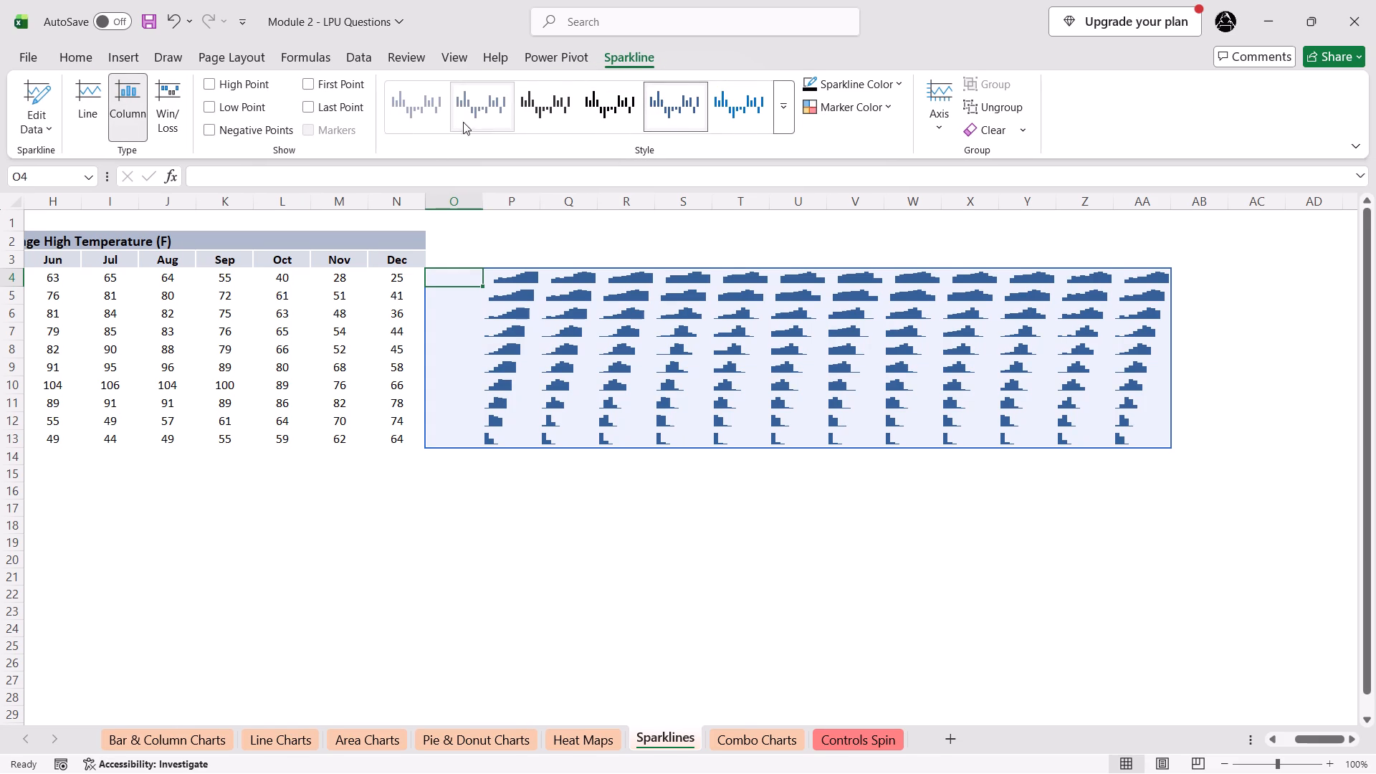
{"action": "left_click", "coordinate": [543, 102]}
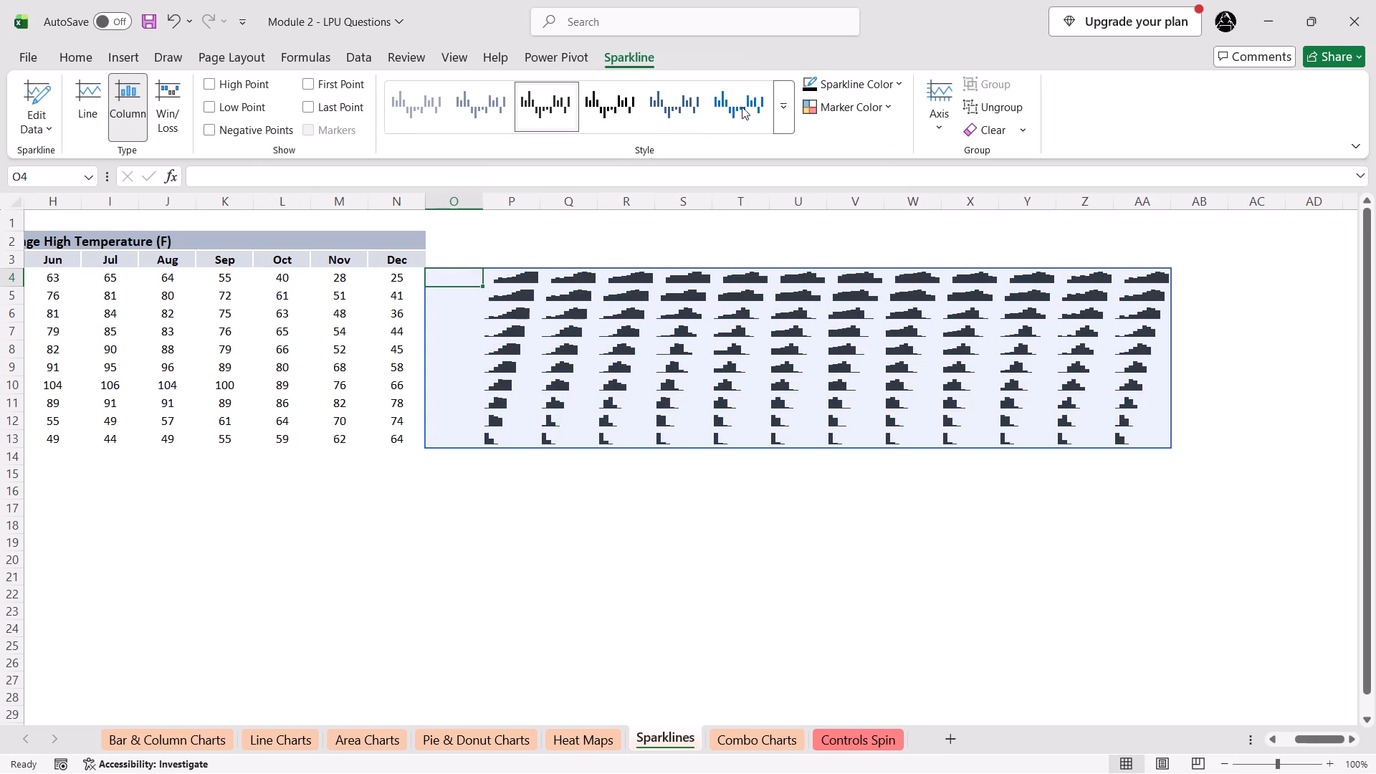
{"action": "left_click", "coordinate": [785, 110]}
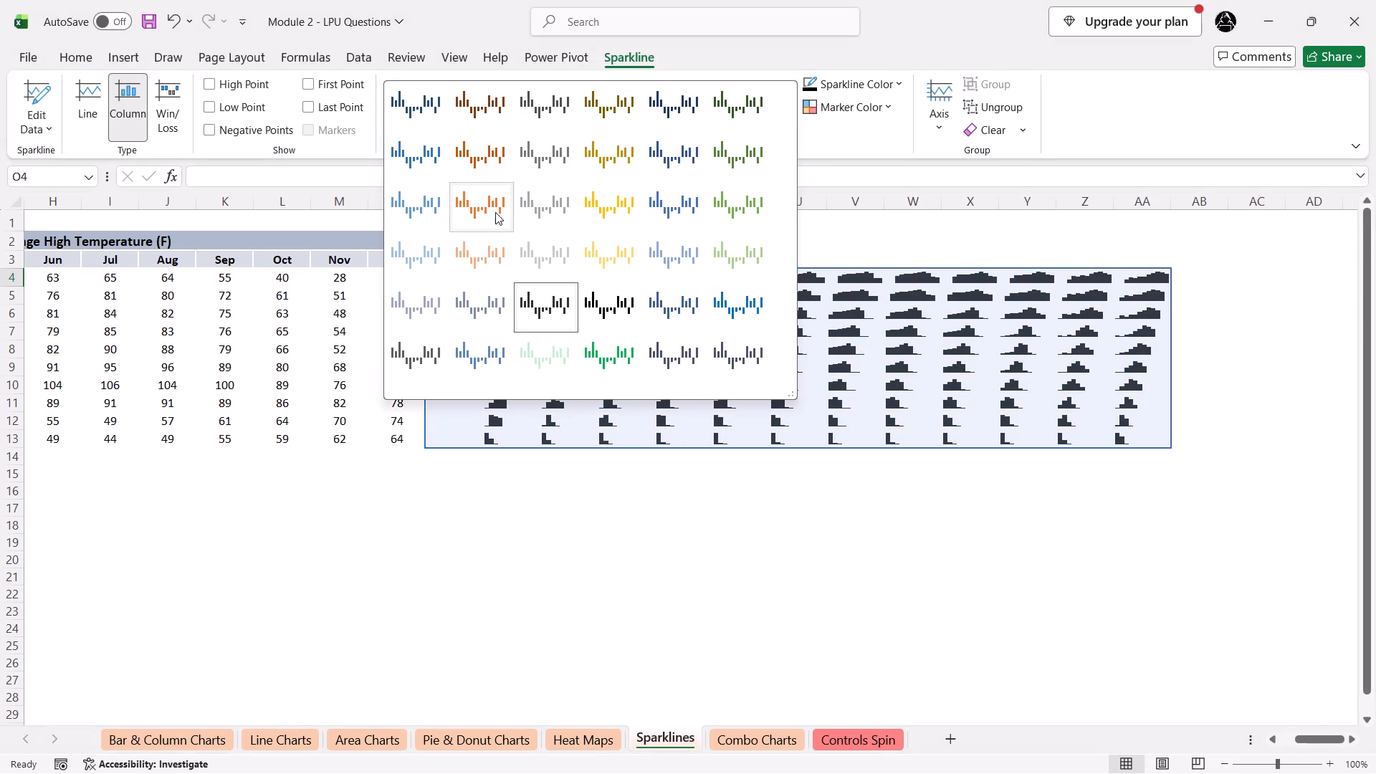
{"action": "left_click", "coordinate": [490, 212]}
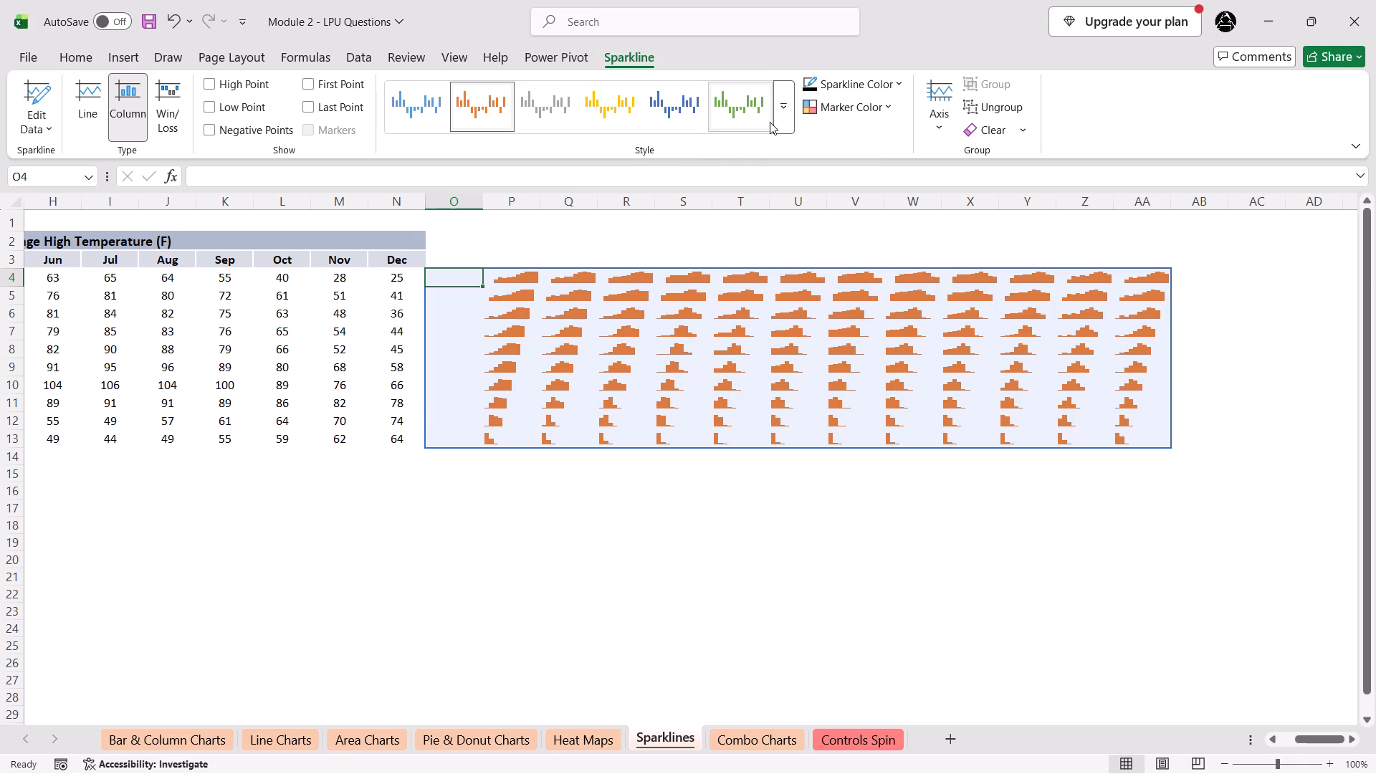
{"action": "left_click", "coordinate": [778, 111]}
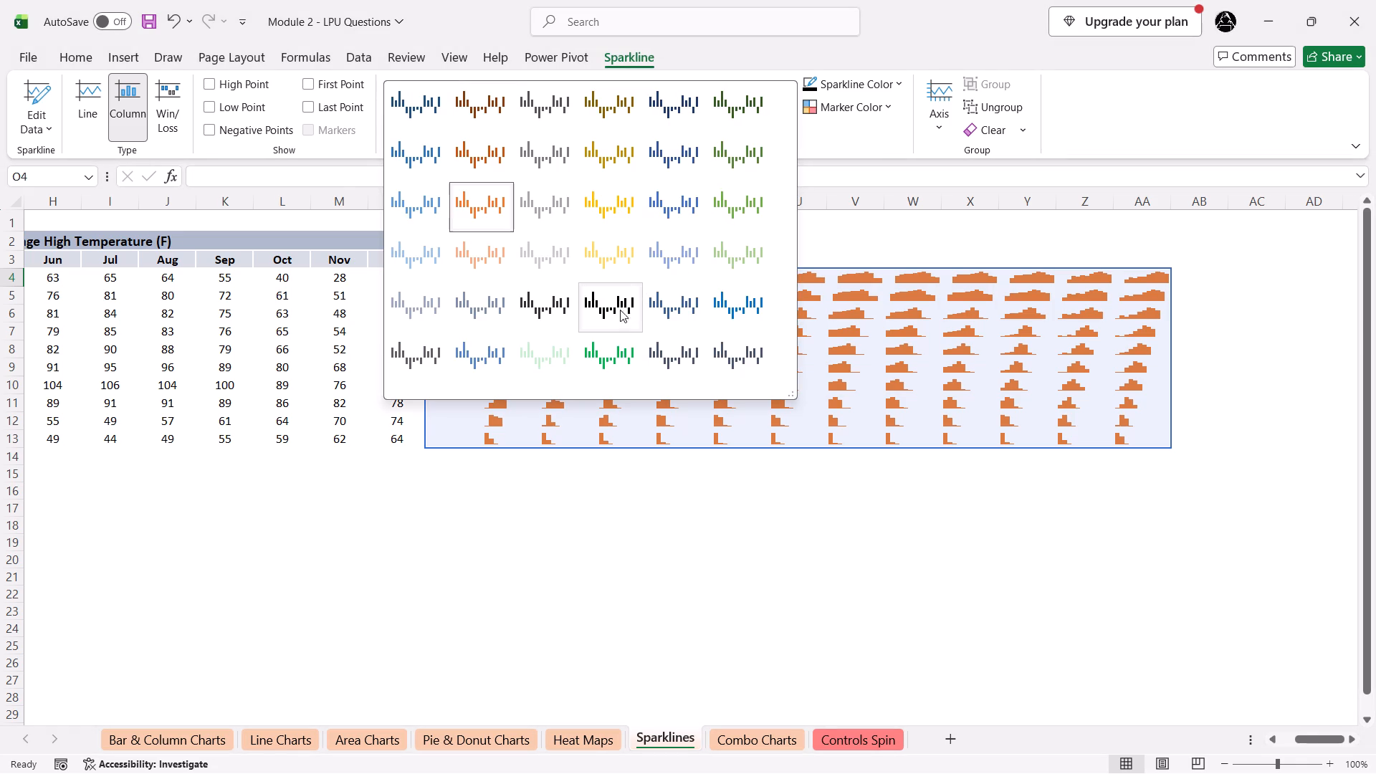
{"action": "left_click", "coordinate": [680, 258]}
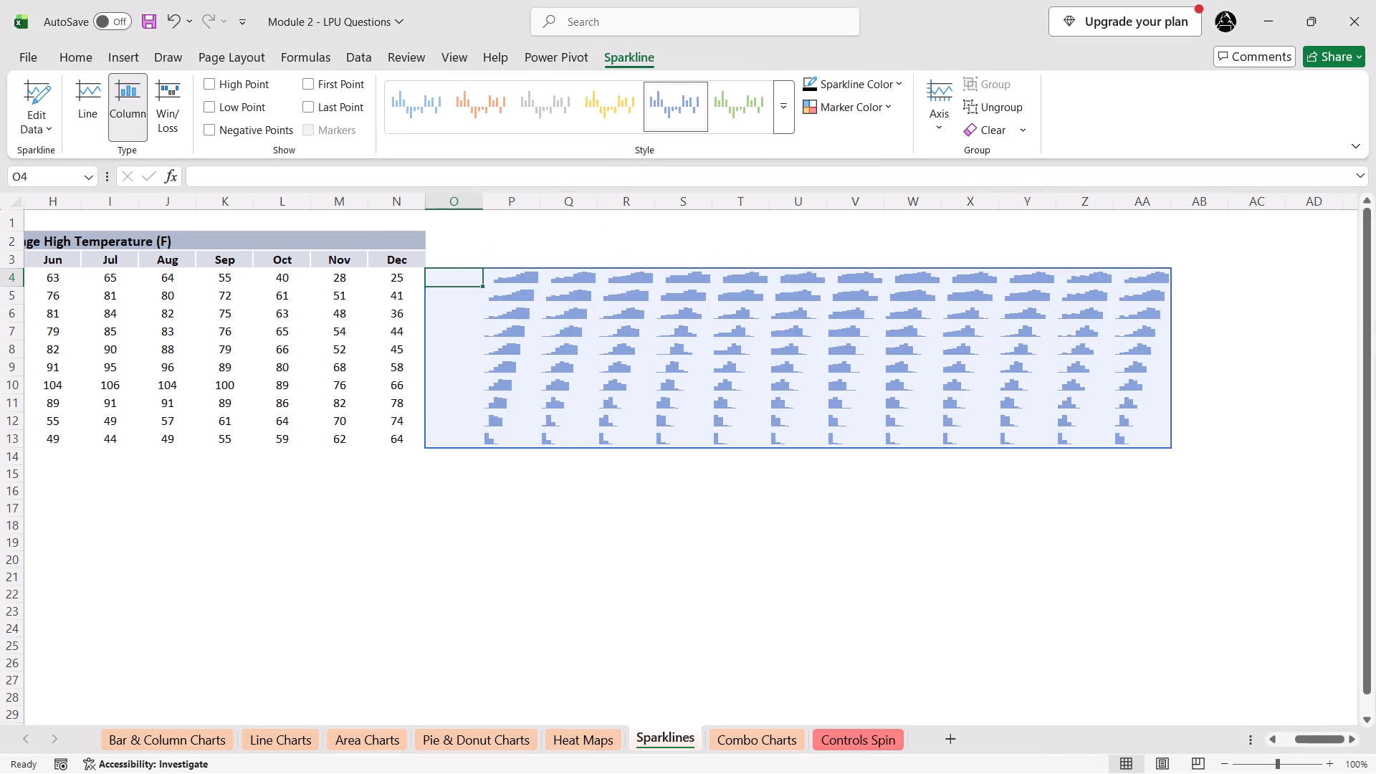
{"action": "left_click", "coordinate": [622, 510]}
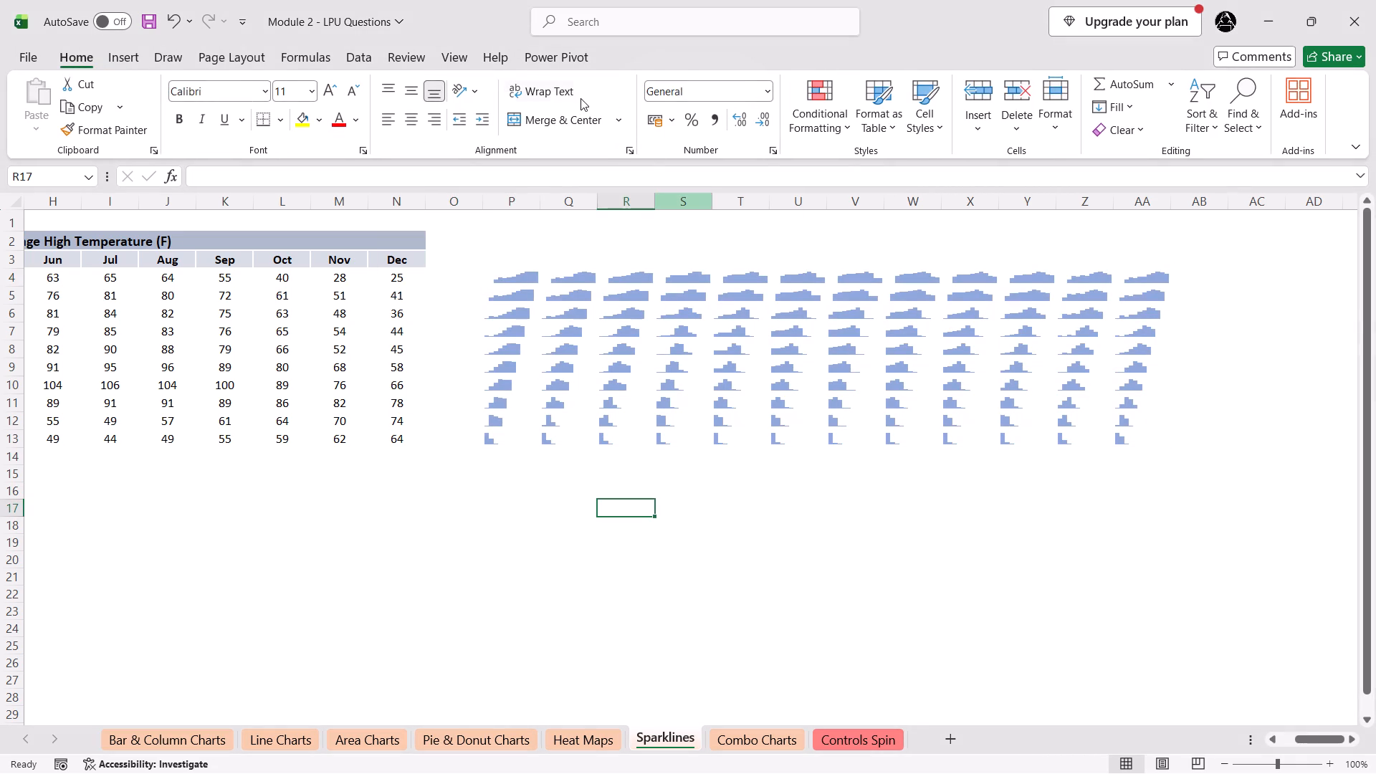
Show the negative, low, high, first and last points on the O4:AA13 column sparklines.
{"action": "left_click", "coordinate": [578, 302]}
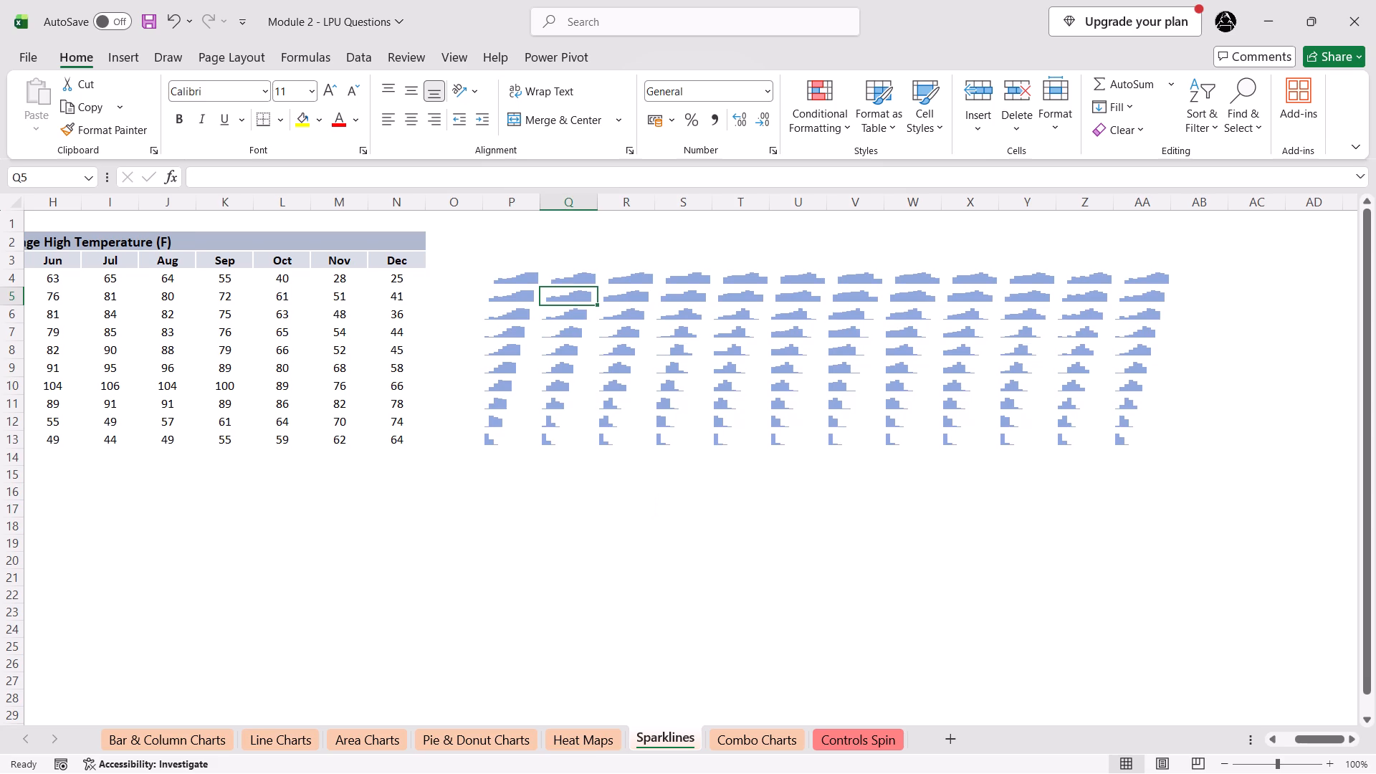
{"action": "left_click", "coordinate": [631, 52]}
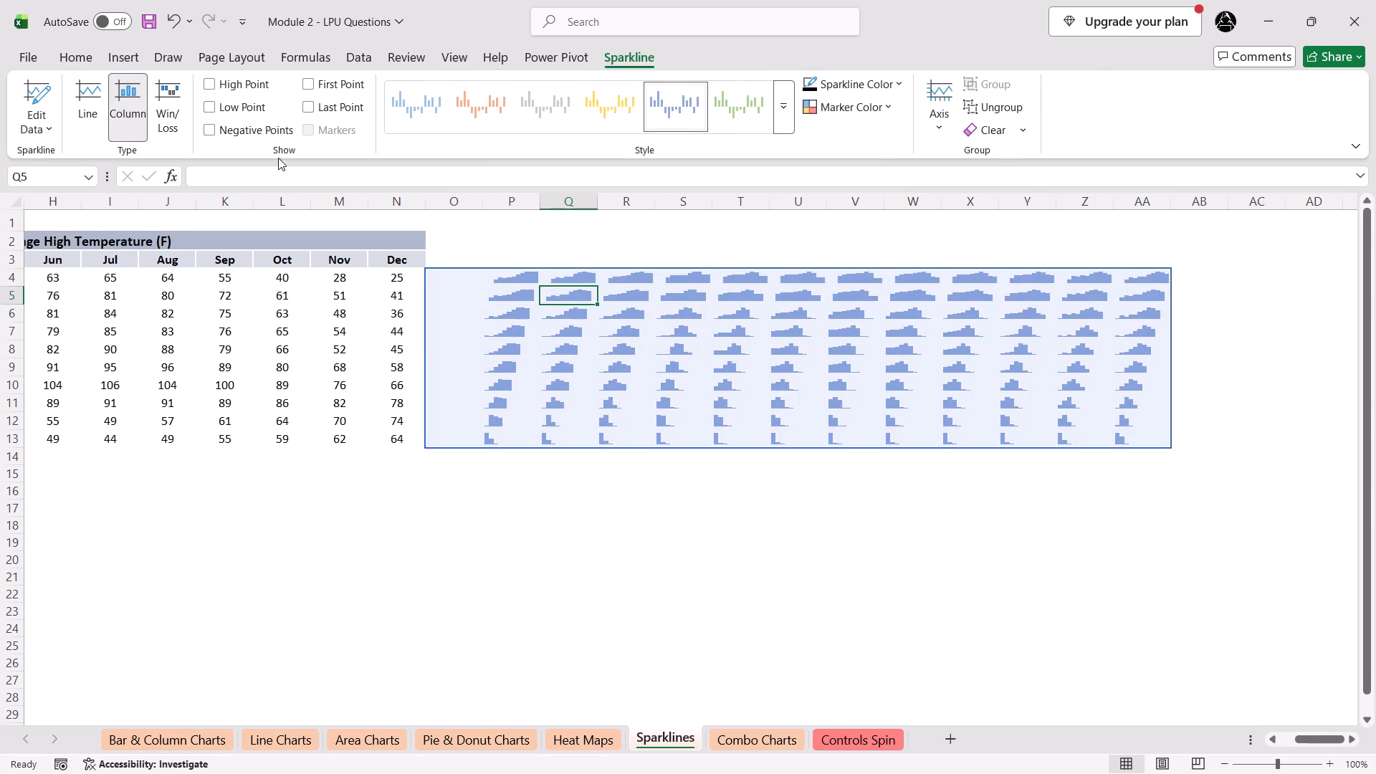
{"action": "left_click", "coordinate": [204, 129]}
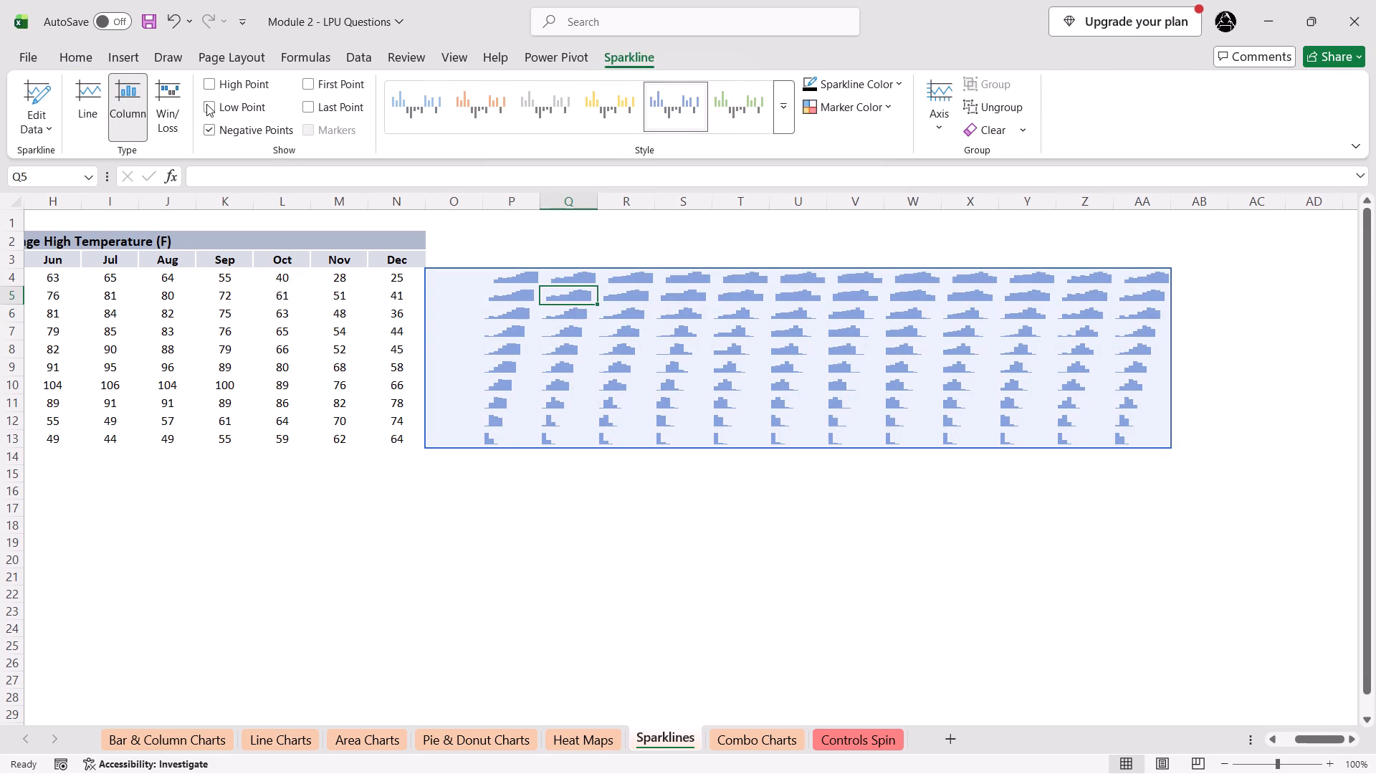
{"action": "left_click", "coordinate": [206, 104]}
{"action": "left_click", "coordinate": [209, 85]}
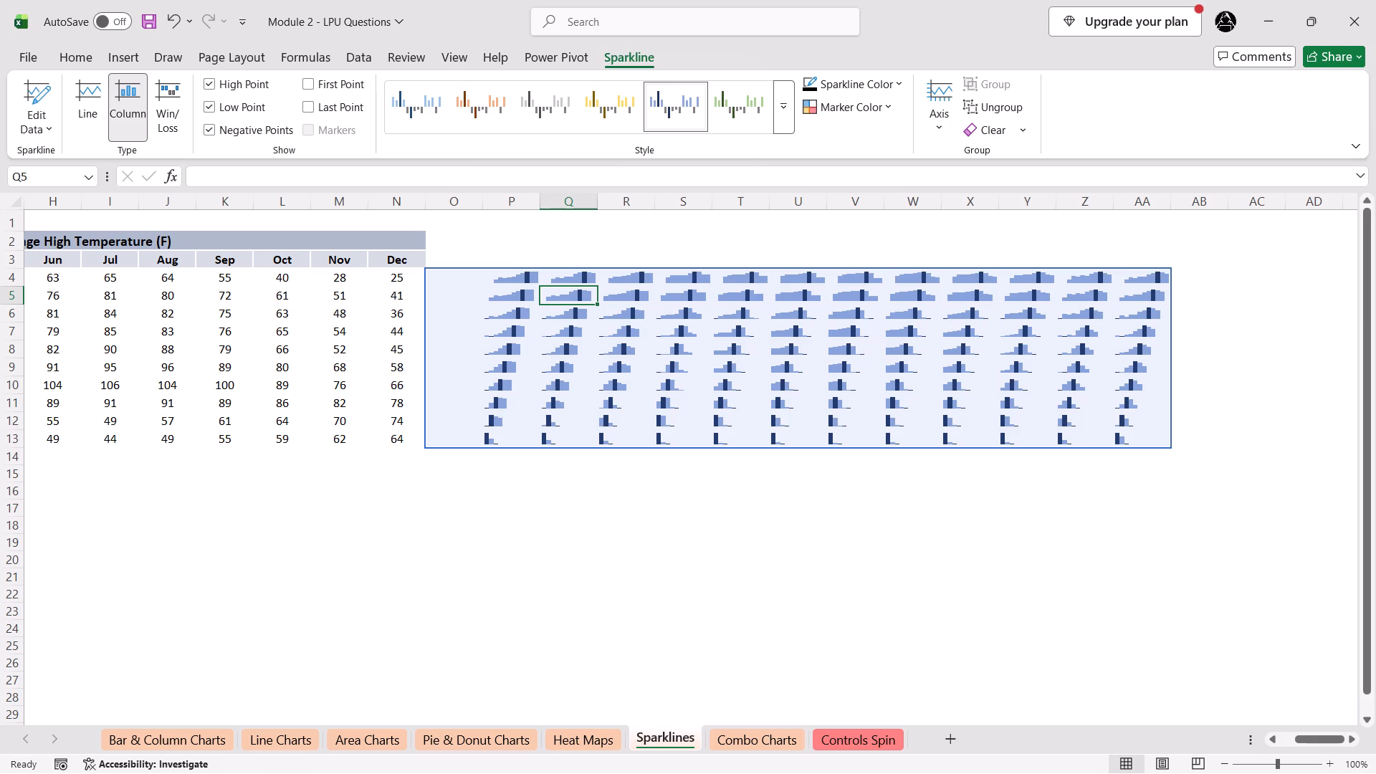
{"action": "left_click", "coordinate": [312, 85]}
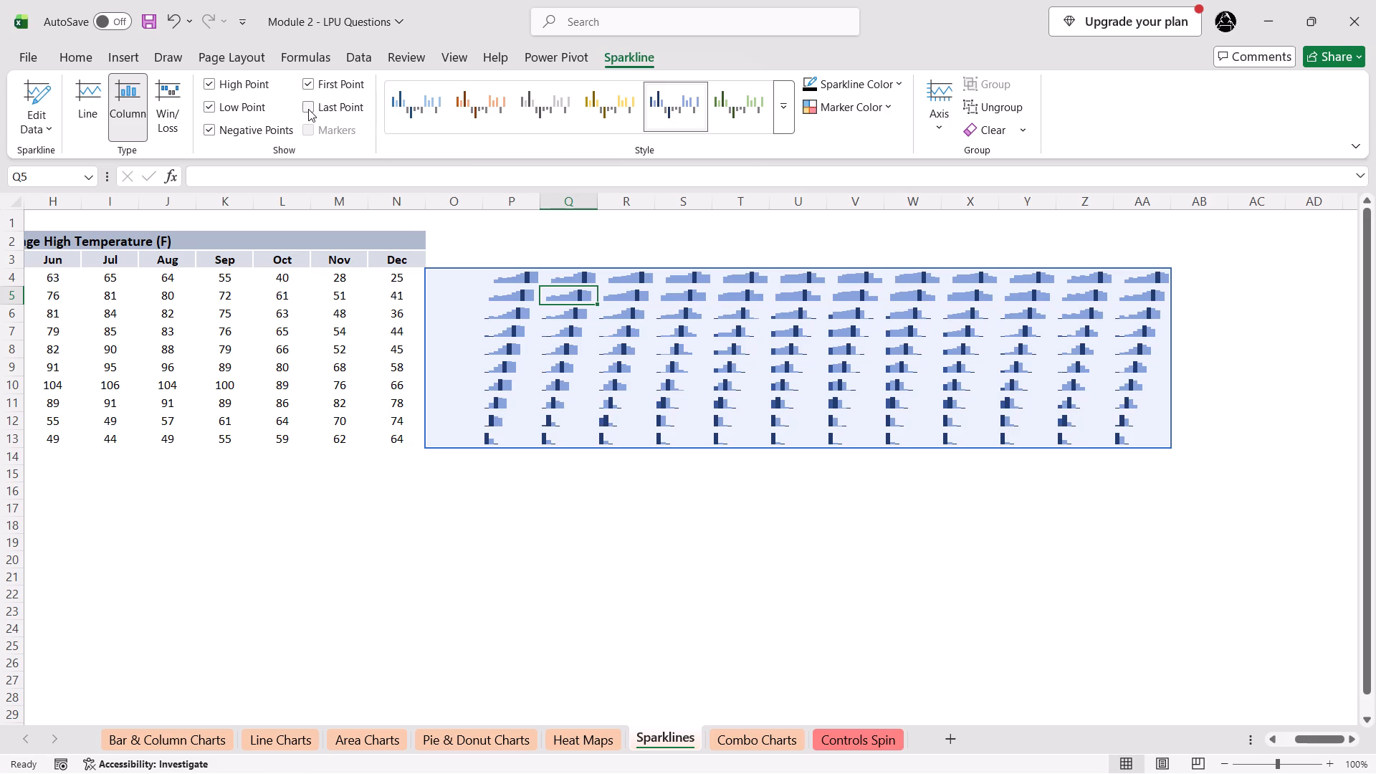
{"action": "left_click", "coordinate": [308, 109]}
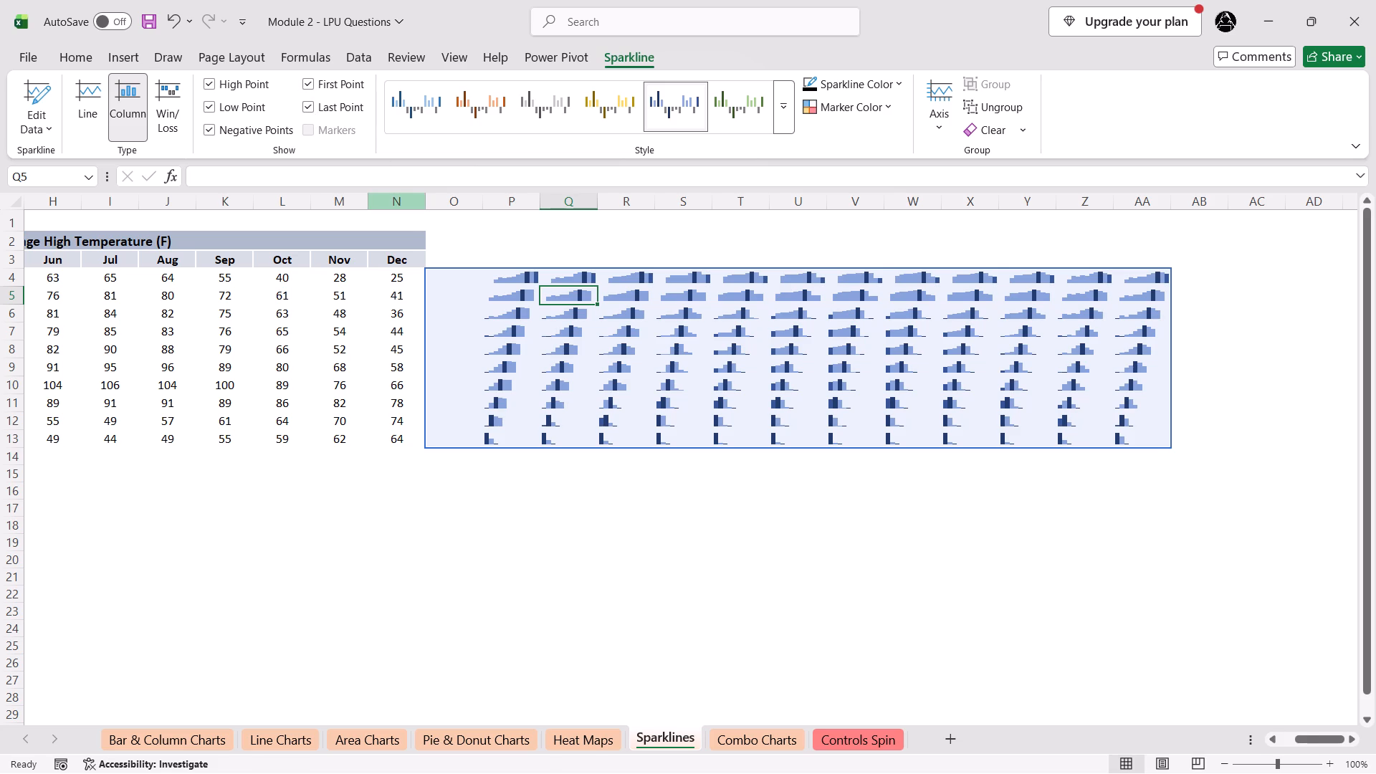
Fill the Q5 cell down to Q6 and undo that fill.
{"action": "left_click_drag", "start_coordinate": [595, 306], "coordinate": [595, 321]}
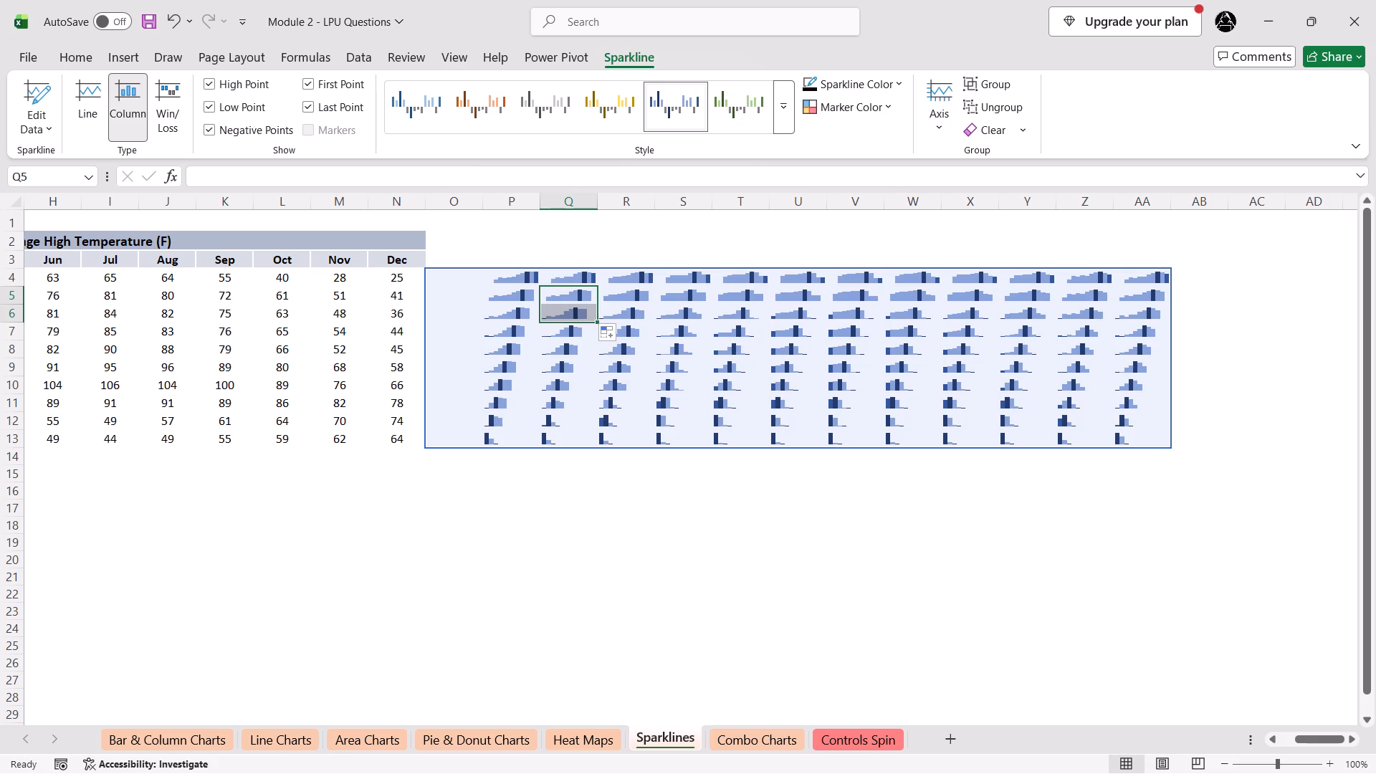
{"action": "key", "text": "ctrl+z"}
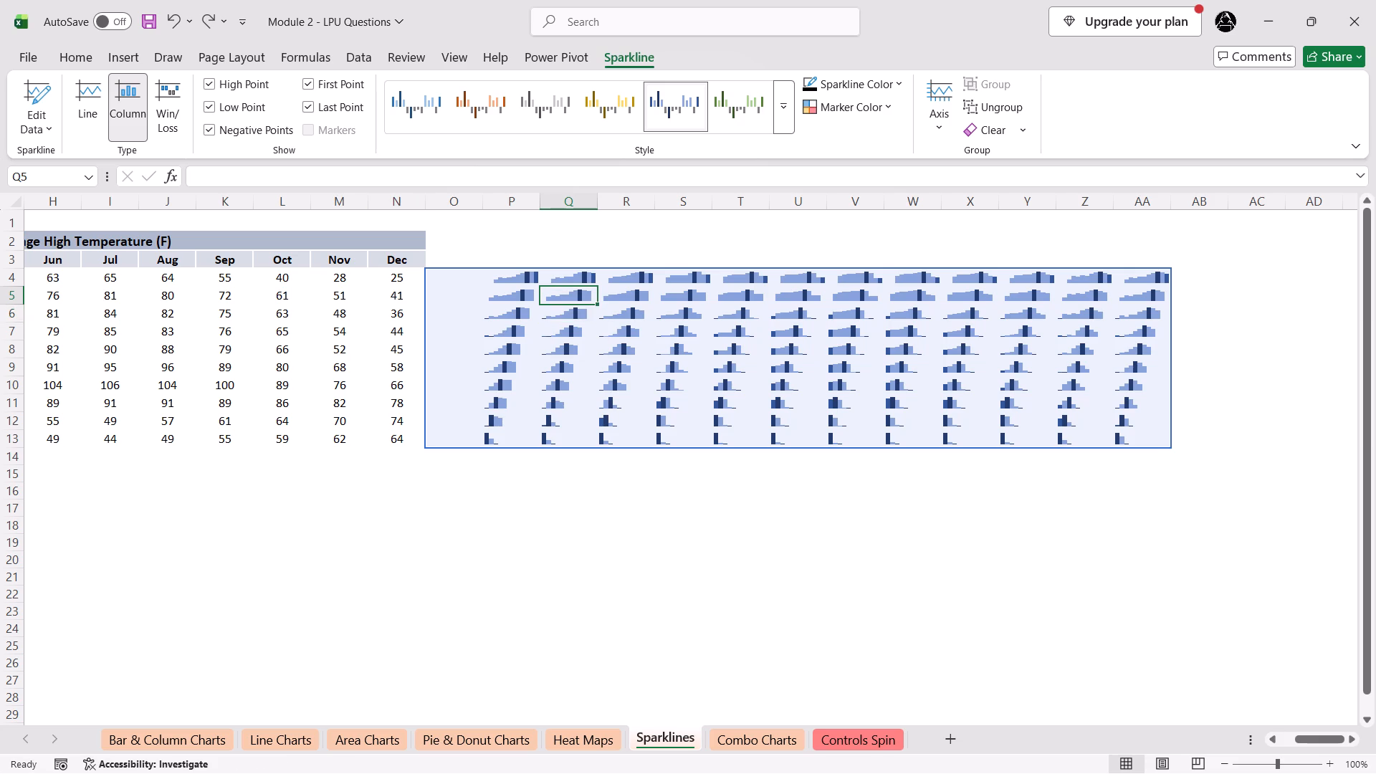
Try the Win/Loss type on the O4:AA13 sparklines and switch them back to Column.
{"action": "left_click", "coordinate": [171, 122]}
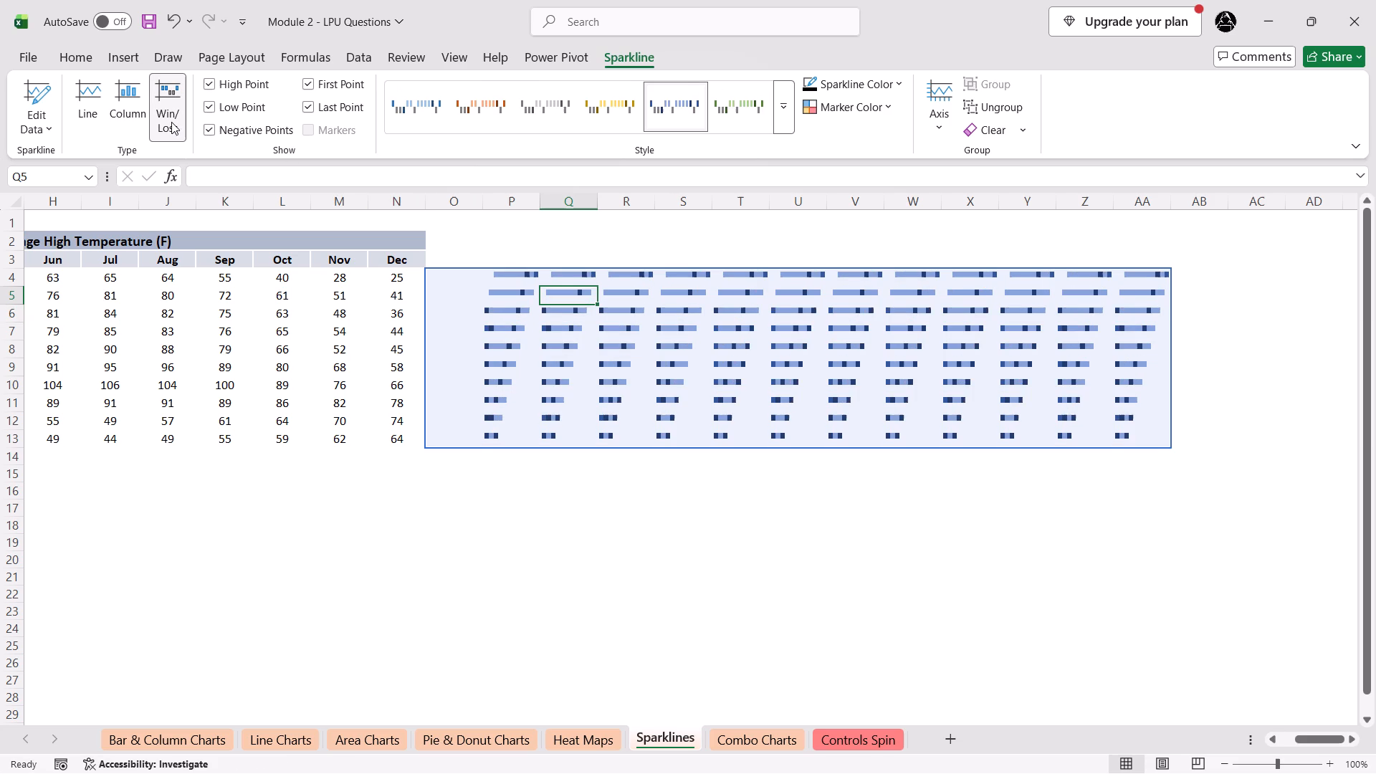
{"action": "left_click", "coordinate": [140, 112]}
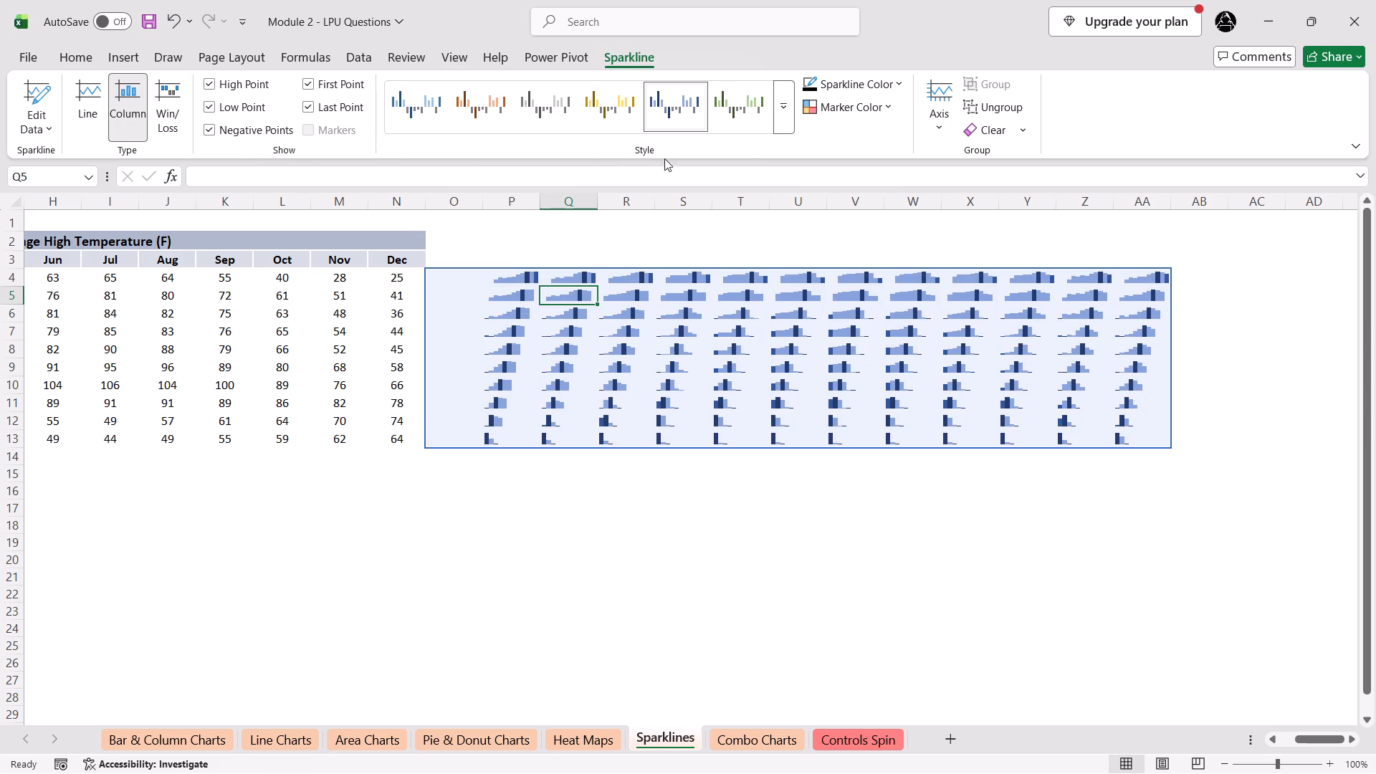
Recolour the O4:AA13 sparklines, trying red and light green and settling on the standard light blue.
{"action": "left_click", "coordinate": [887, 103]}
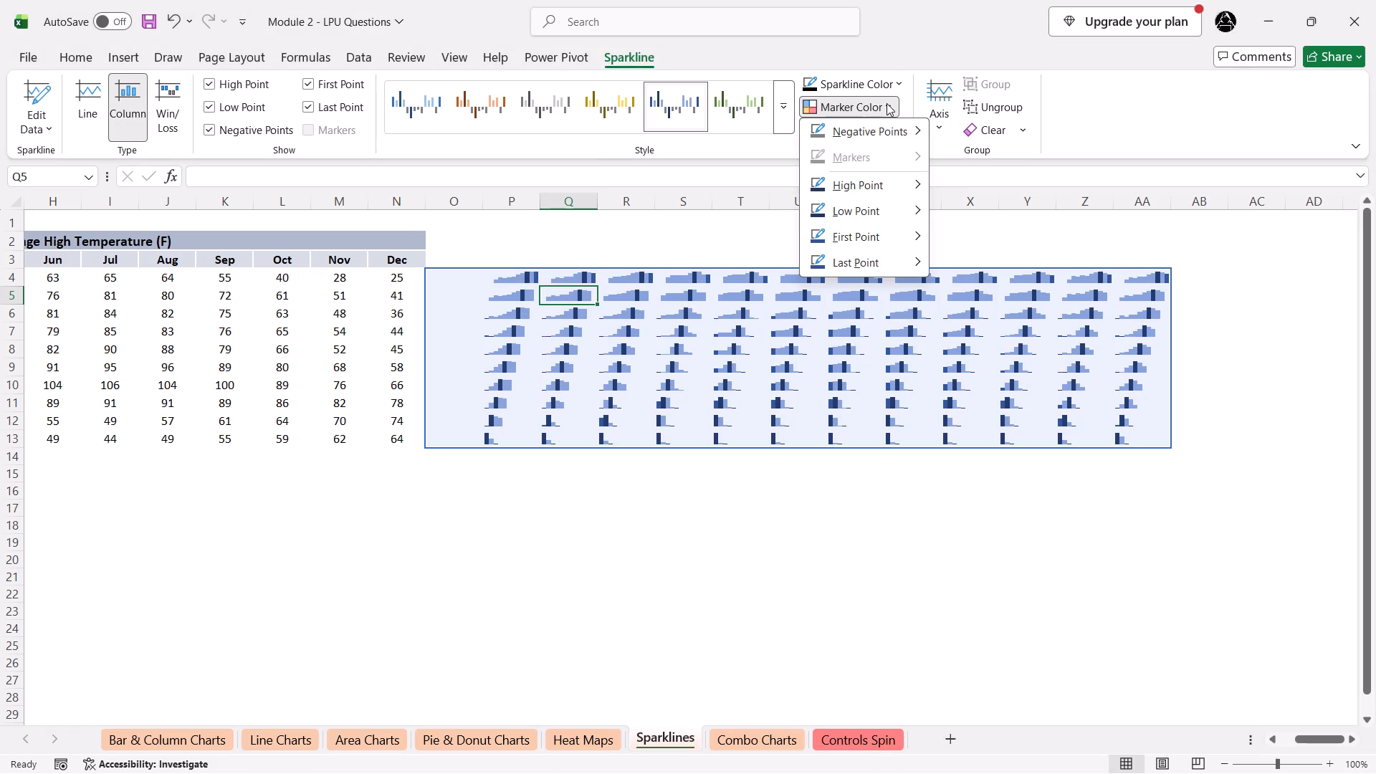
{"action": "left_click", "coordinate": [896, 85]}
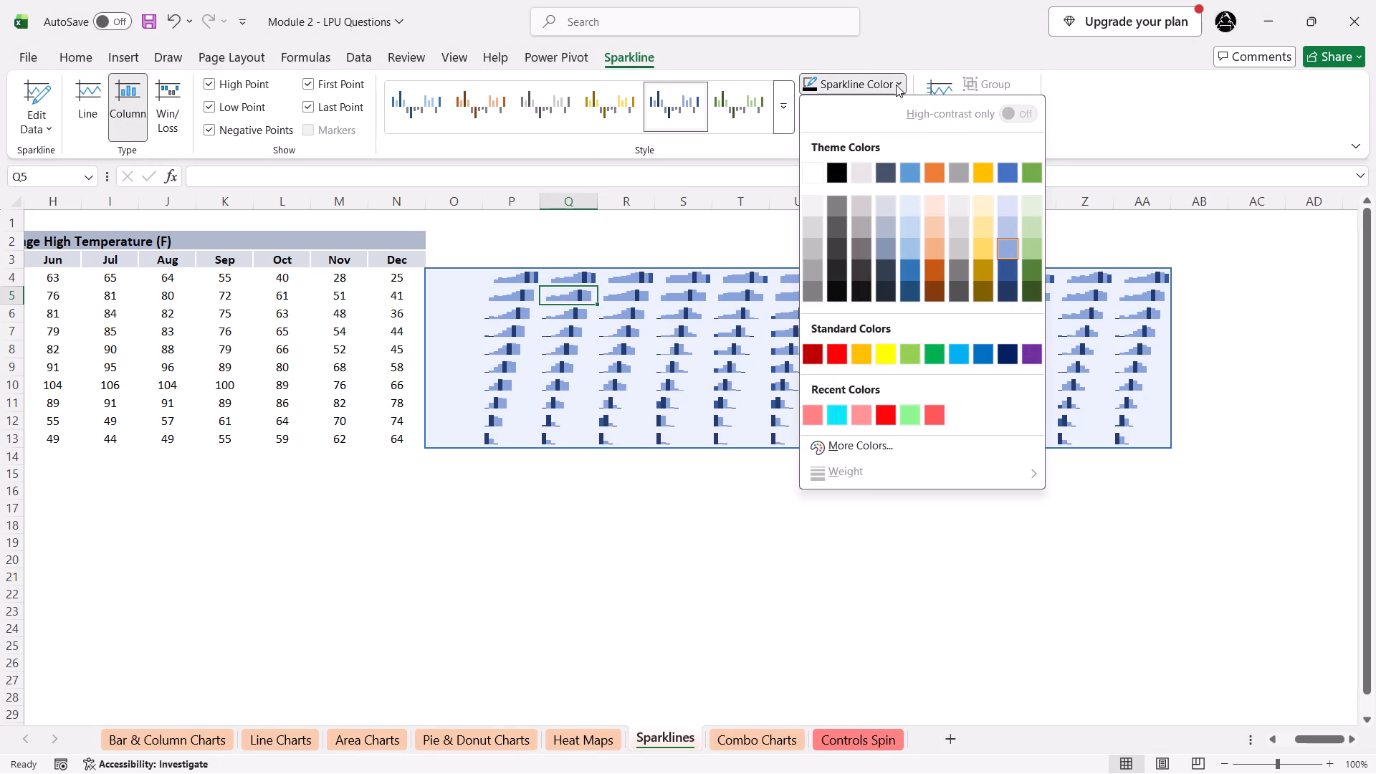
{"action": "left_click", "coordinate": [836, 360]}
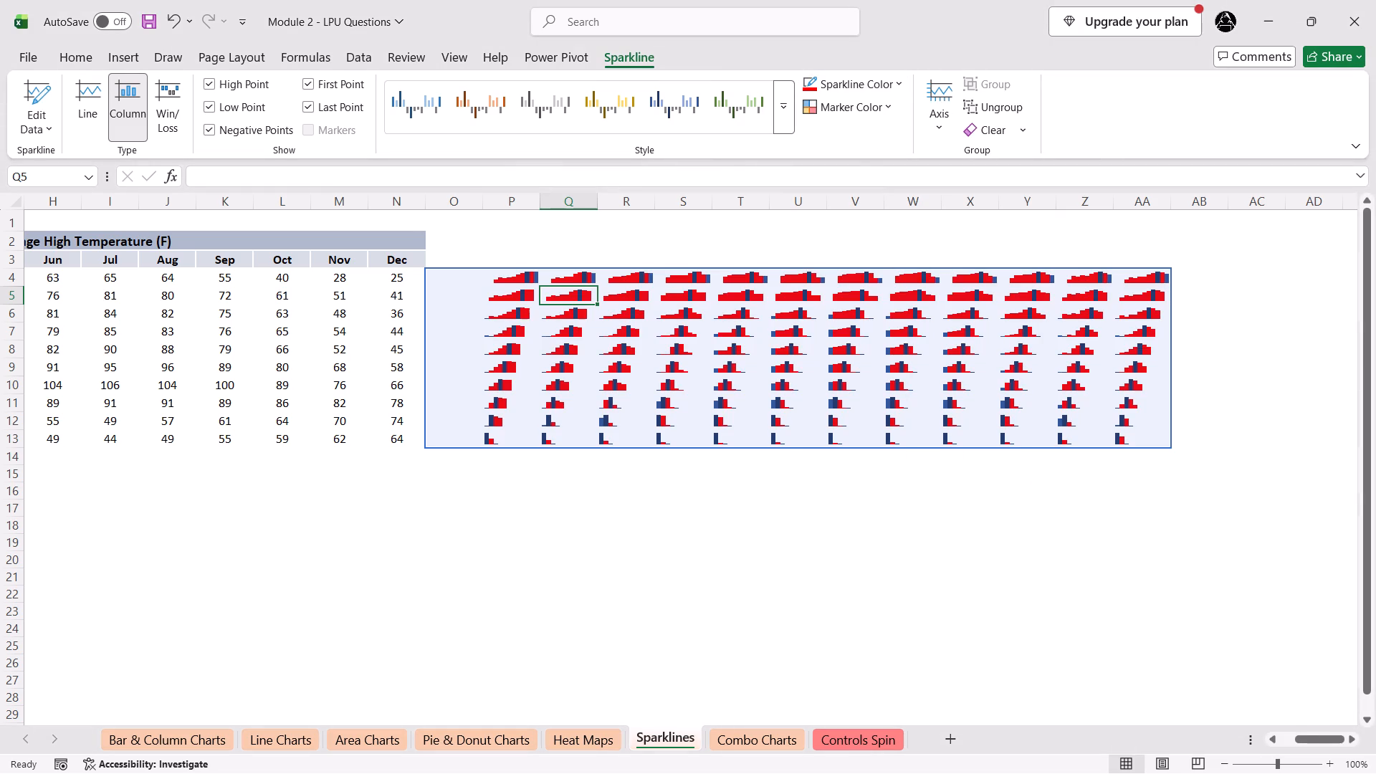
{"action": "left_click", "coordinate": [894, 82]}
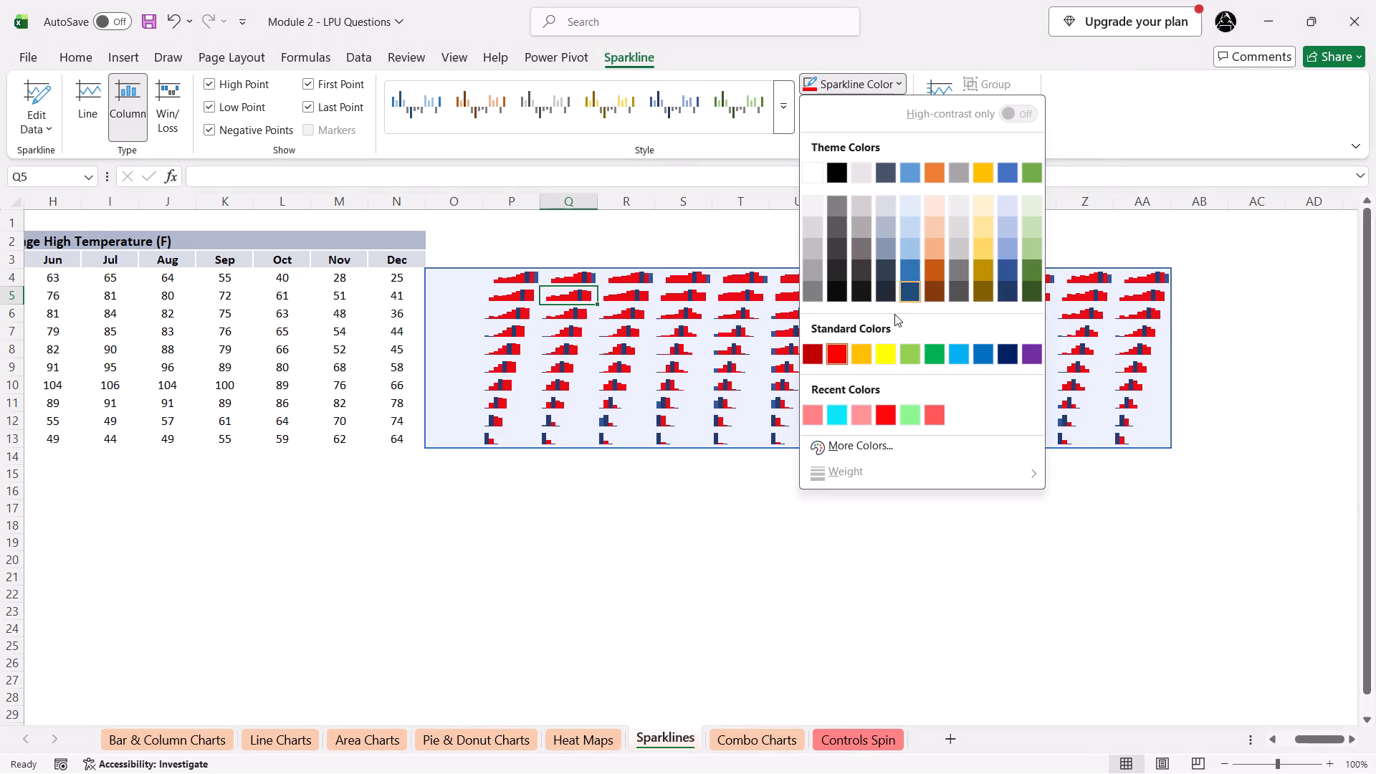
{"action": "left_click", "coordinate": [909, 414]}
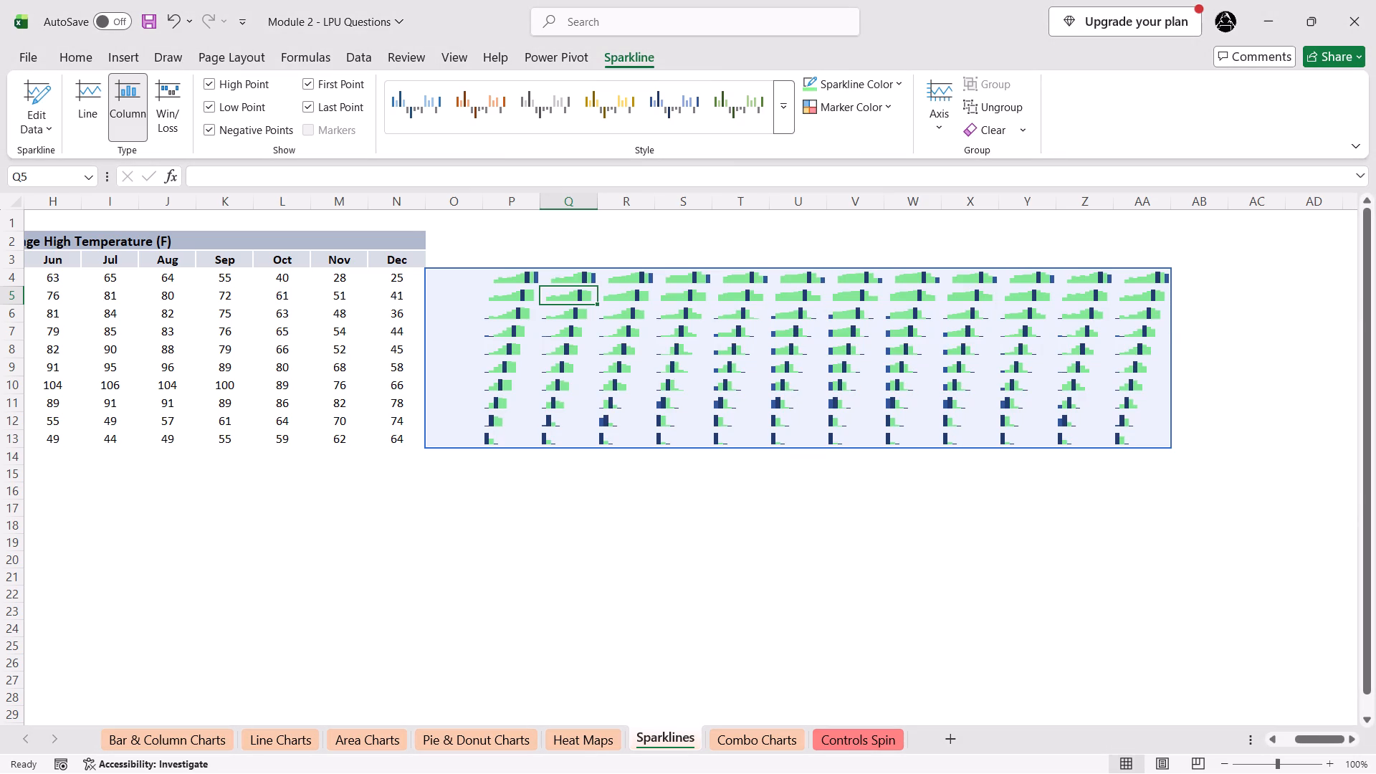
{"action": "left_click", "coordinate": [896, 82]}
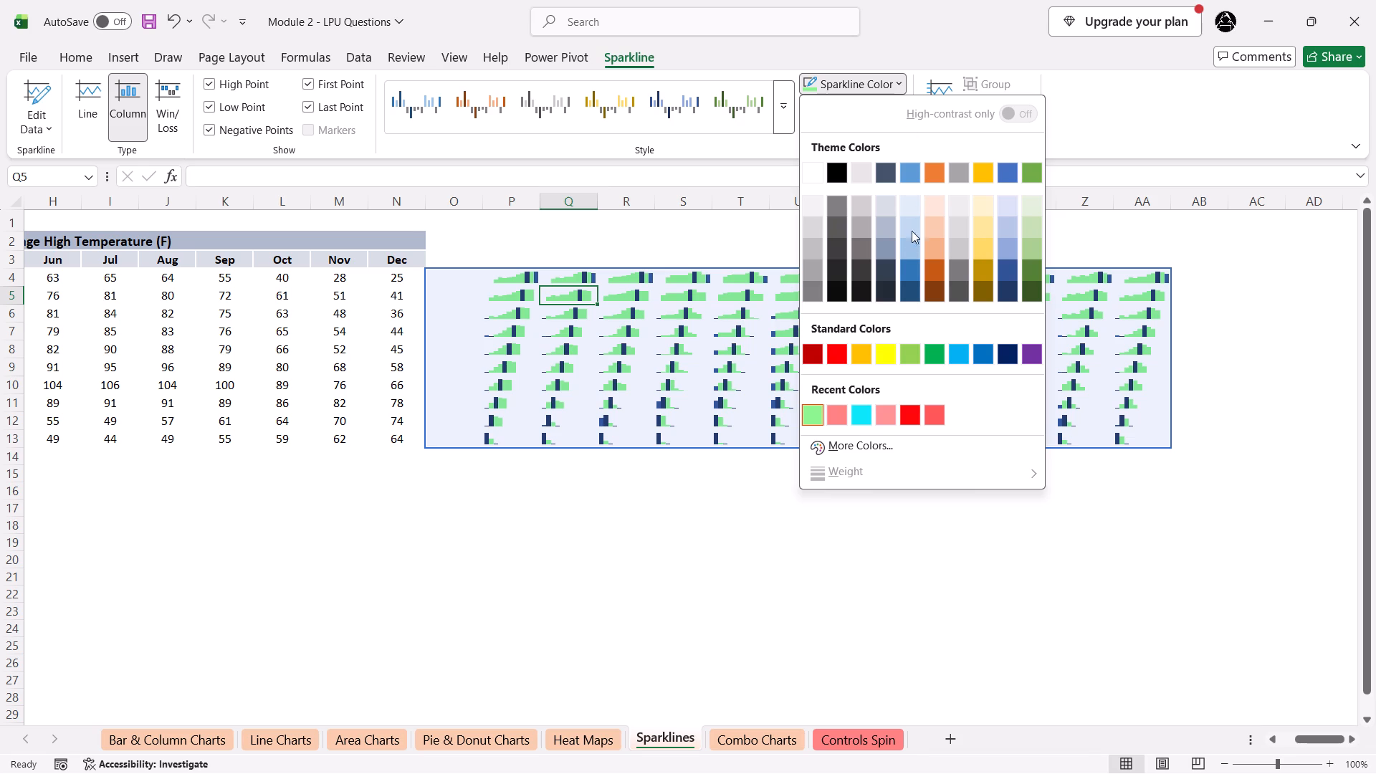
{"action": "left_click", "coordinate": [954, 351]}
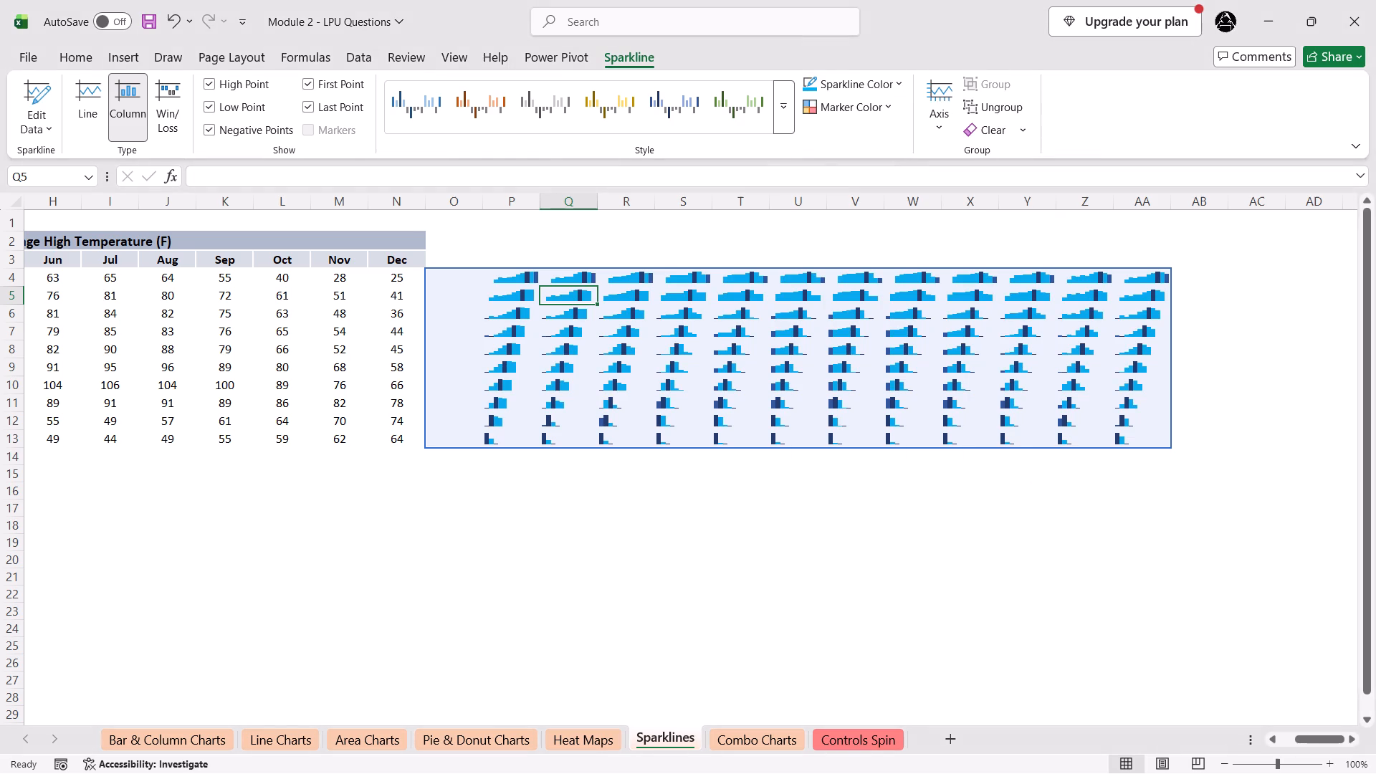
Set the high point marker colour of the O4:AA13 sparklines to black.
{"action": "left_click", "coordinate": [885, 102]}
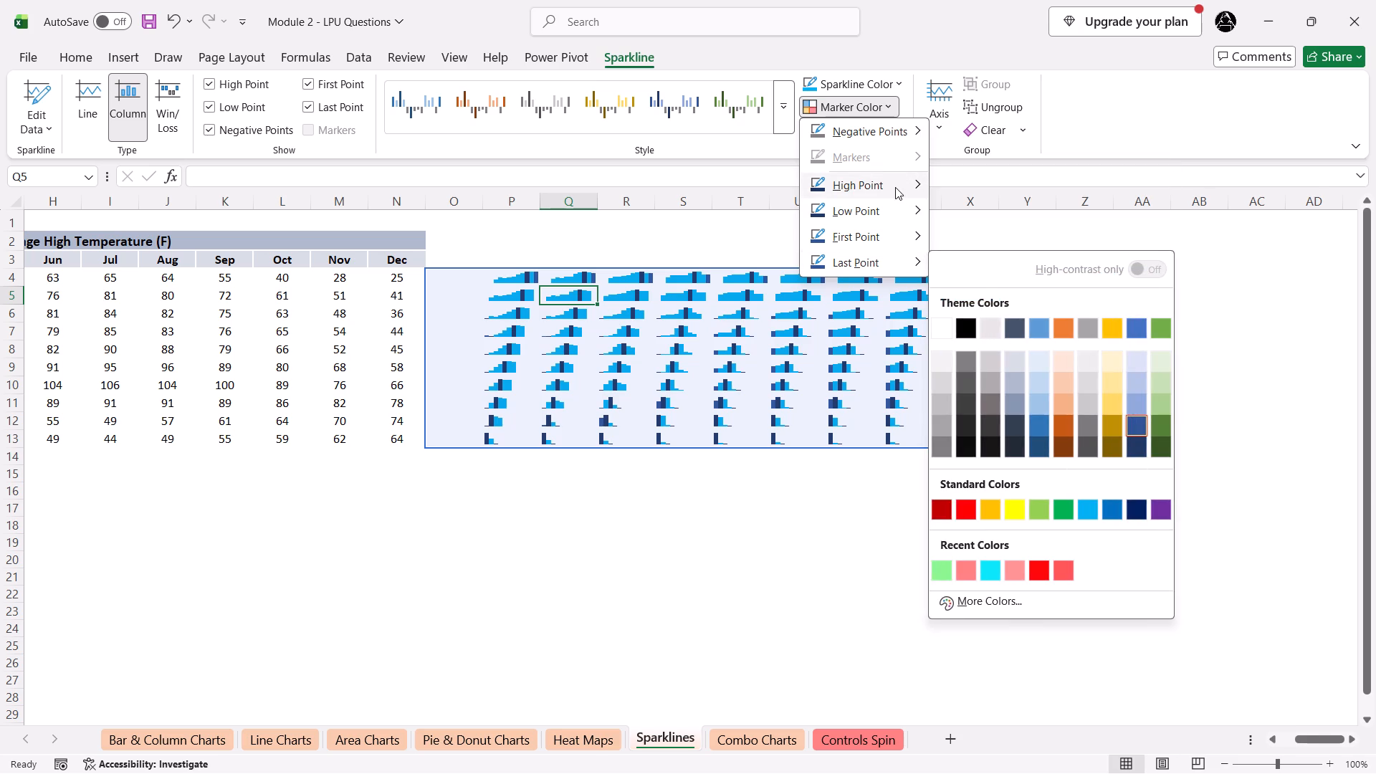
{"action": "left_click", "coordinate": [962, 248]}
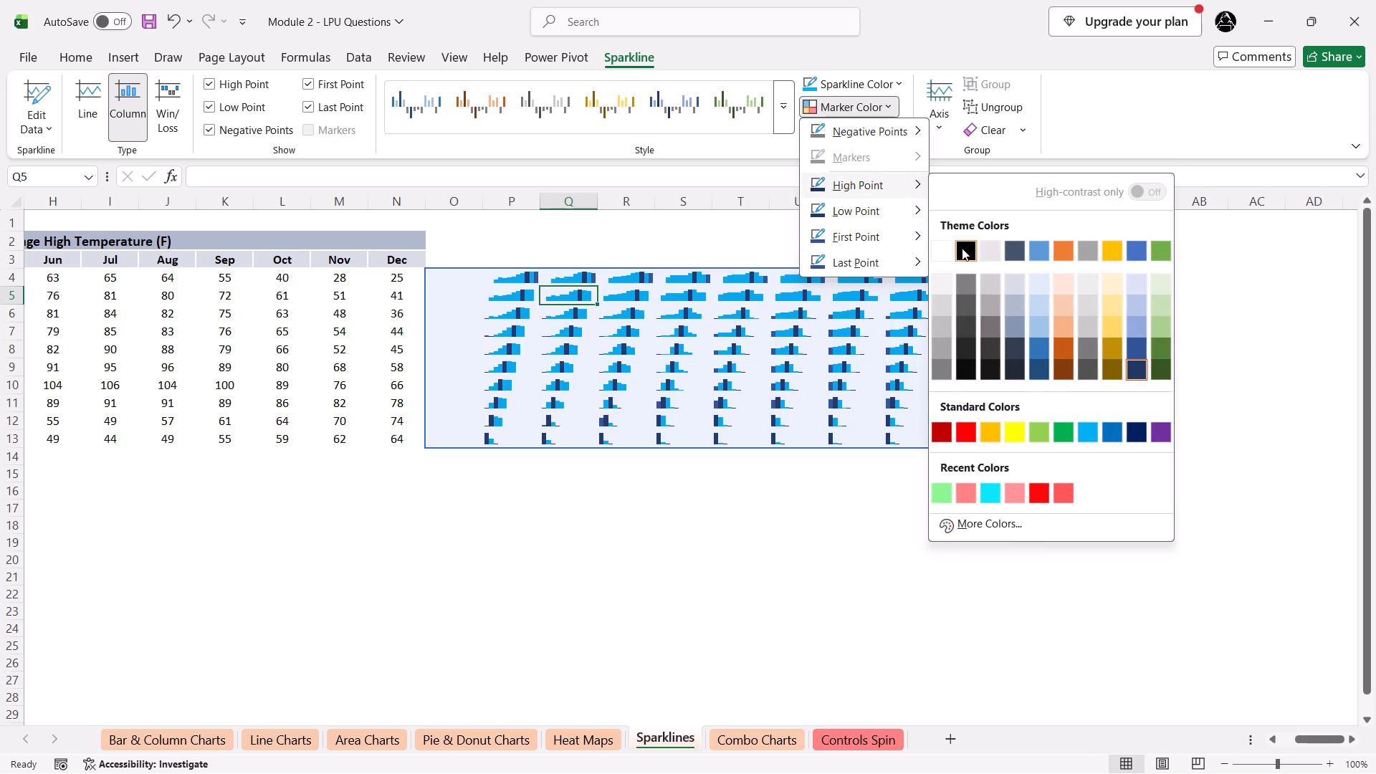
Deselect the sparklines and save the Module 2 workbook.
{"action": "left_click", "coordinate": [925, 478]}
{"action": "key", "text": "ctrl+s"}
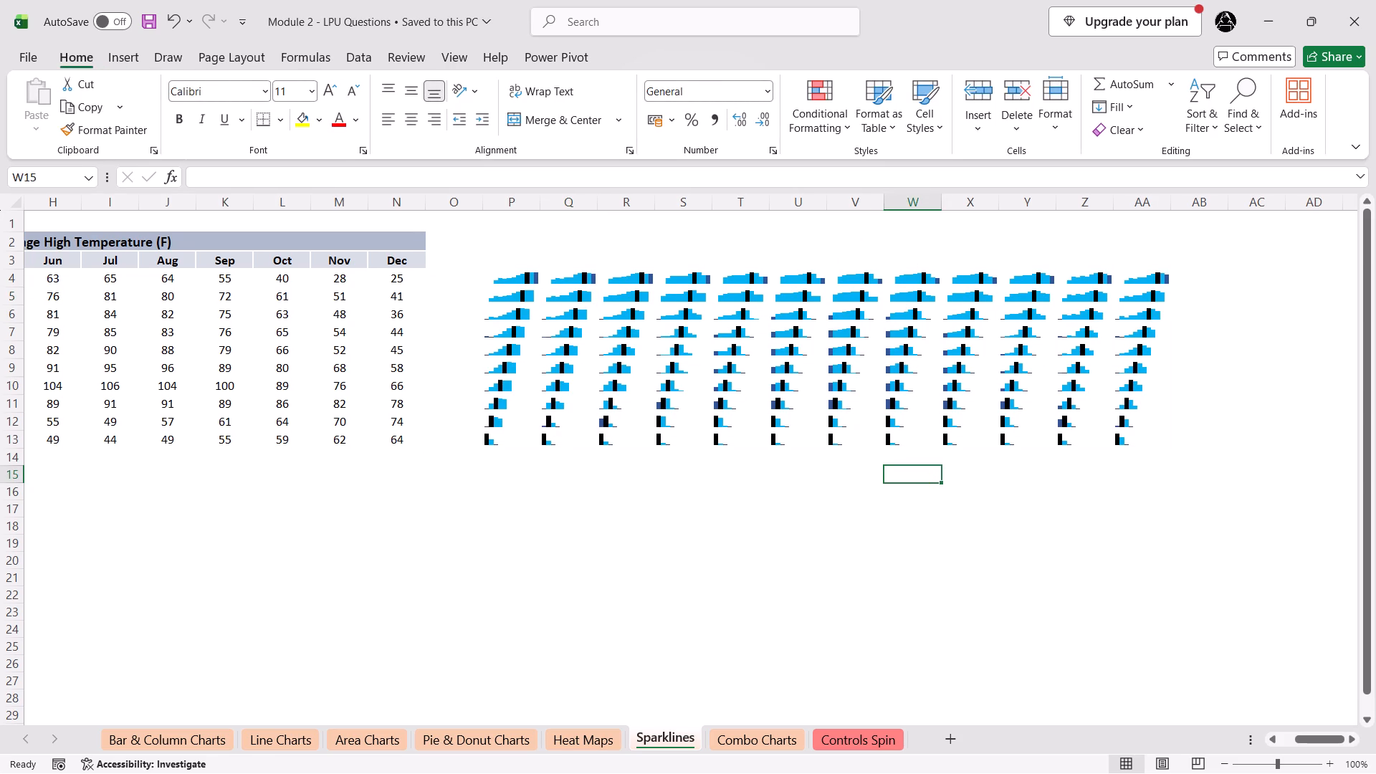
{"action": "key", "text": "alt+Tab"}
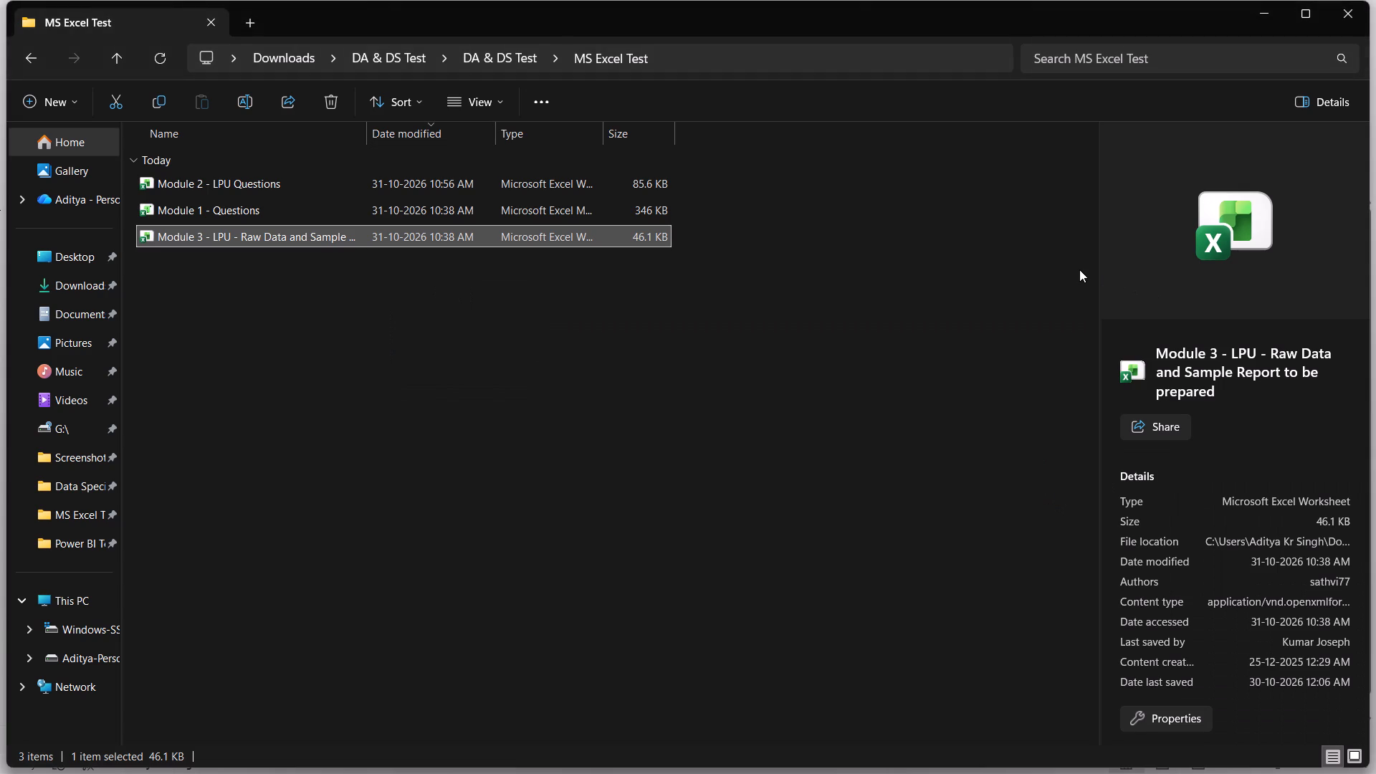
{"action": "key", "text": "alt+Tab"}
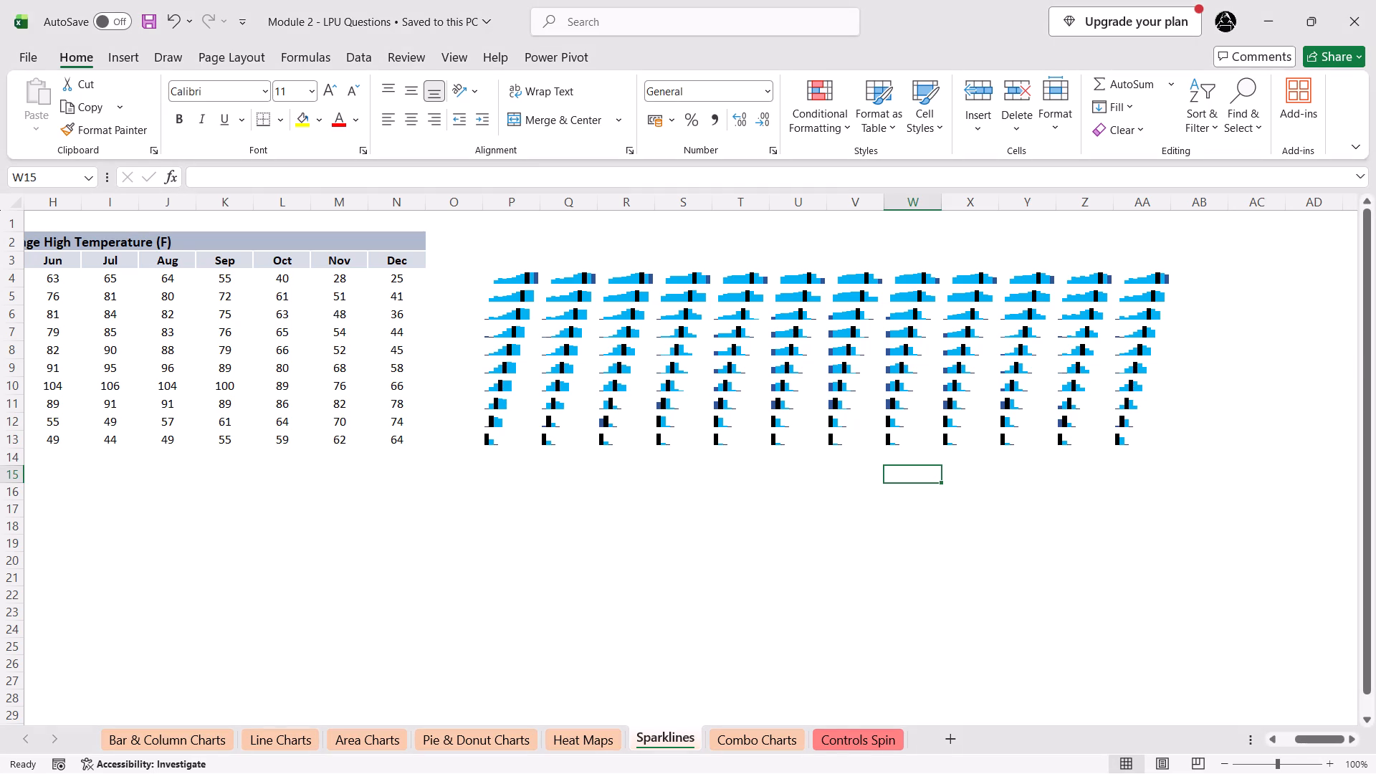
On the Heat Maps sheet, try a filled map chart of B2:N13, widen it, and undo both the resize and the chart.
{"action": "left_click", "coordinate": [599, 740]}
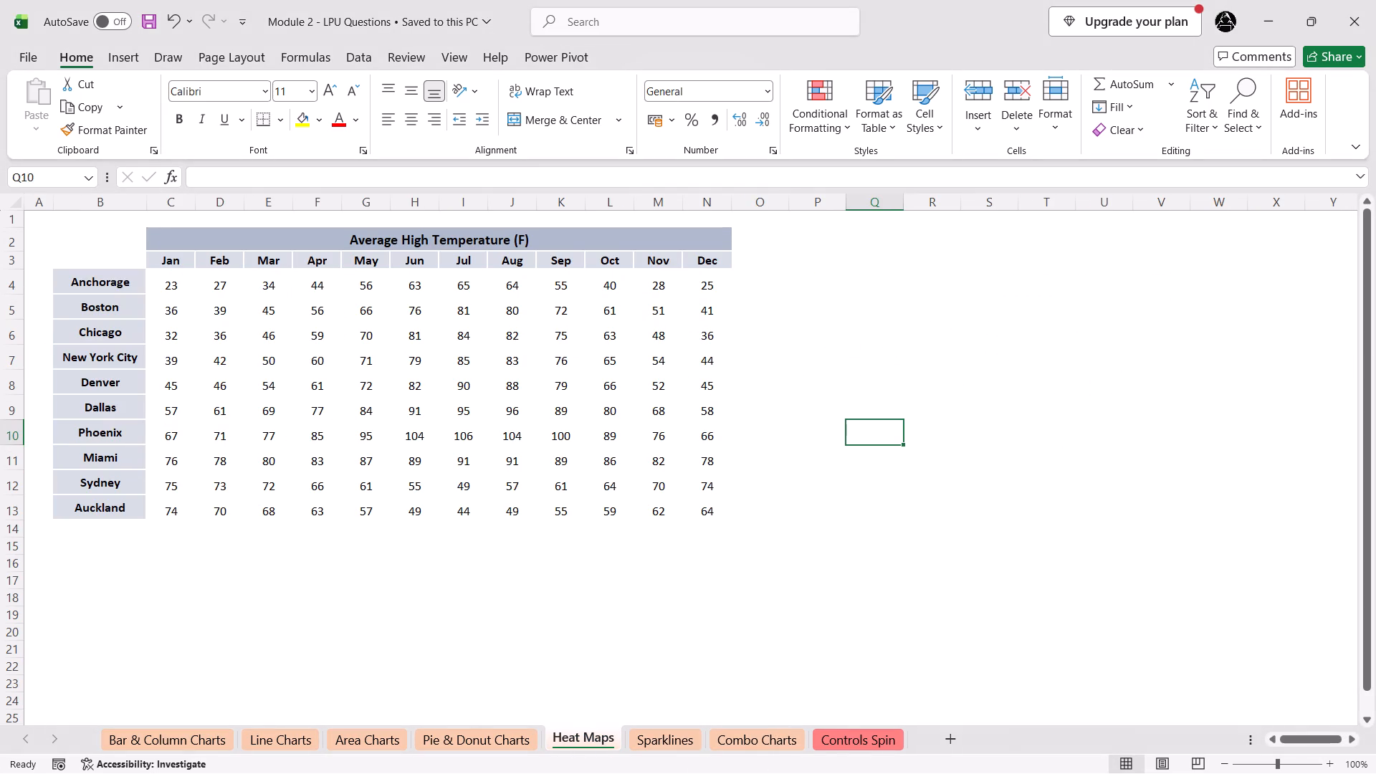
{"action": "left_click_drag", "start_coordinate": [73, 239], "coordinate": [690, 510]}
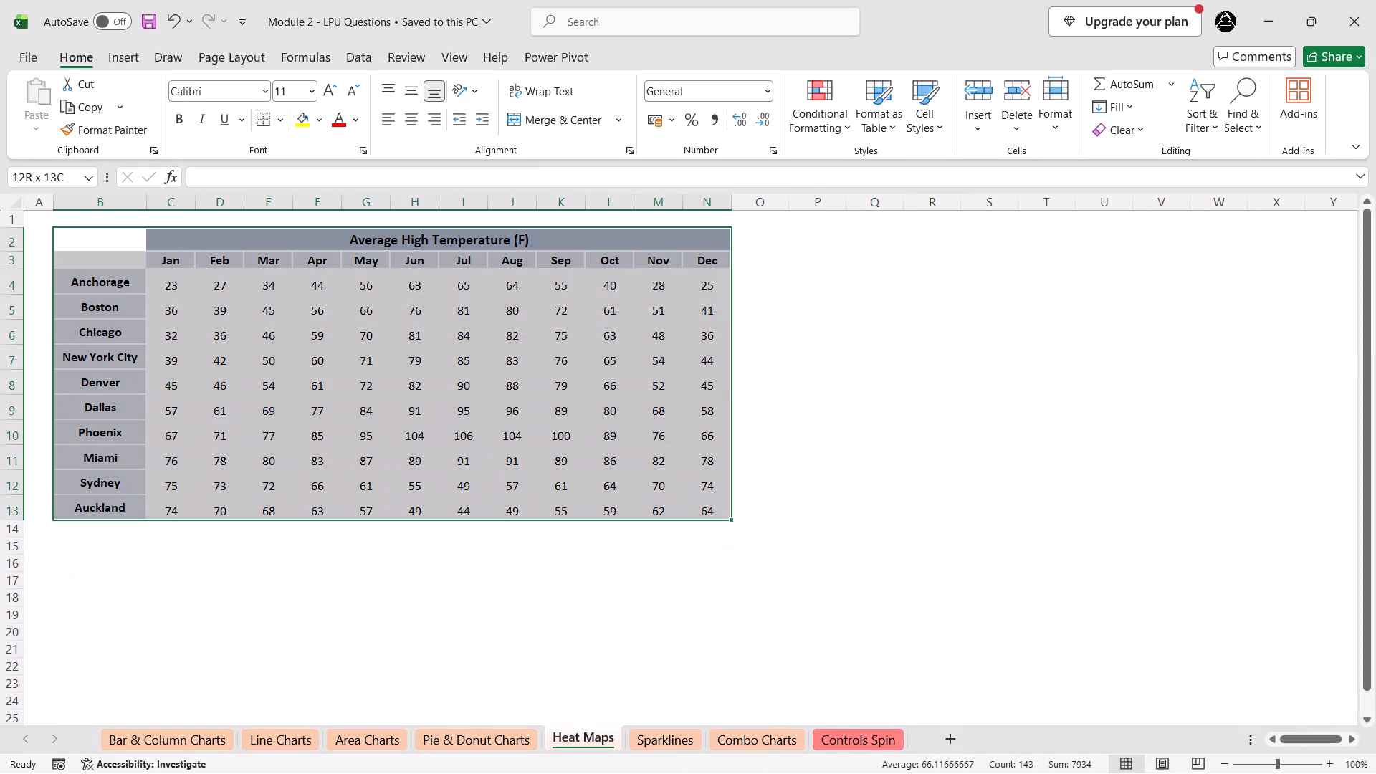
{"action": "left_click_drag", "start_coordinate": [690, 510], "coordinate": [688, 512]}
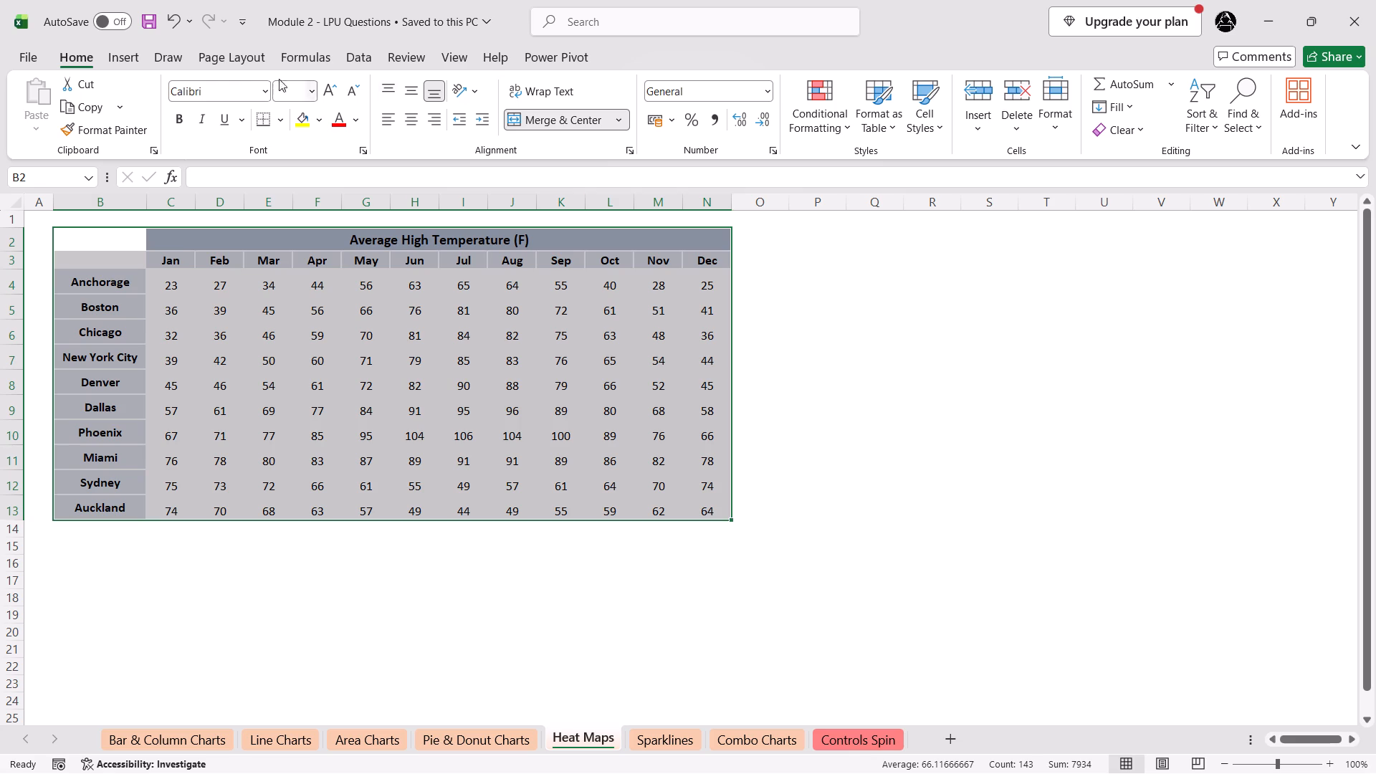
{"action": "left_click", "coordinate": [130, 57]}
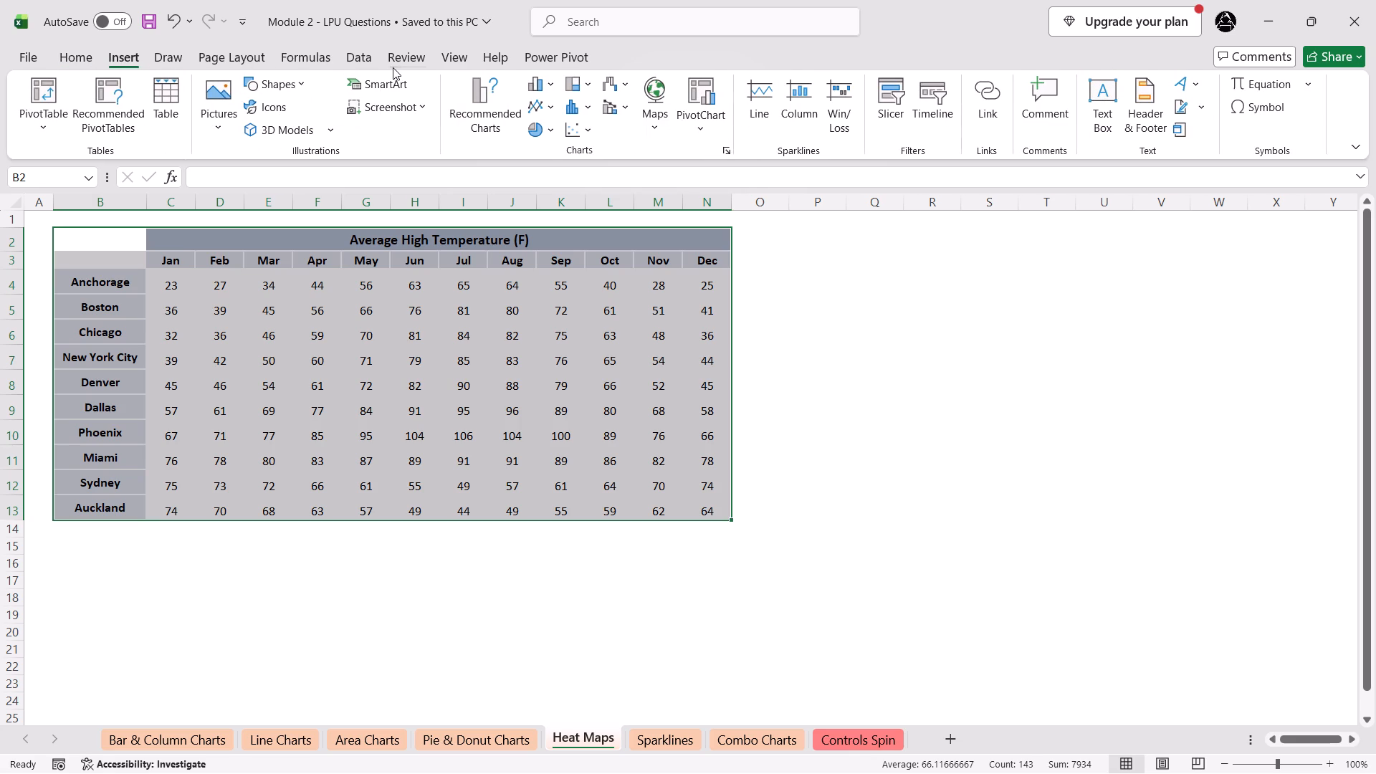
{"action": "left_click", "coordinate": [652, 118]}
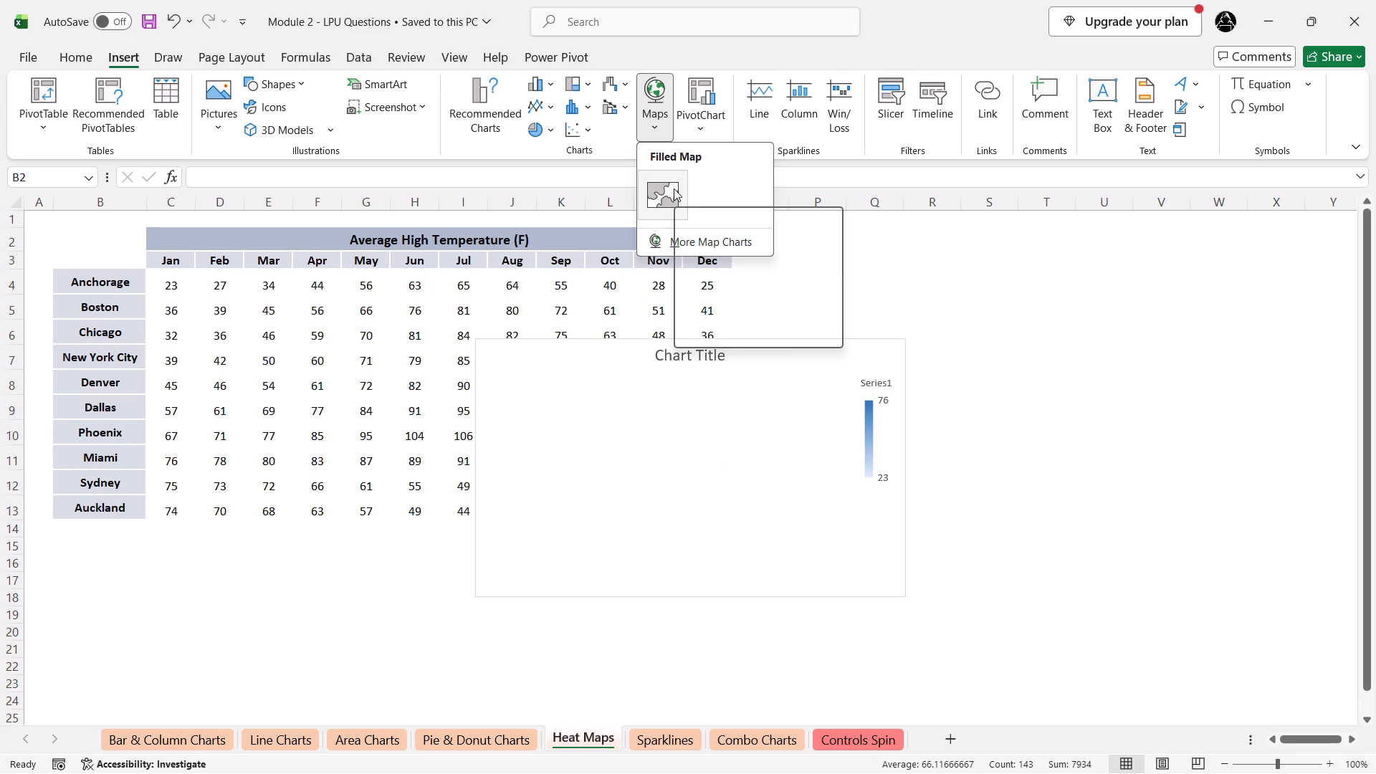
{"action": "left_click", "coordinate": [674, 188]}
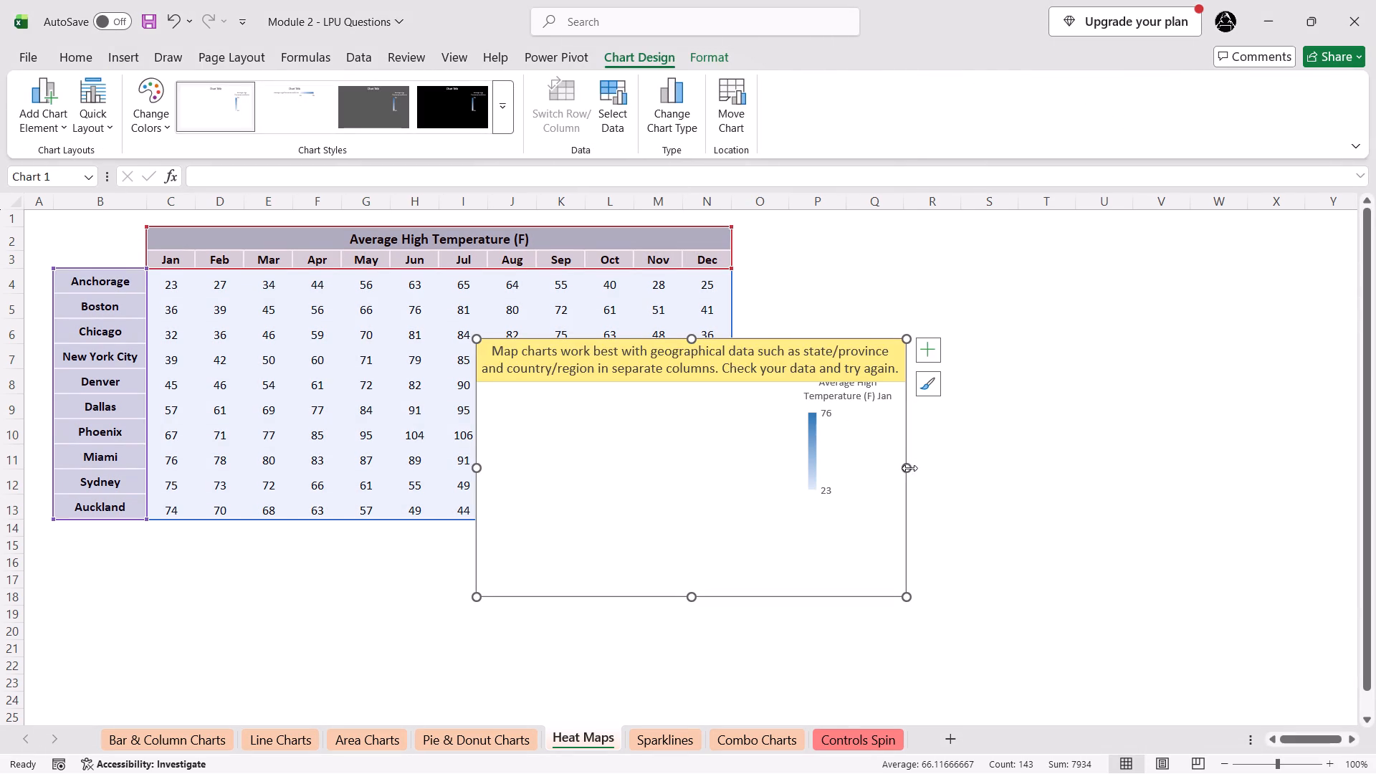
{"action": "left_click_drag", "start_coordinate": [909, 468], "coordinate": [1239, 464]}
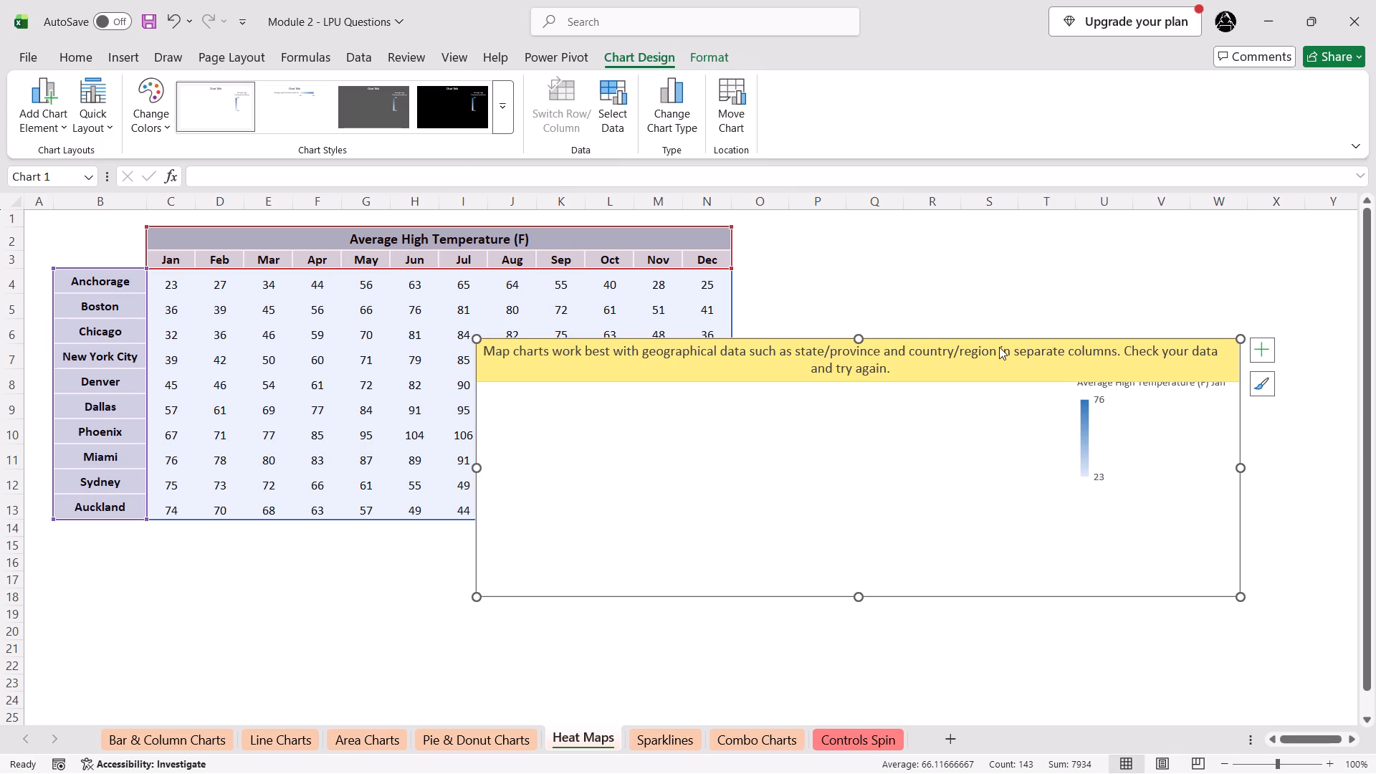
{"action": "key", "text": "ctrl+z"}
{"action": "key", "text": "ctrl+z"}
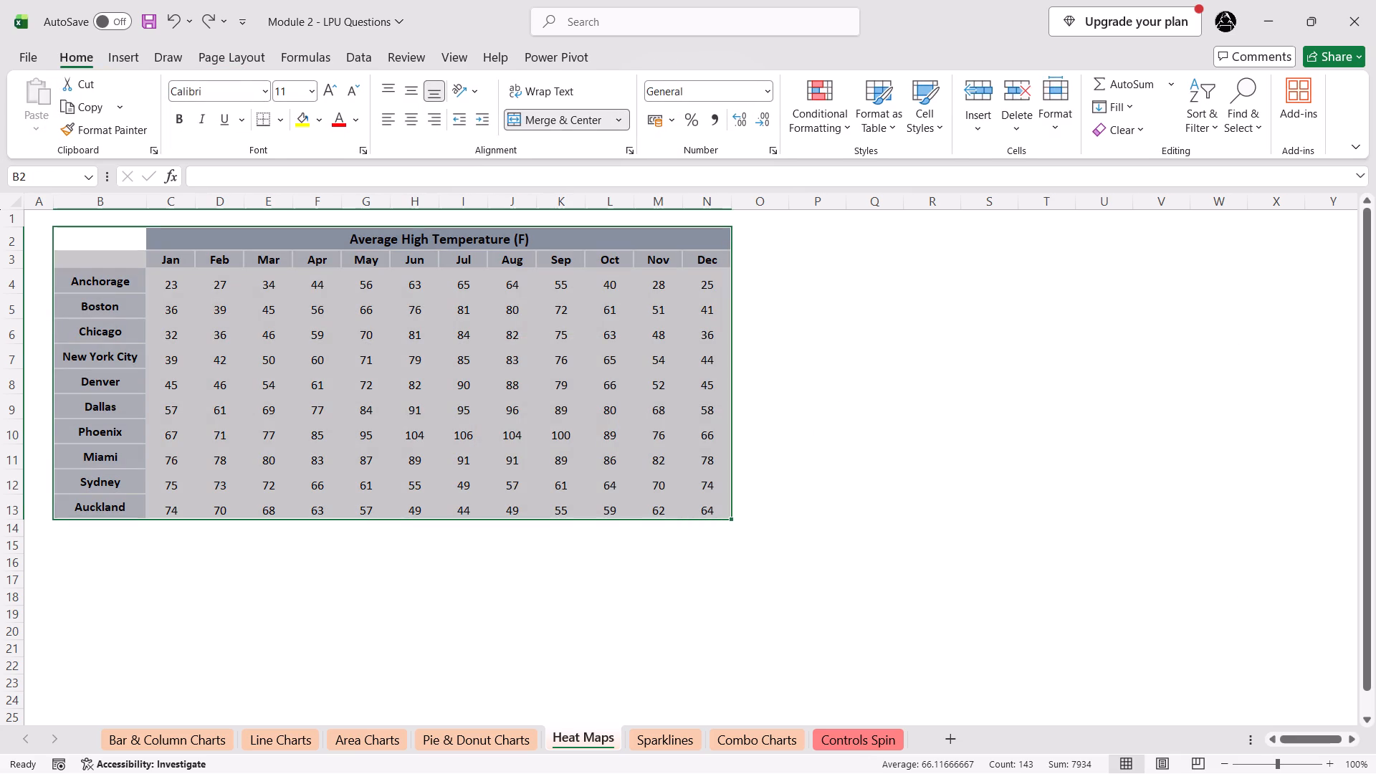
Insert a Filled Map chart from the B2:N13 temperature table, using the full list of chart types.
{"action": "left_click", "coordinate": [132, 54]}
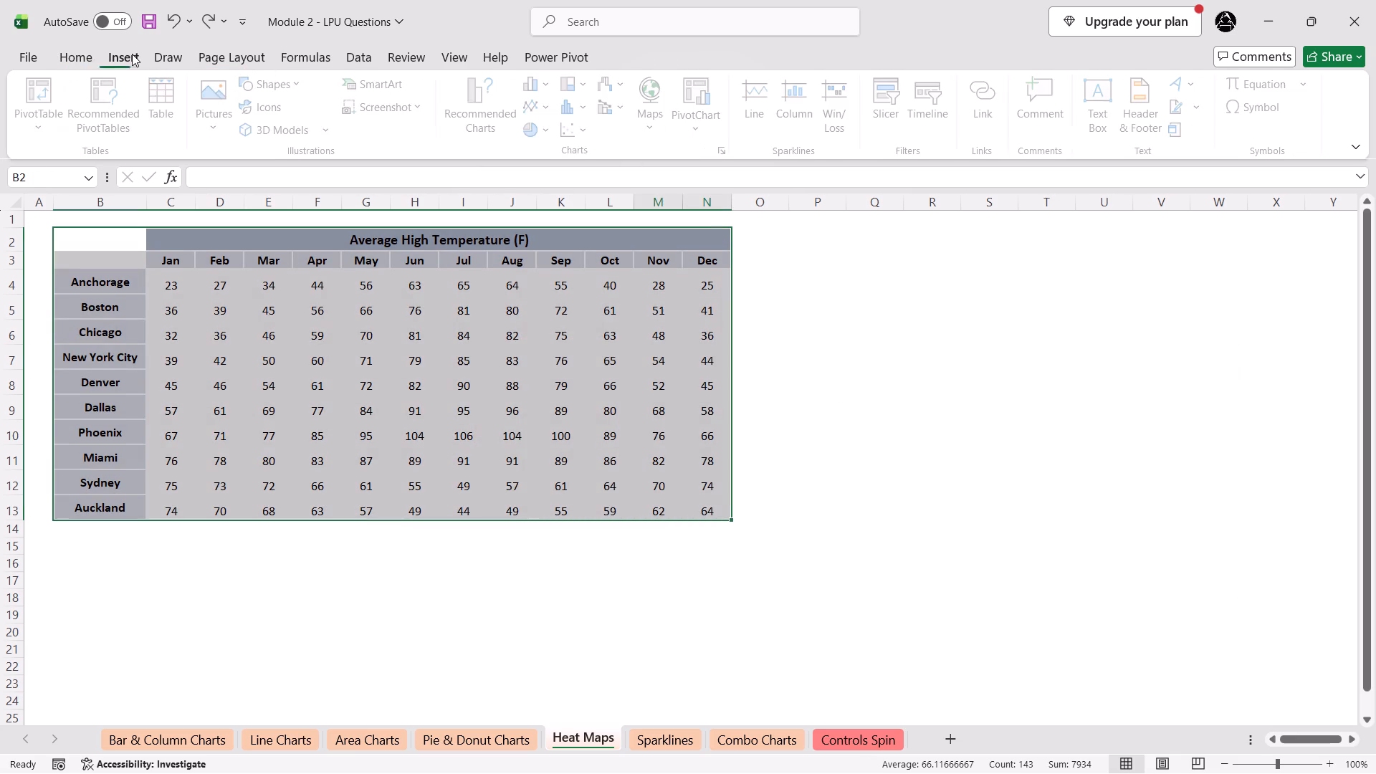
{"action": "left_click", "coordinate": [659, 101]}
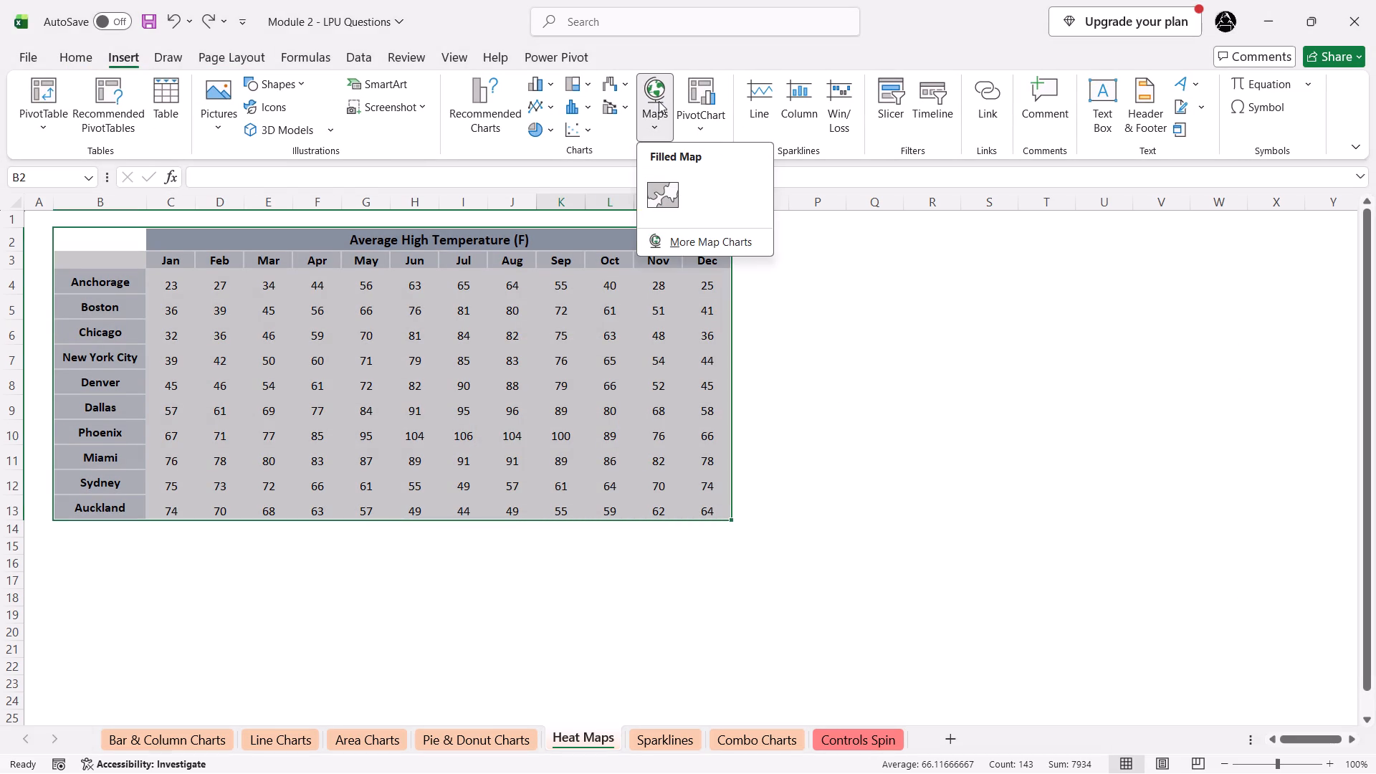
{"action": "left_click", "coordinate": [681, 240]}
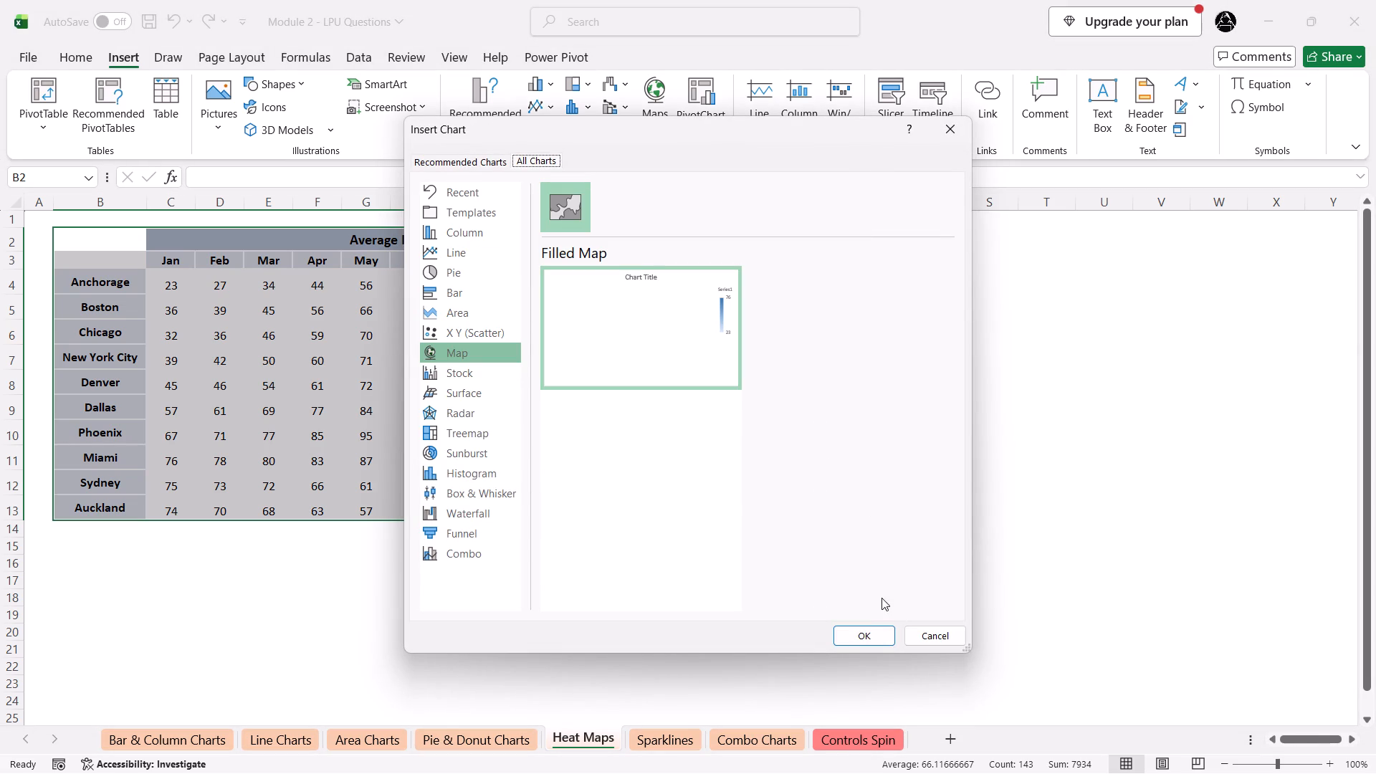
{"action": "left_click", "coordinate": [855, 643]}
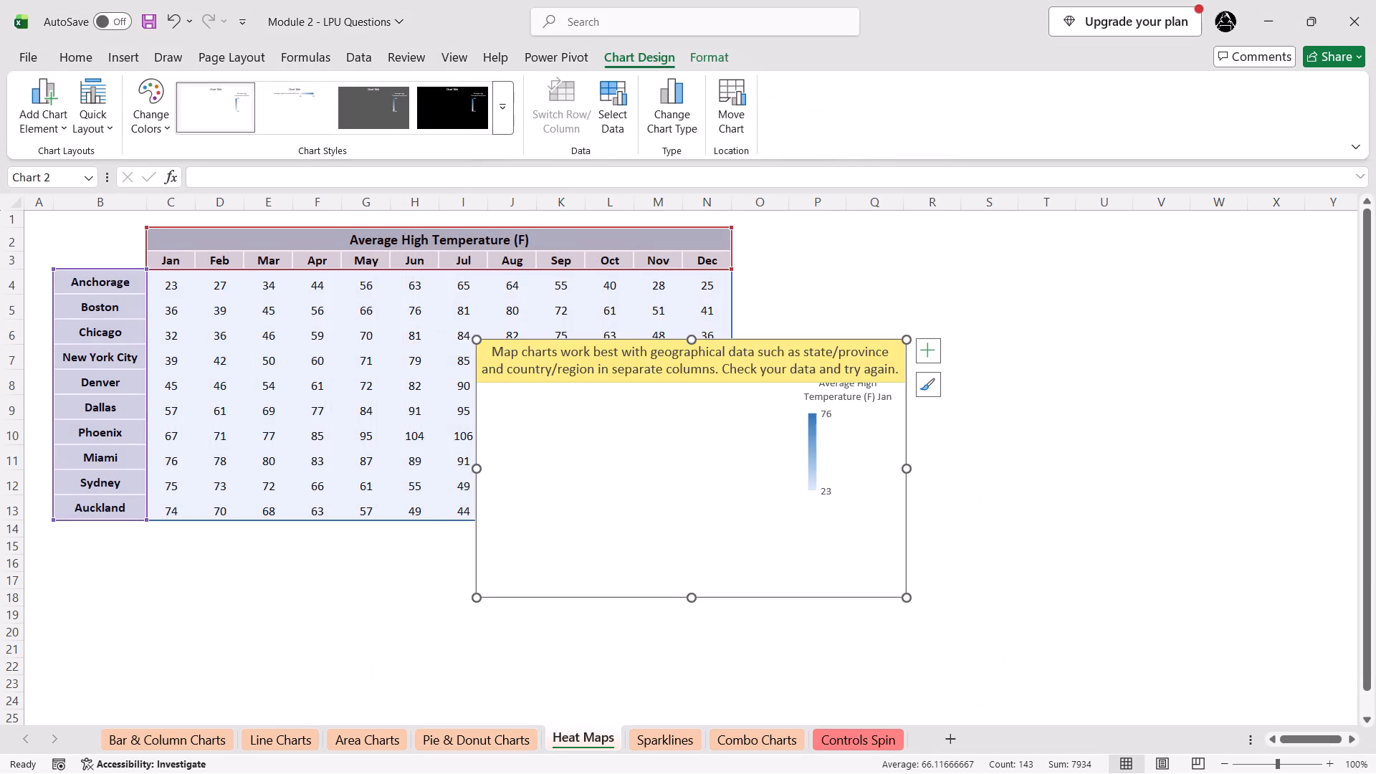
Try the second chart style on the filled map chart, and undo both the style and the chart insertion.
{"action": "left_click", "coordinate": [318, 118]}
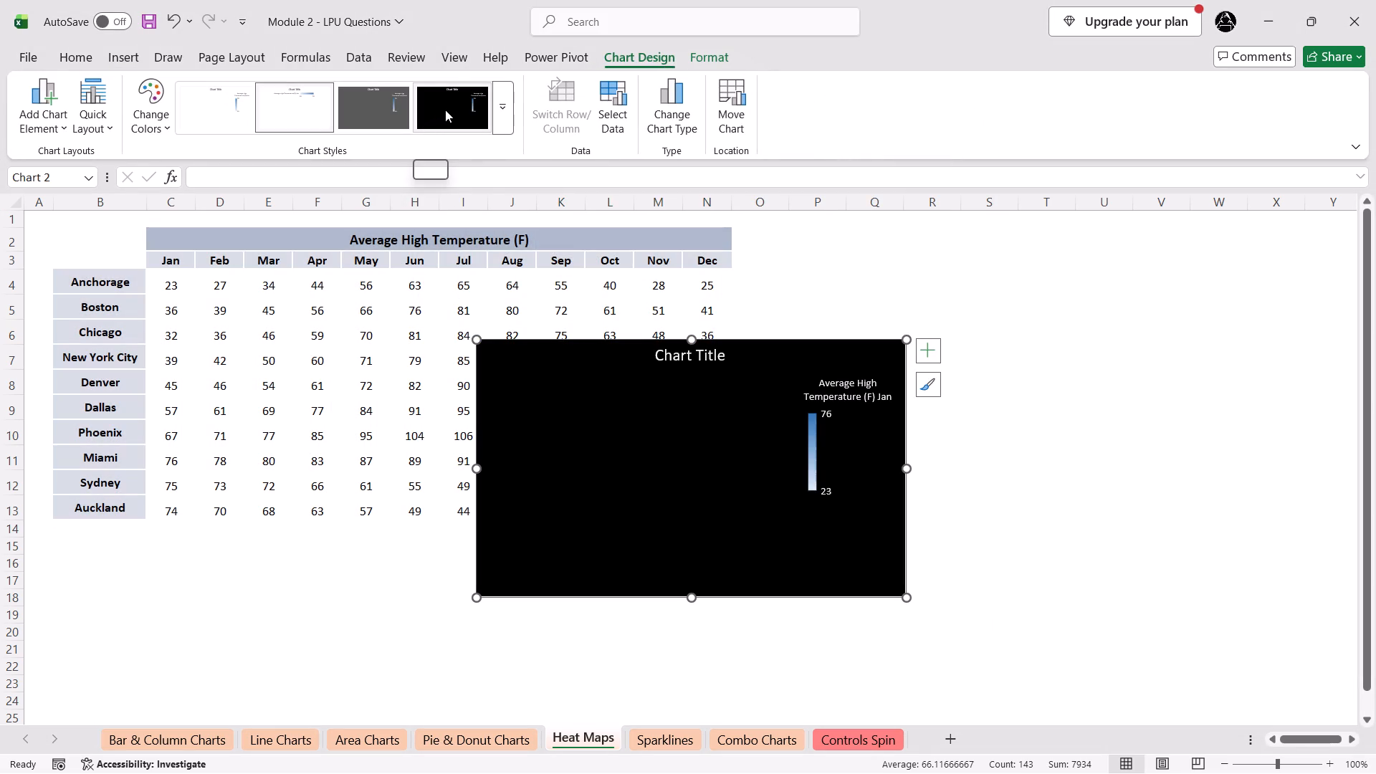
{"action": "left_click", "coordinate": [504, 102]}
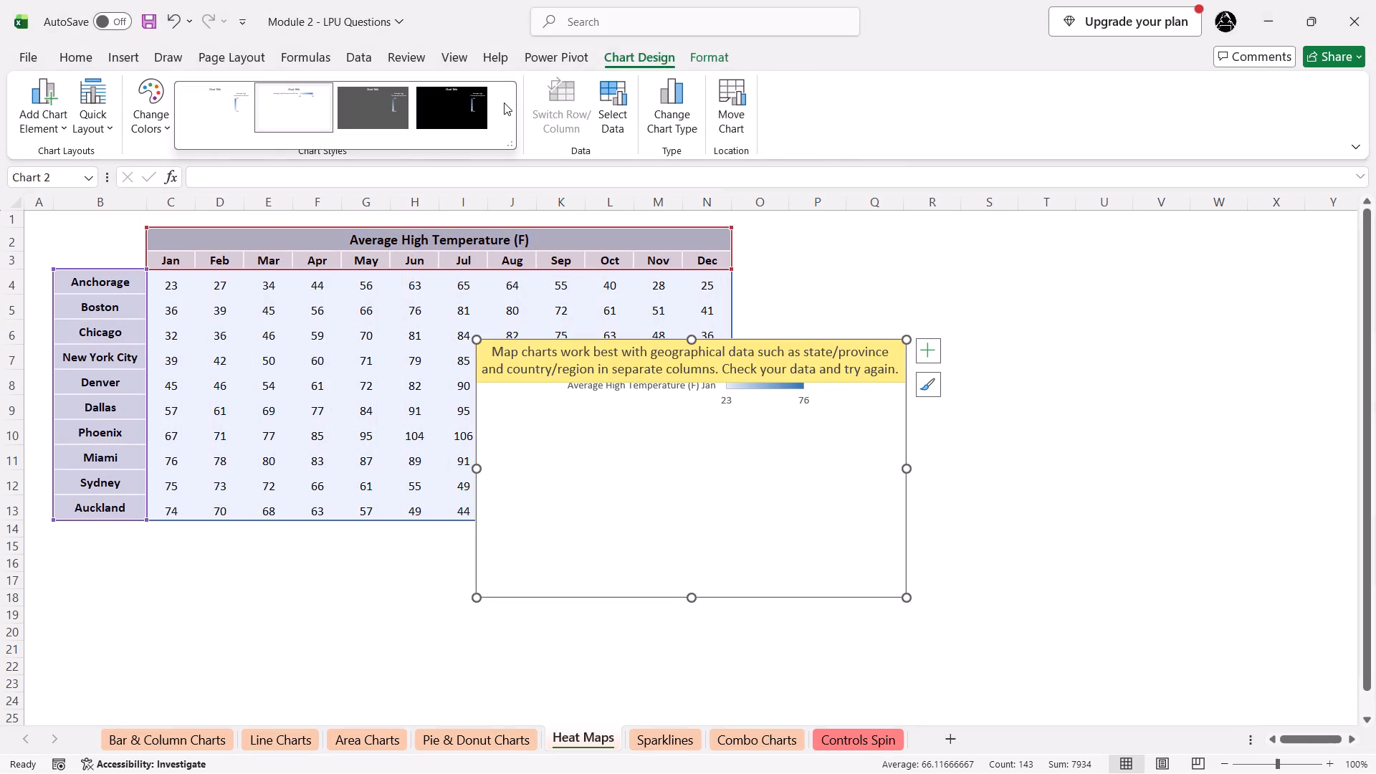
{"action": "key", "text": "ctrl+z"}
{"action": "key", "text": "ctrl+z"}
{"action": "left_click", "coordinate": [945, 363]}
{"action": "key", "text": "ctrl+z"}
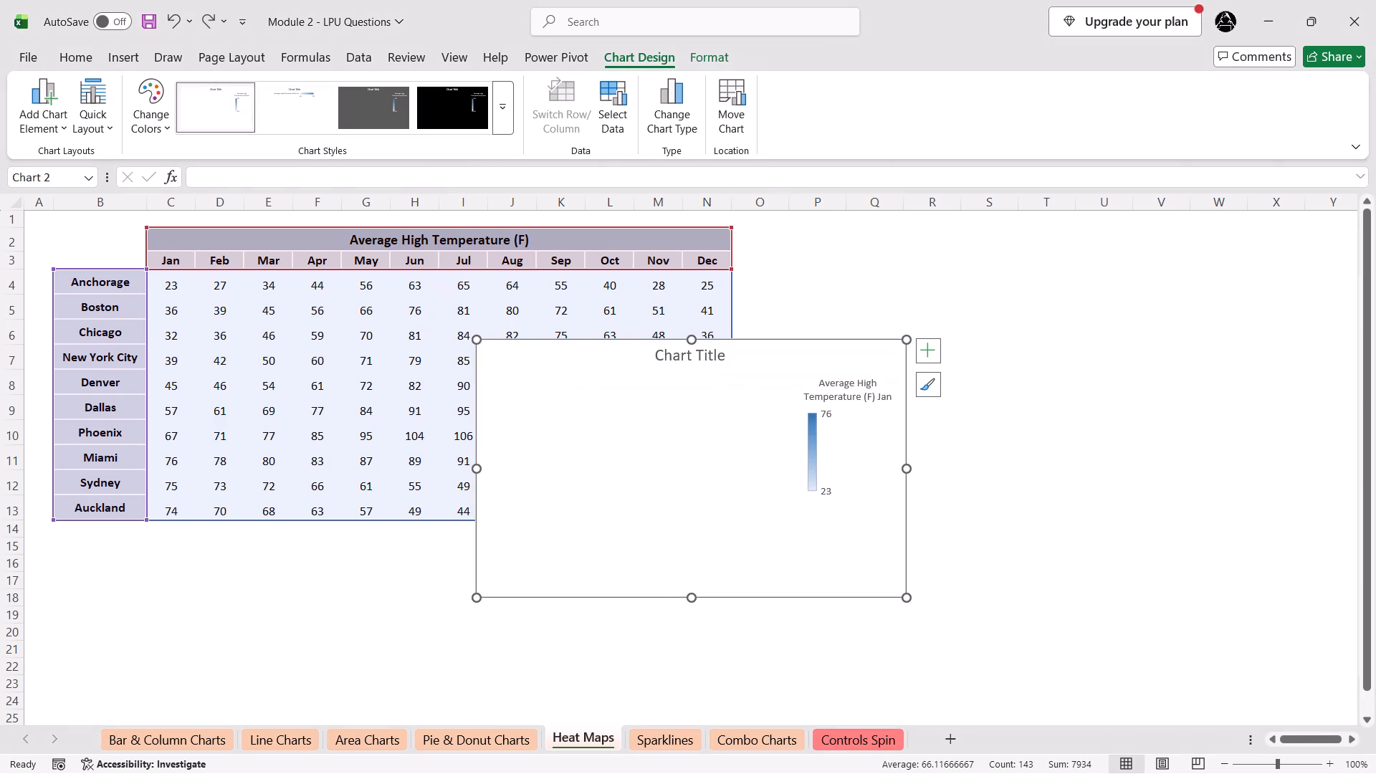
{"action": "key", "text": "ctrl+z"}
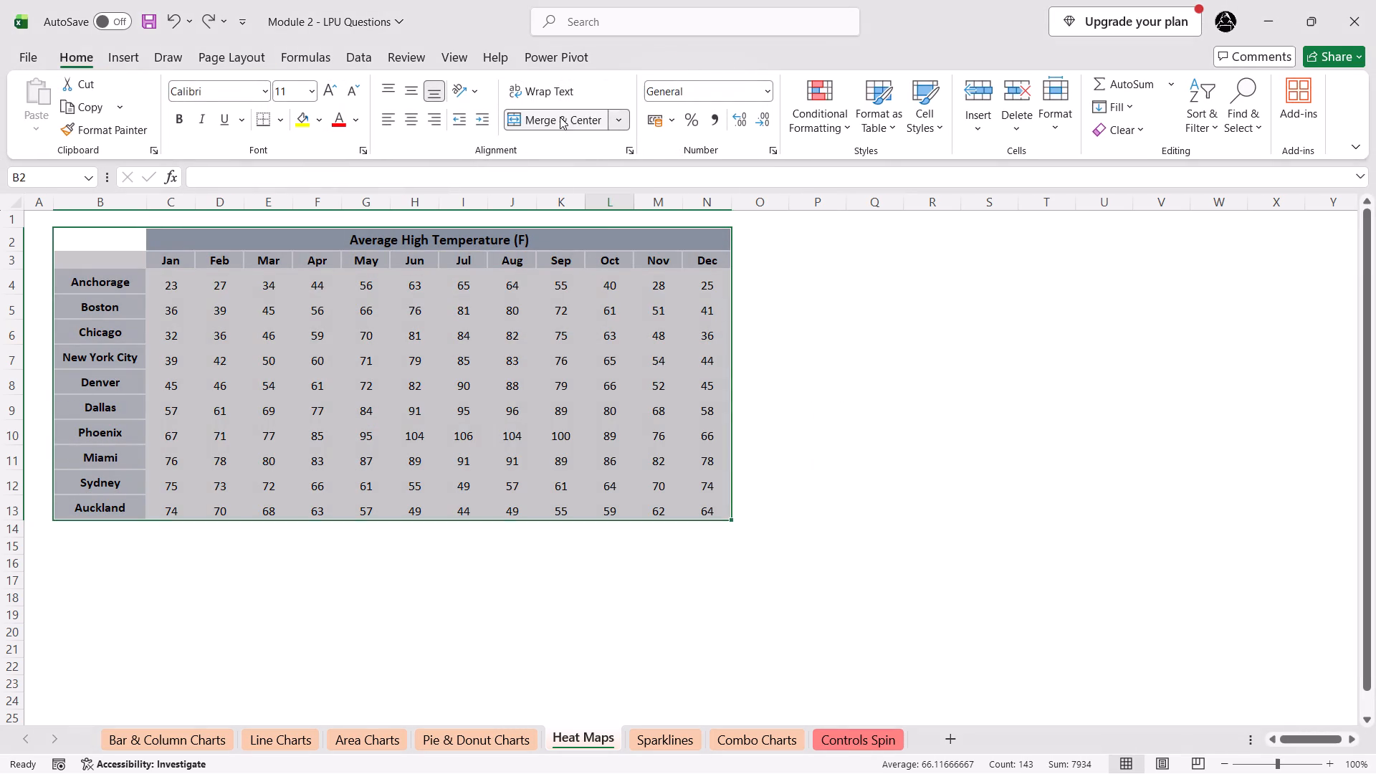
Look for a heat map feature by searching for "heatmap", including finding all matches in the worksheet, and close the search.
{"action": "left_click", "coordinate": [449, 58]}
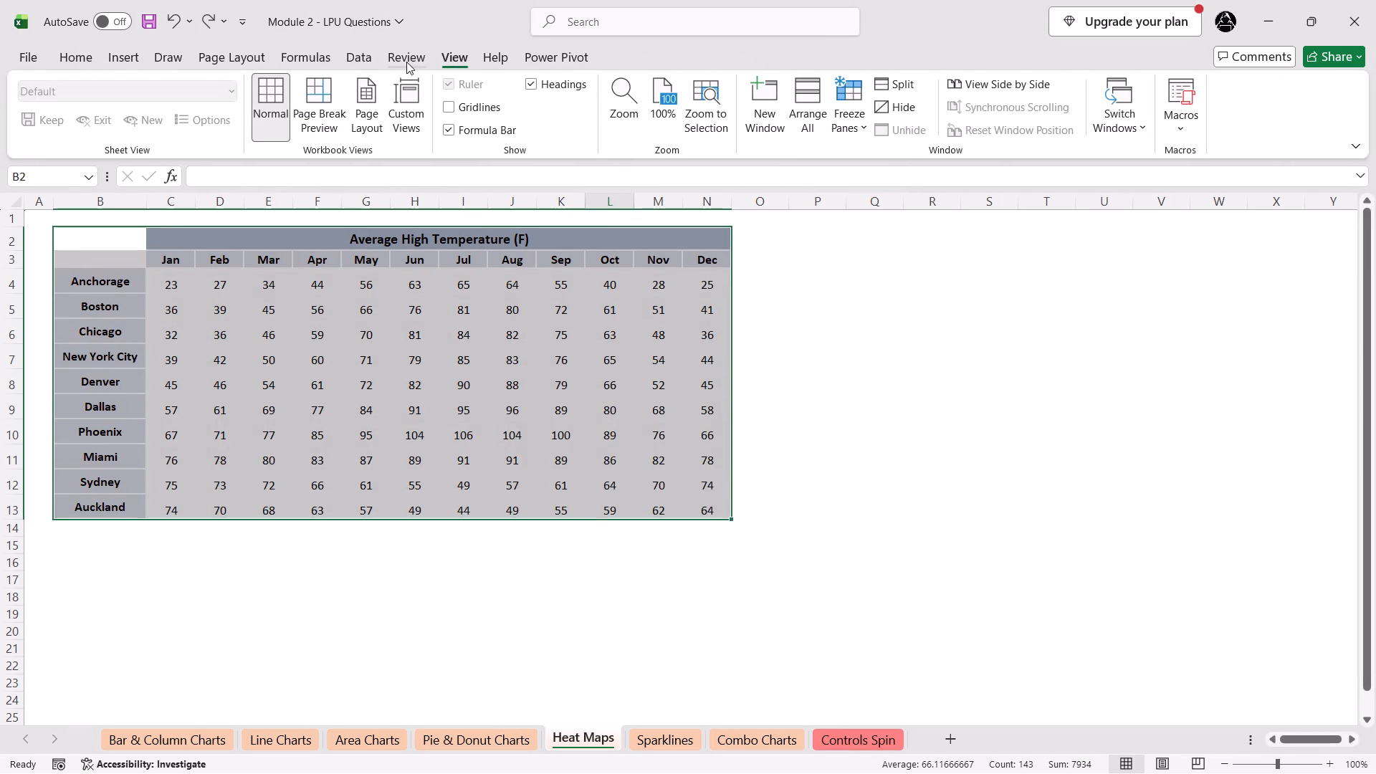
{"action": "left_click", "coordinate": [406, 62]}
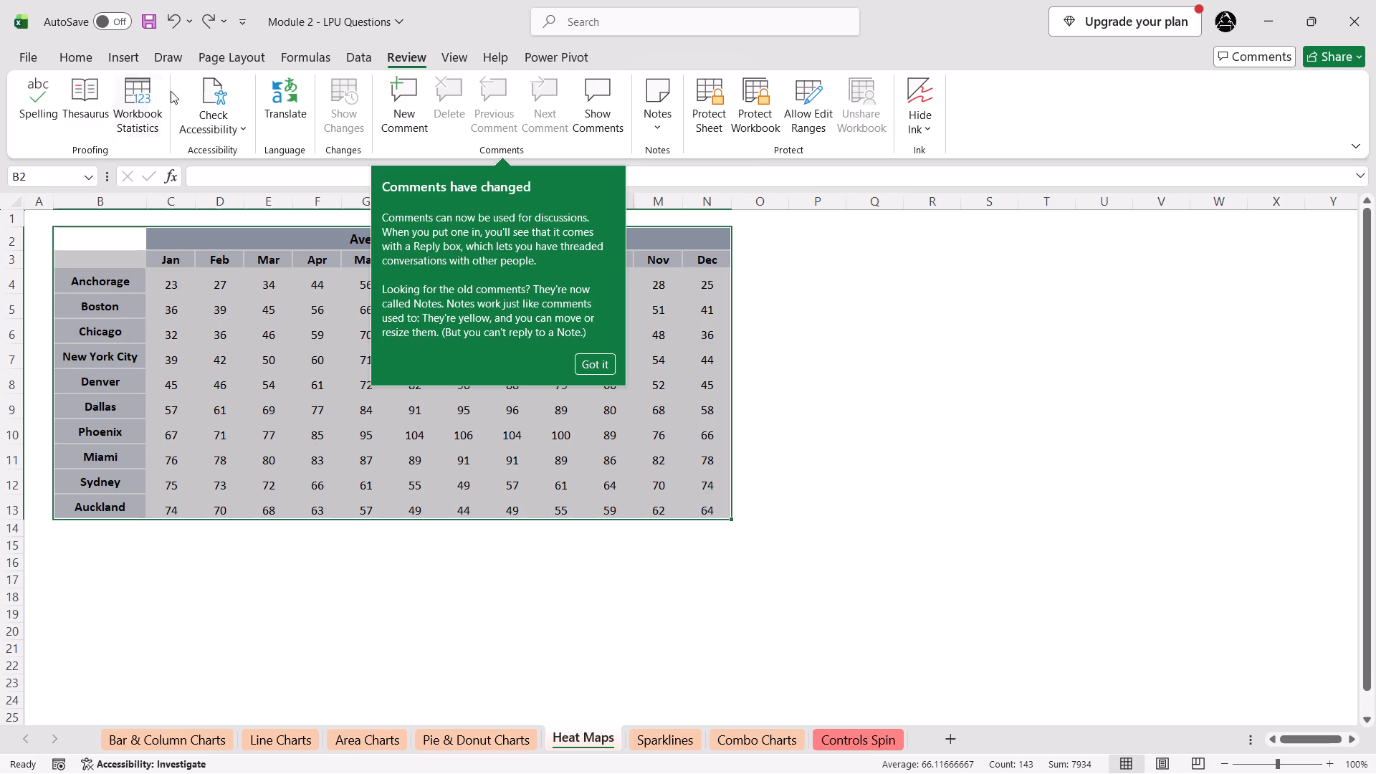
{"action": "left_click", "coordinate": [127, 61]}
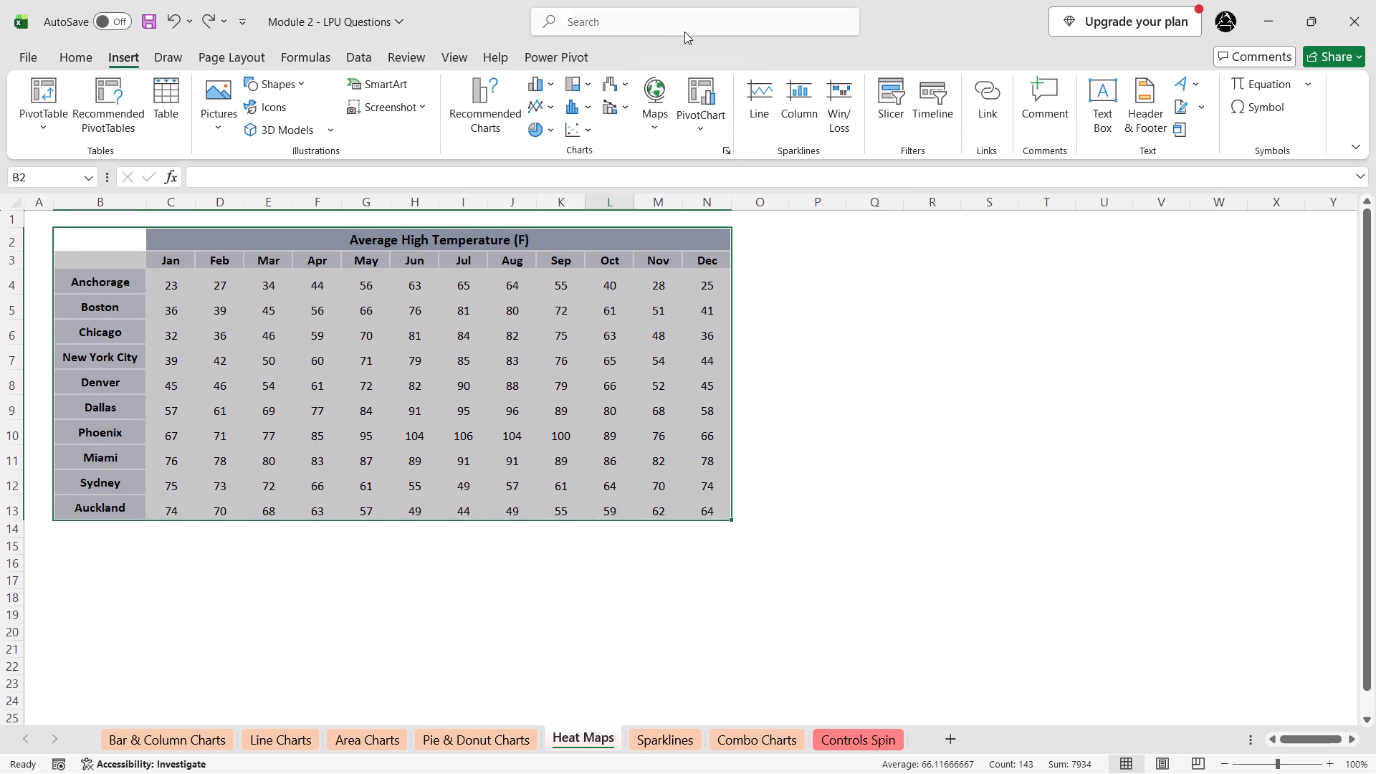
{"action": "left_click", "coordinate": [679, 19]}
{"action": "type", "text": "heatmap"}
{"action": "key", "text": "Return"}
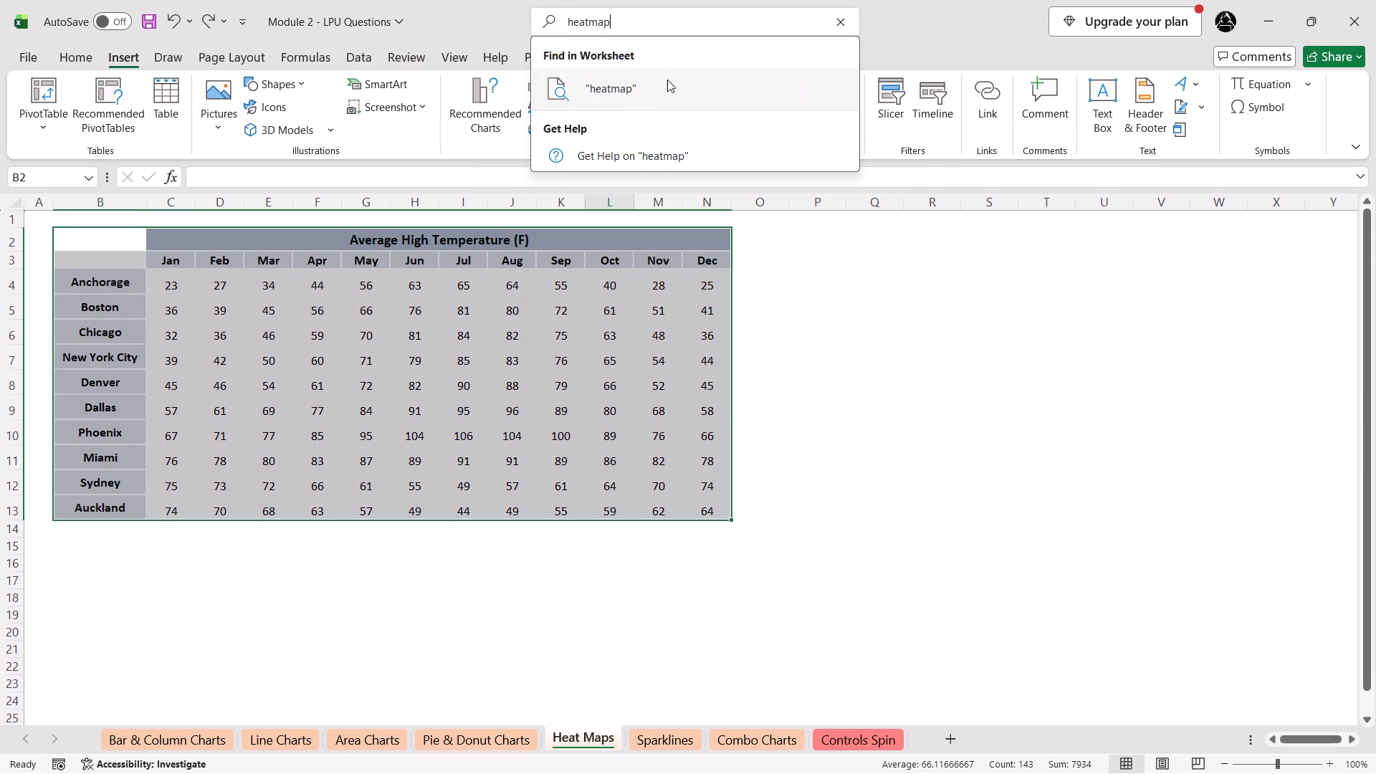
{"action": "left_click", "coordinate": [636, 94]}
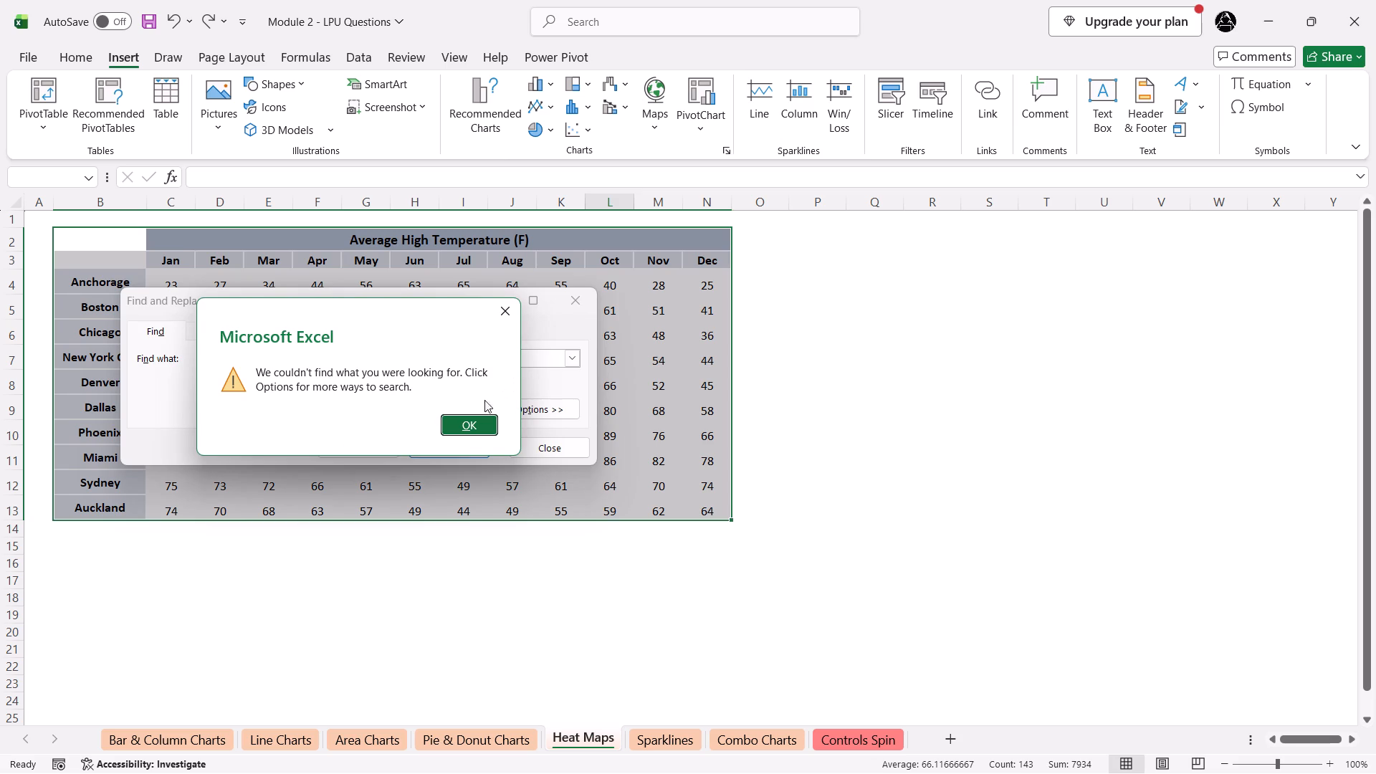
{"action": "left_click", "coordinate": [466, 419]}
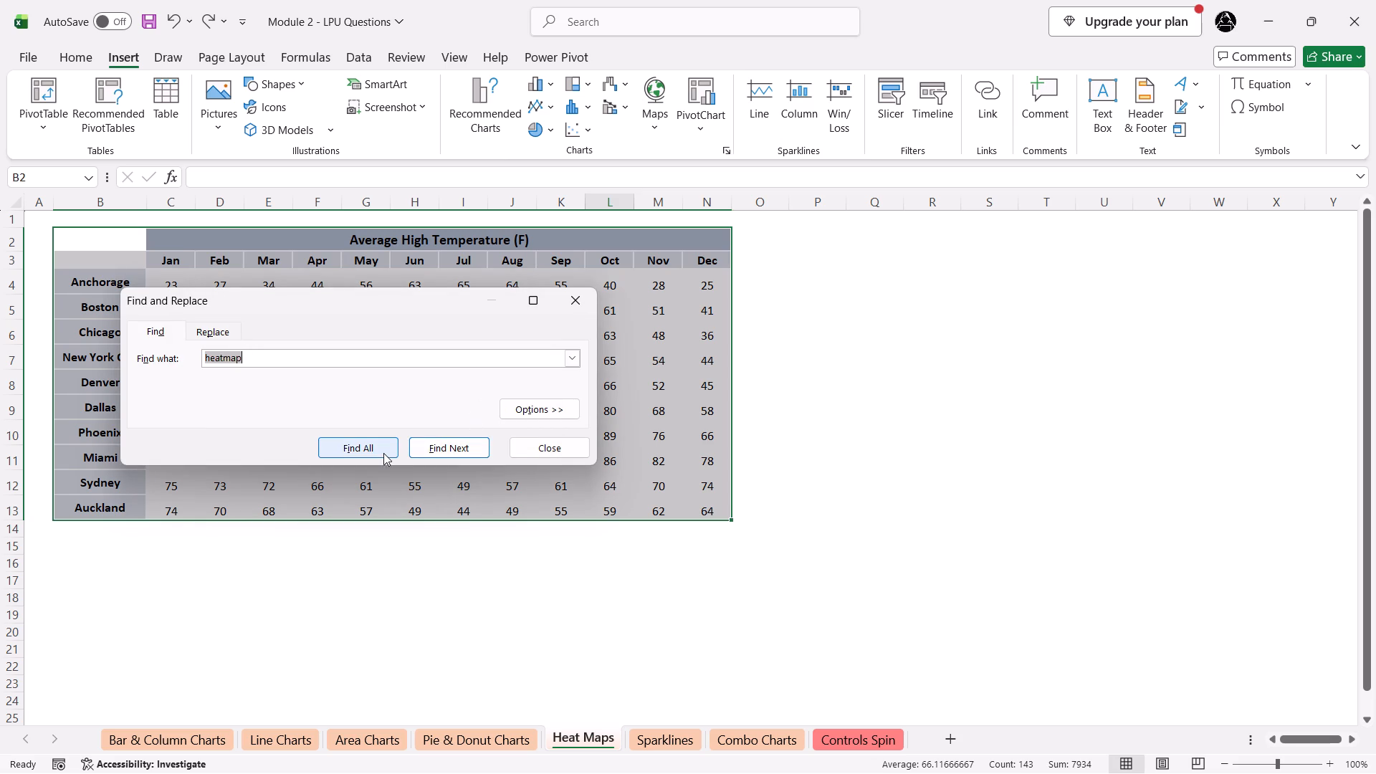
{"action": "left_click", "coordinate": [383, 450]}
{"action": "left_click", "coordinate": [480, 421]}
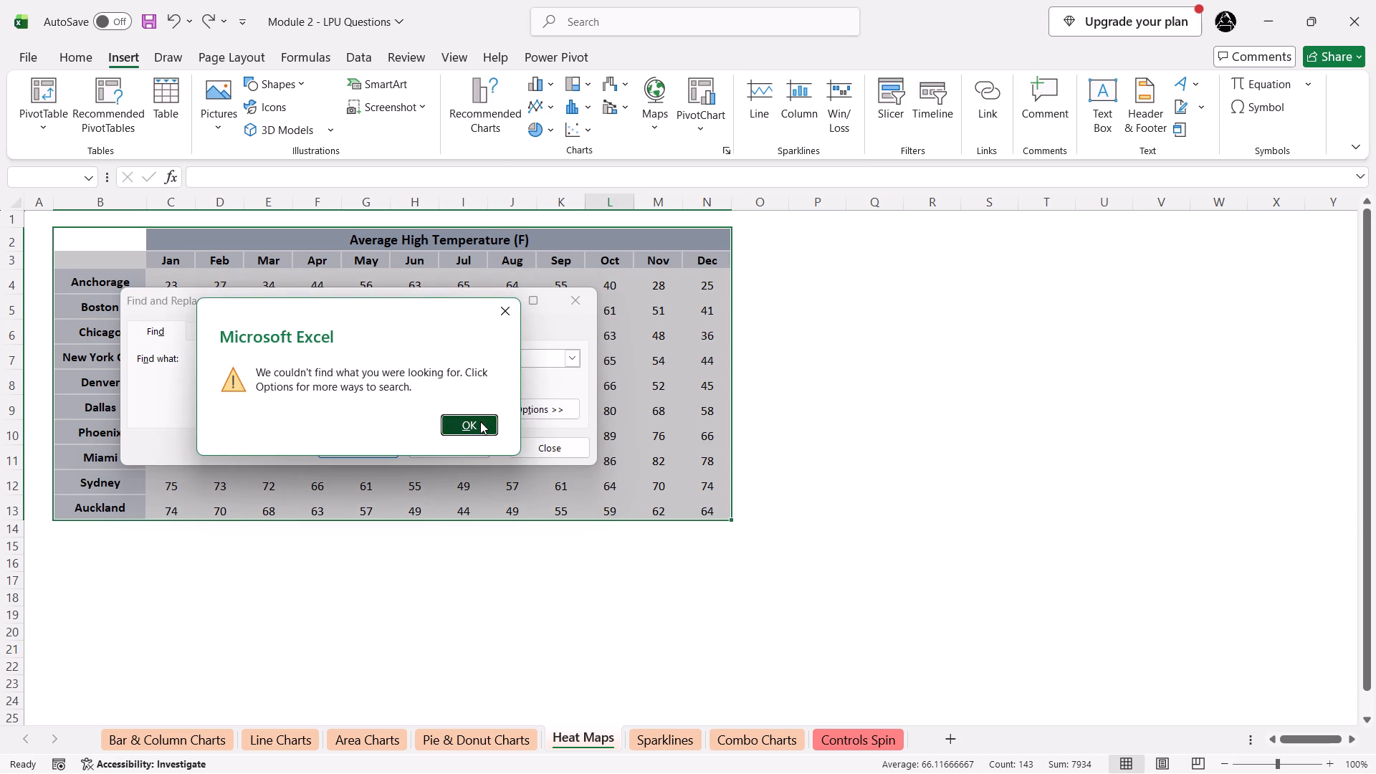
{"action": "left_click", "coordinate": [582, 309]}
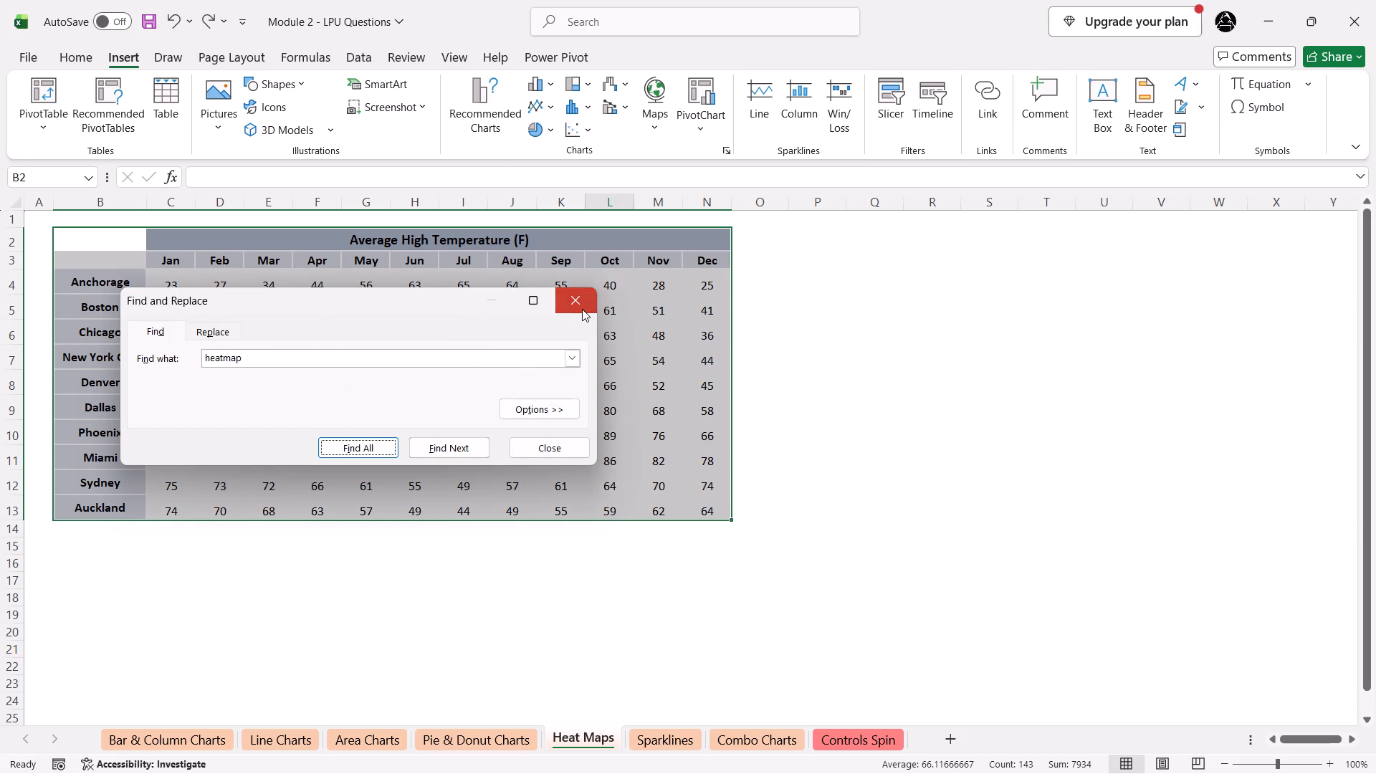
Deselect the temperature table, save the Module 2 - LPU Questions workbook and close it.
{"action": "left_click", "coordinate": [940, 365]}
{"action": "key", "text": "ctrl+s"}
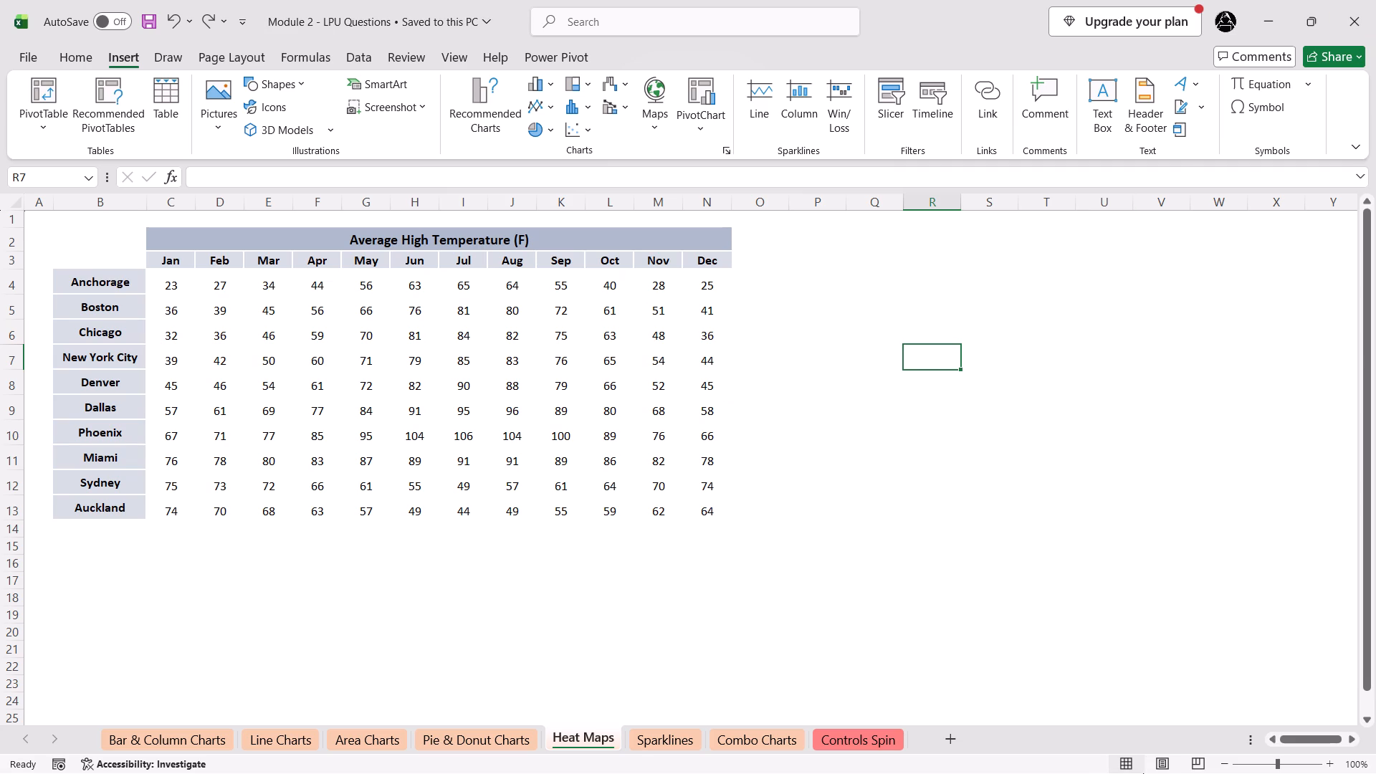
{"action": "left_click", "coordinate": [1347, 11]}
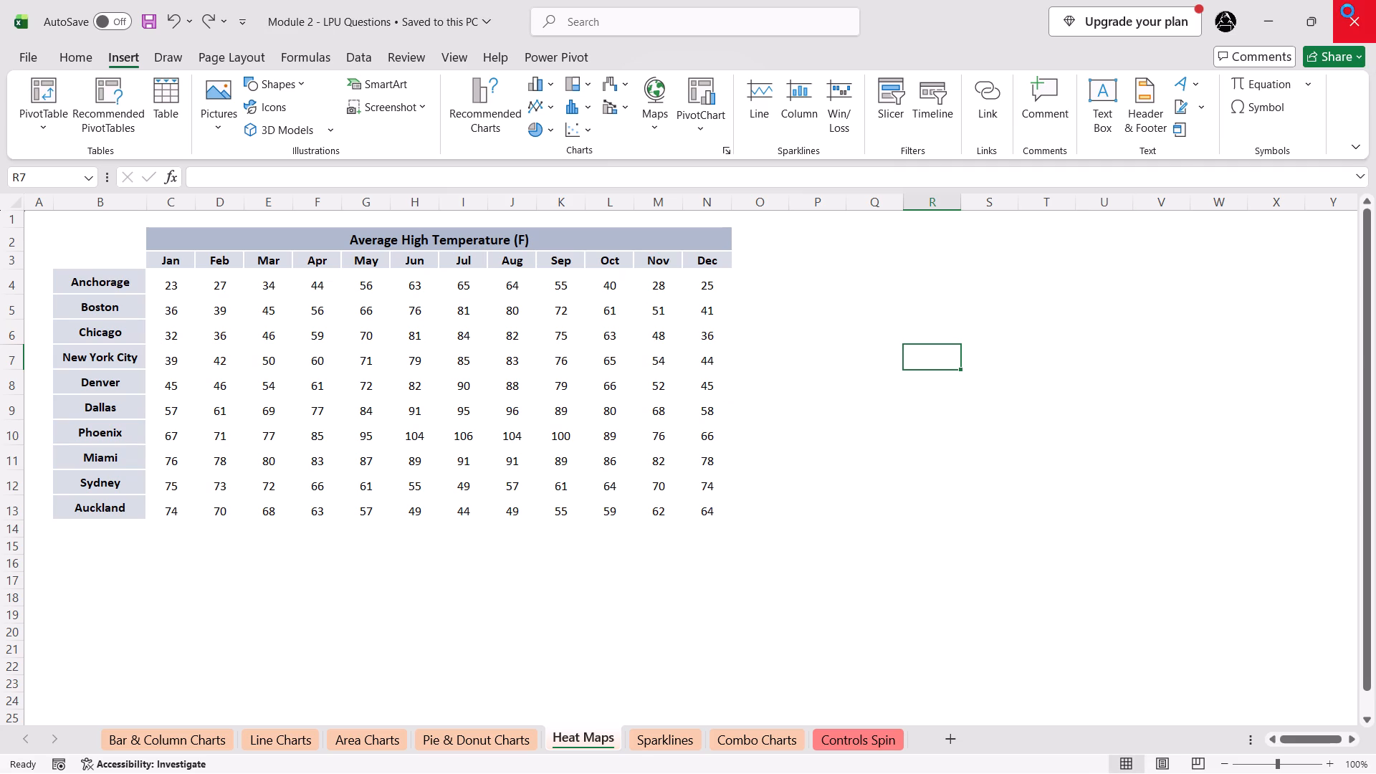
Save and close the Module 3 raw data workbook and the Module 2 - JS Mart Data workbook.
{"action": "key", "text": "ctrl+s"}
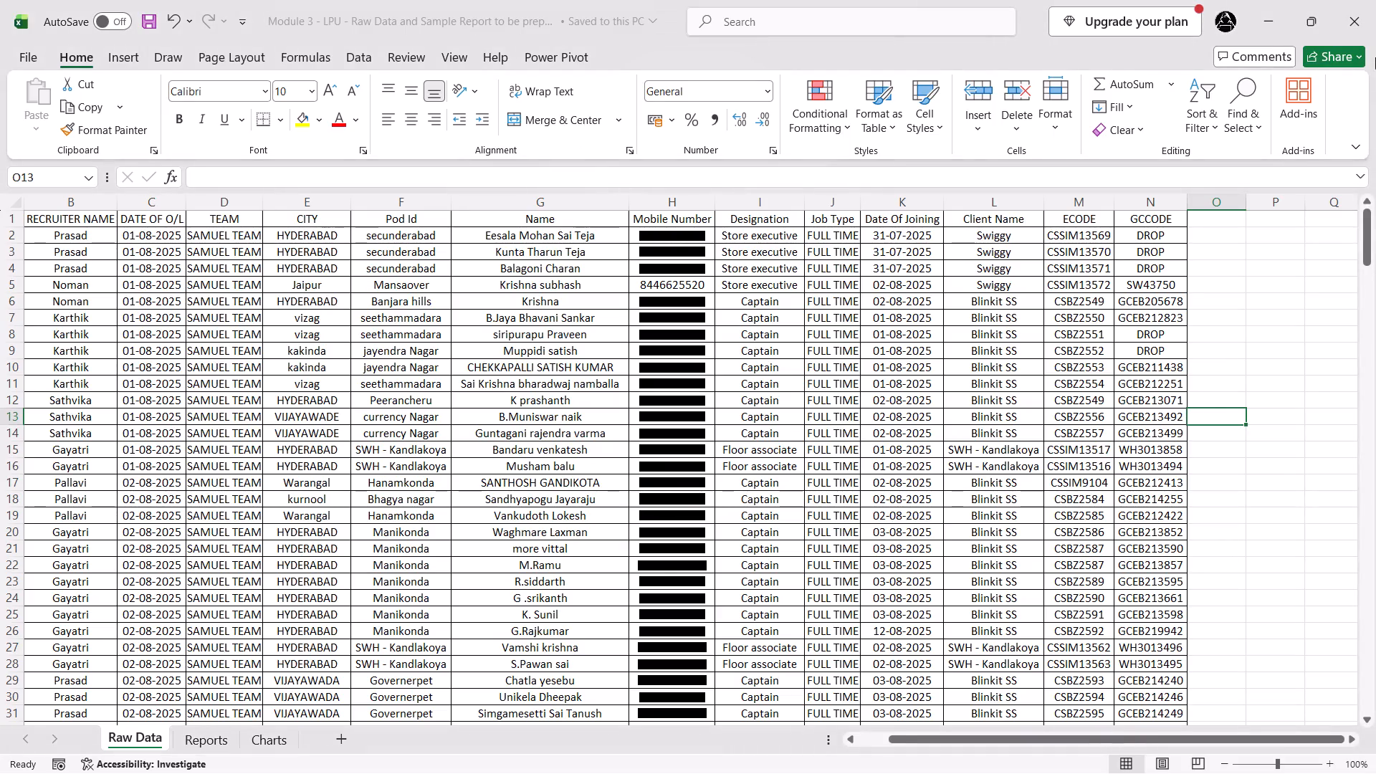
{"action": "left_click", "coordinate": [1373, 4]}
{"action": "key", "text": "ctrl+s"}
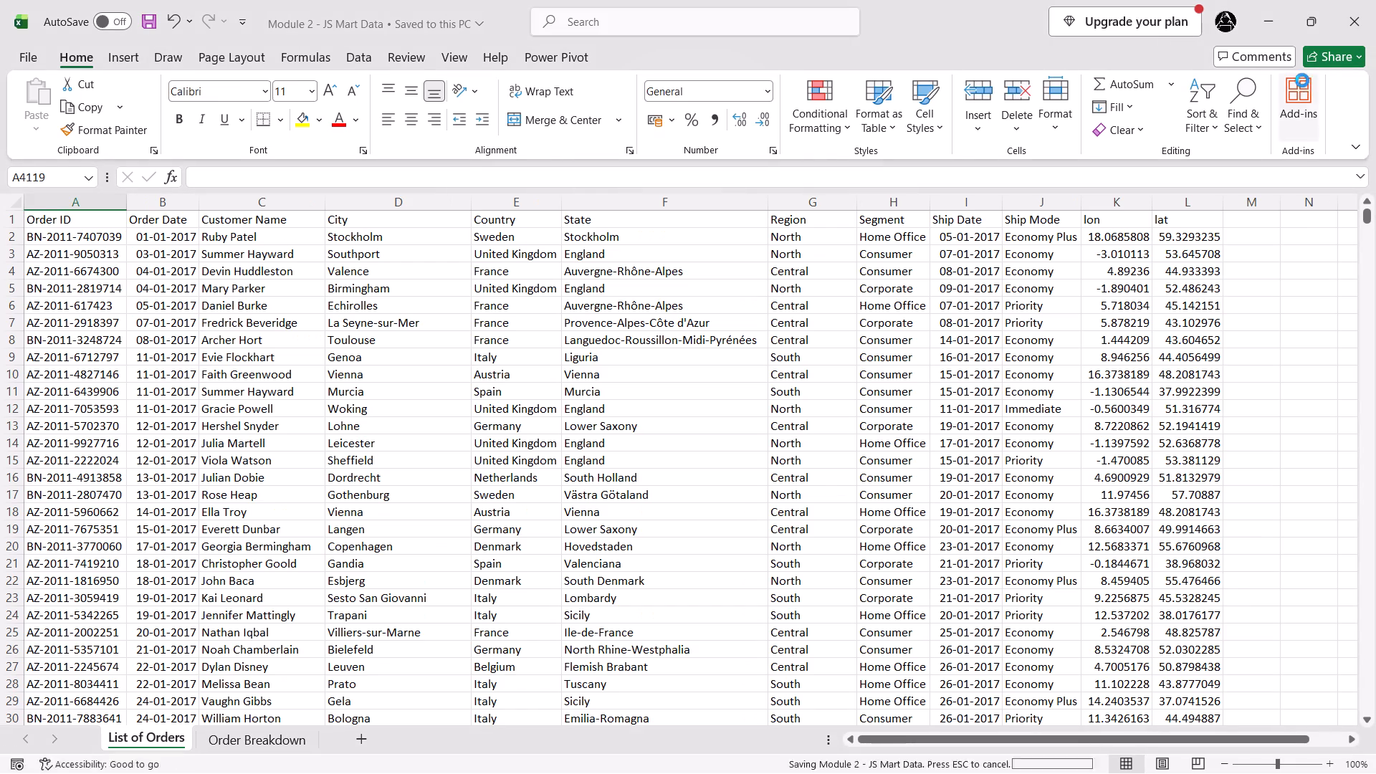
{"action": "left_click", "coordinate": [1351, 0]}
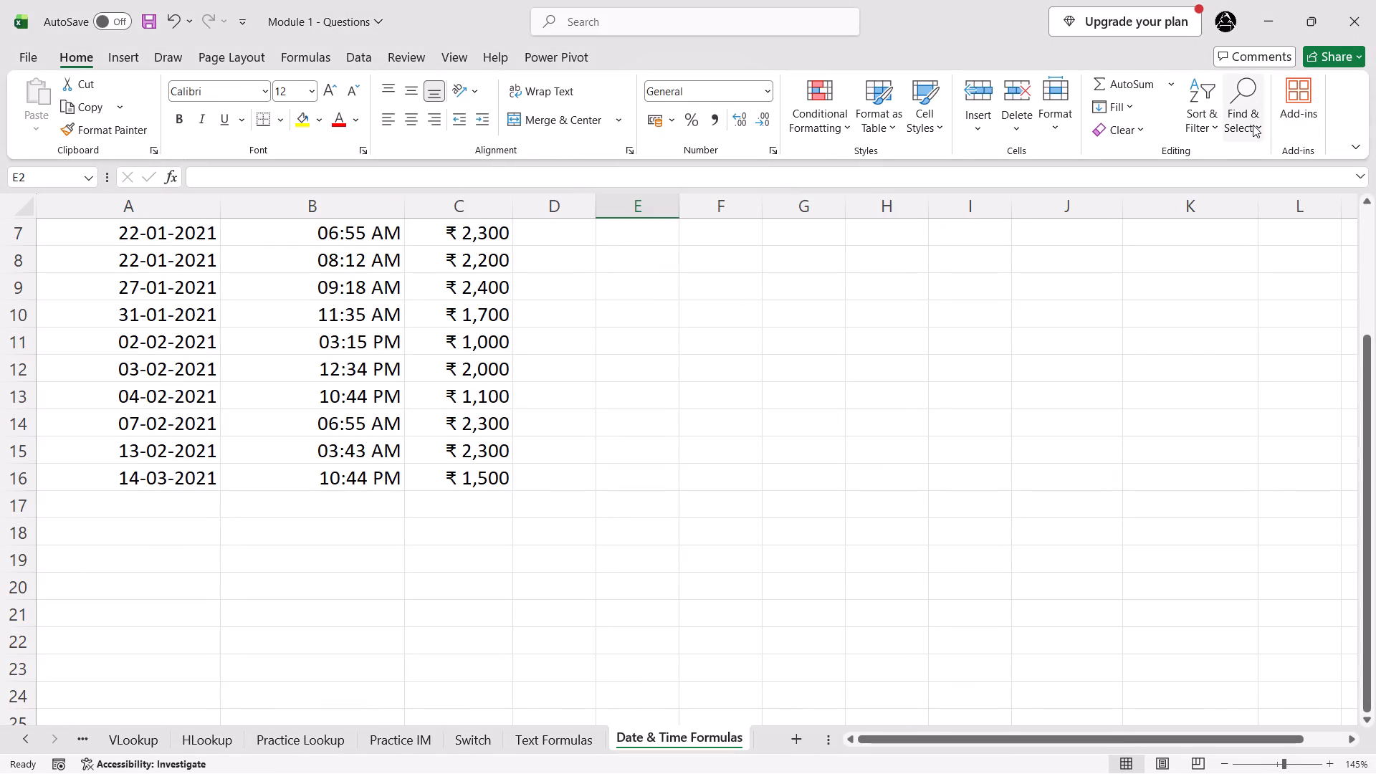
Save and close the Module 1 - Questions workbook, choosing to remove the unopened recovered files.
{"action": "key", "text": "ctrl+s"}
{"action": "left_click", "coordinate": [1366, 6]}
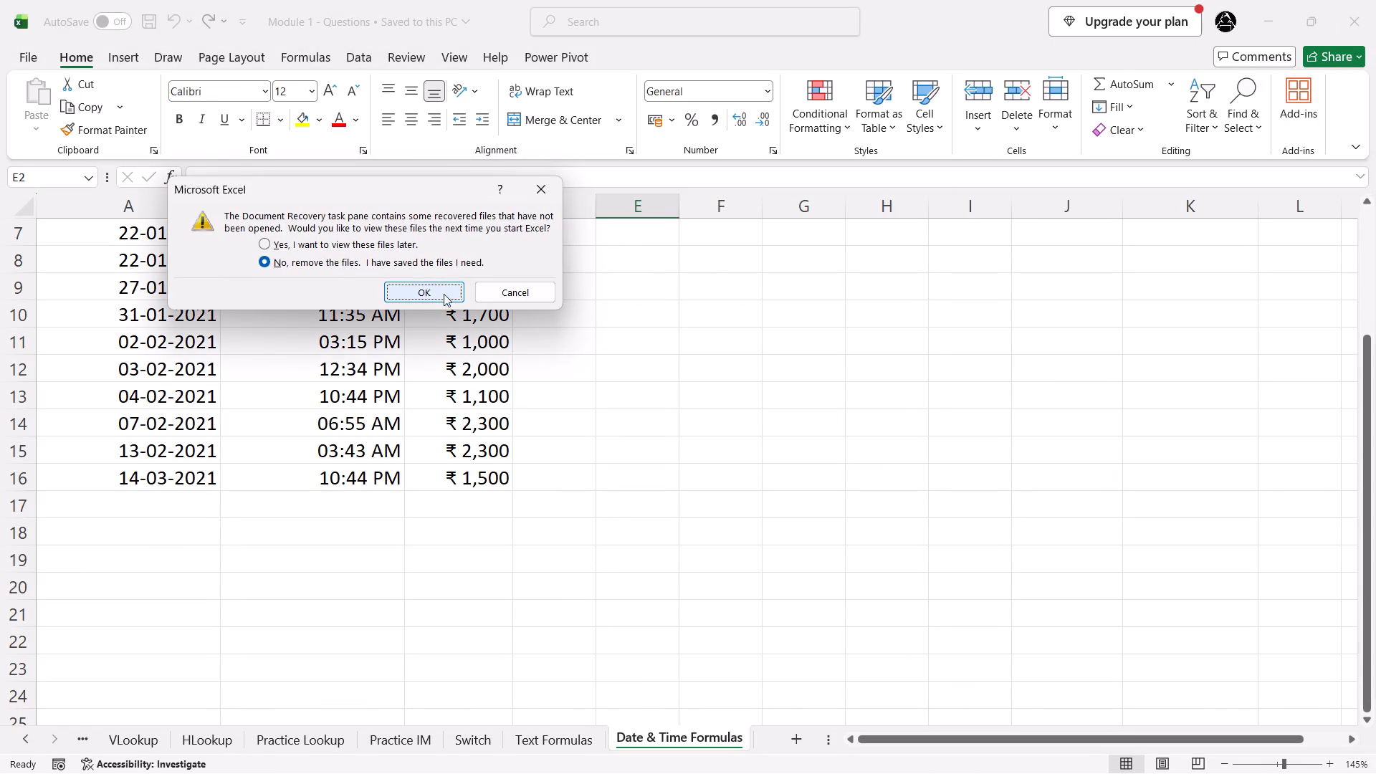
{"action": "left_click", "coordinate": [515, 295]}
{"action": "key", "text": "ctrl+s"}
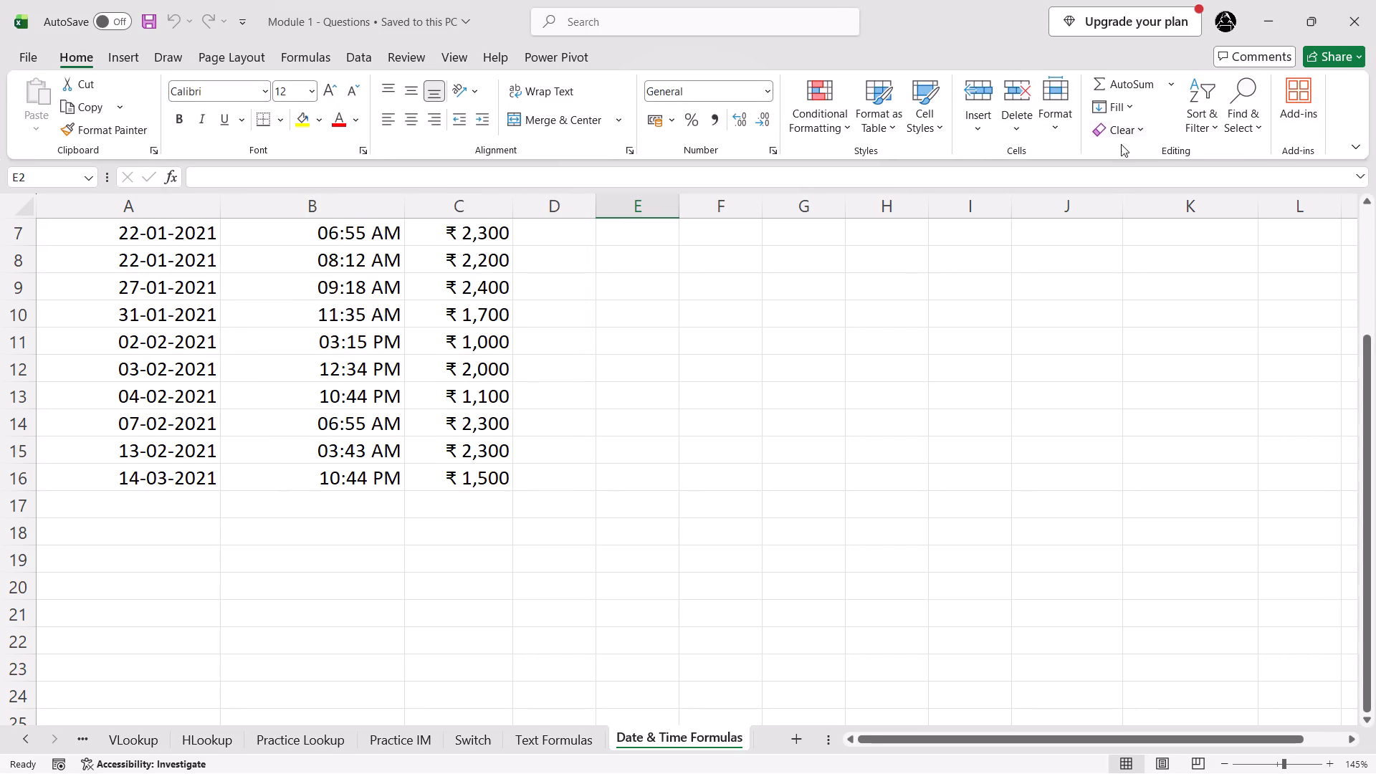
{"action": "left_click", "coordinate": [1344, 14]}
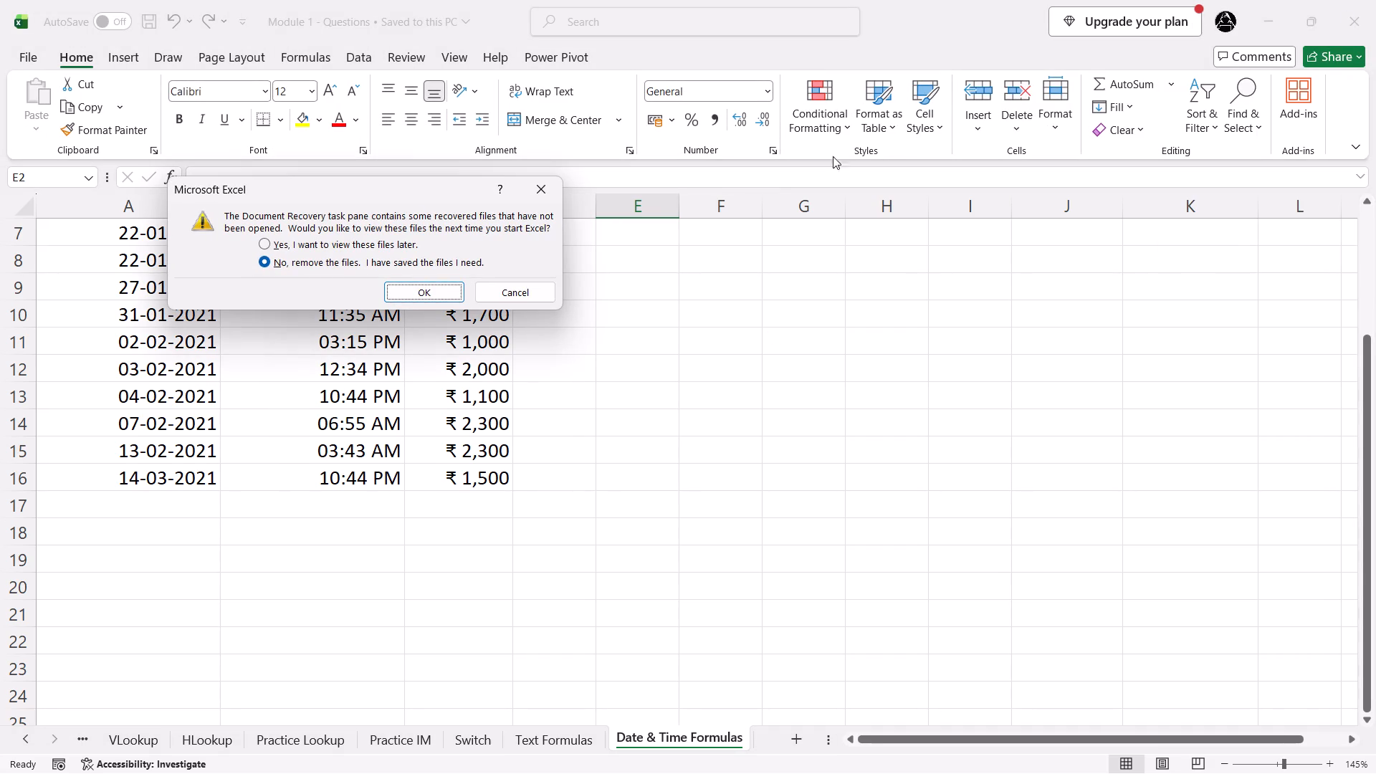
{"action": "left_click", "coordinate": [341, 247]}
{"action": "left_click", "coordinate": [387, 269]}
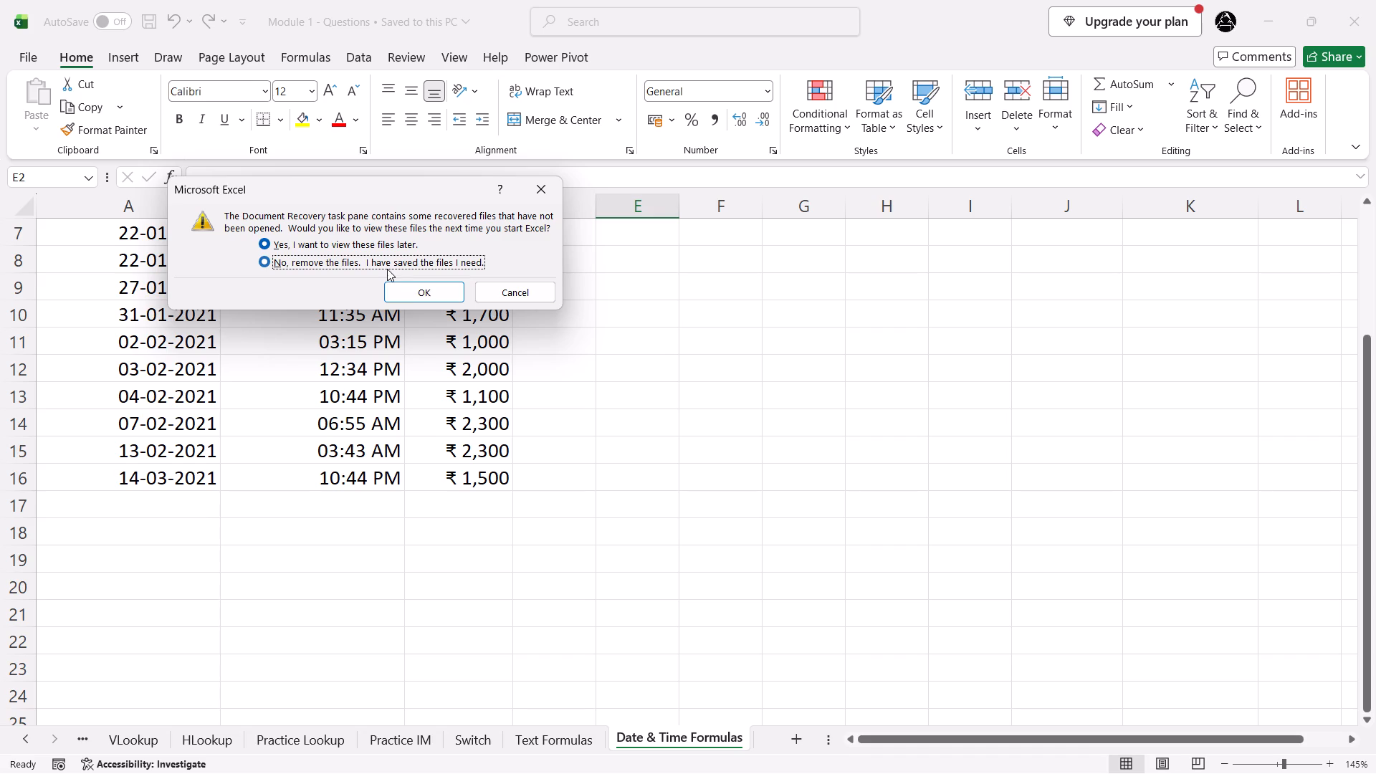
{"action": "left_click", "coordinate": [426, 290]}
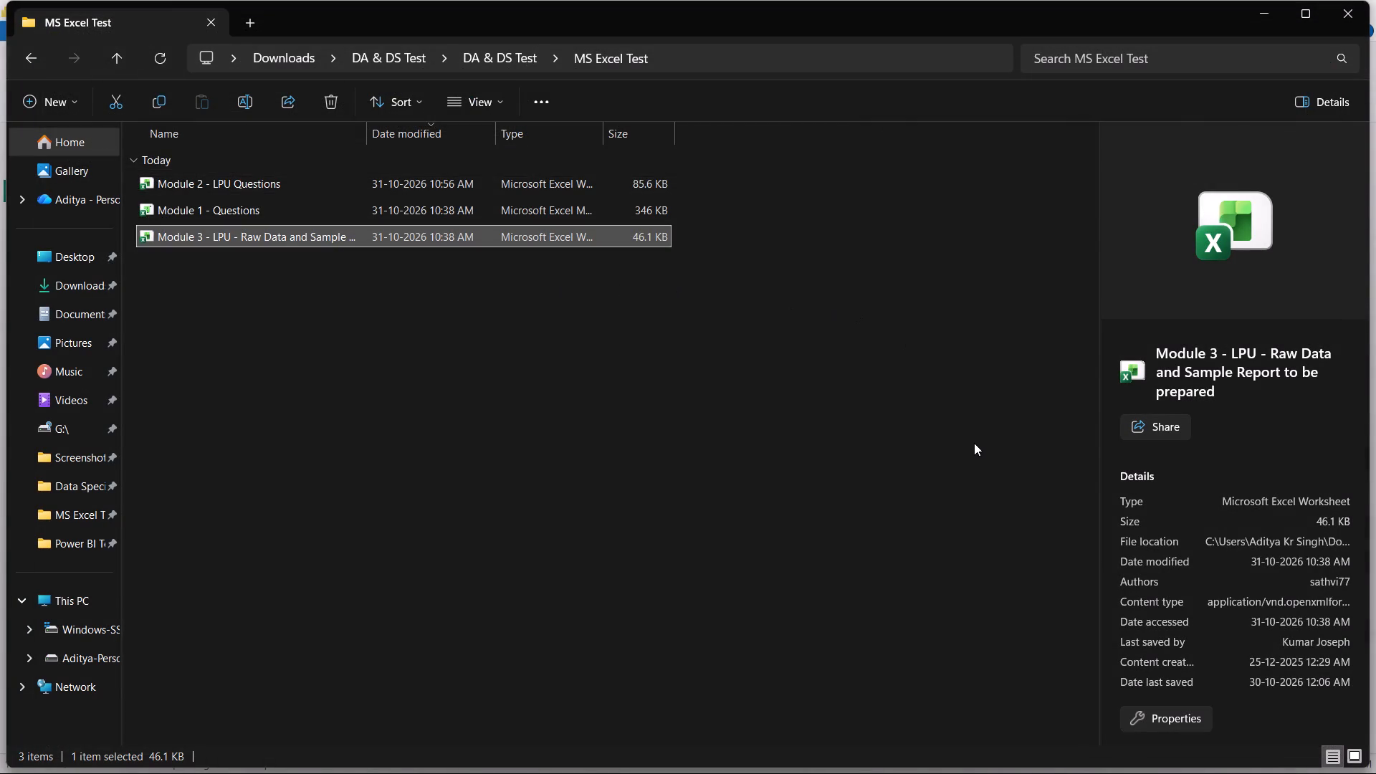
Switch to the JS Bank Dashboard's Power Query Editor in Power BI, save with the pending query changes applied, and close the editor.
{"action": "key", "text": "alt+Tab"}
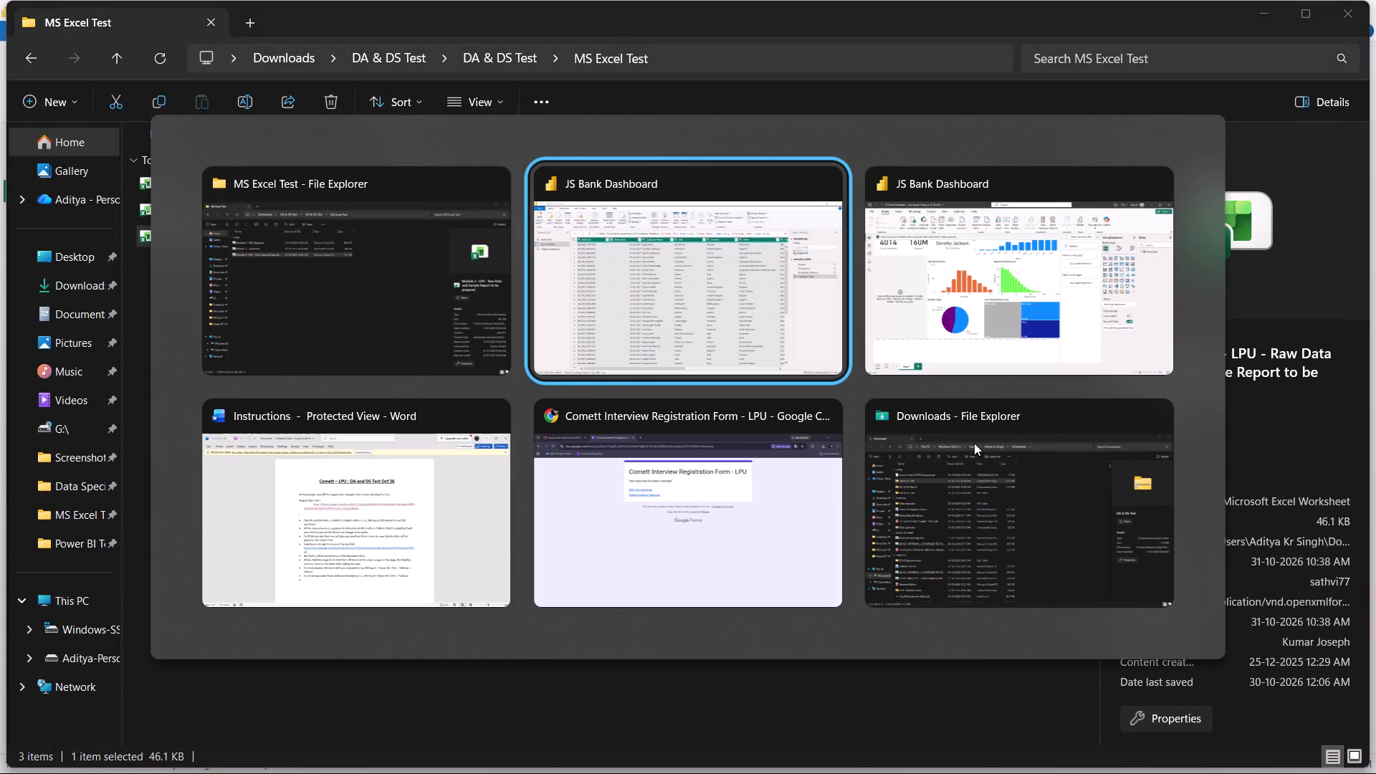
{"action": "key", "text": "ctrl+s"}
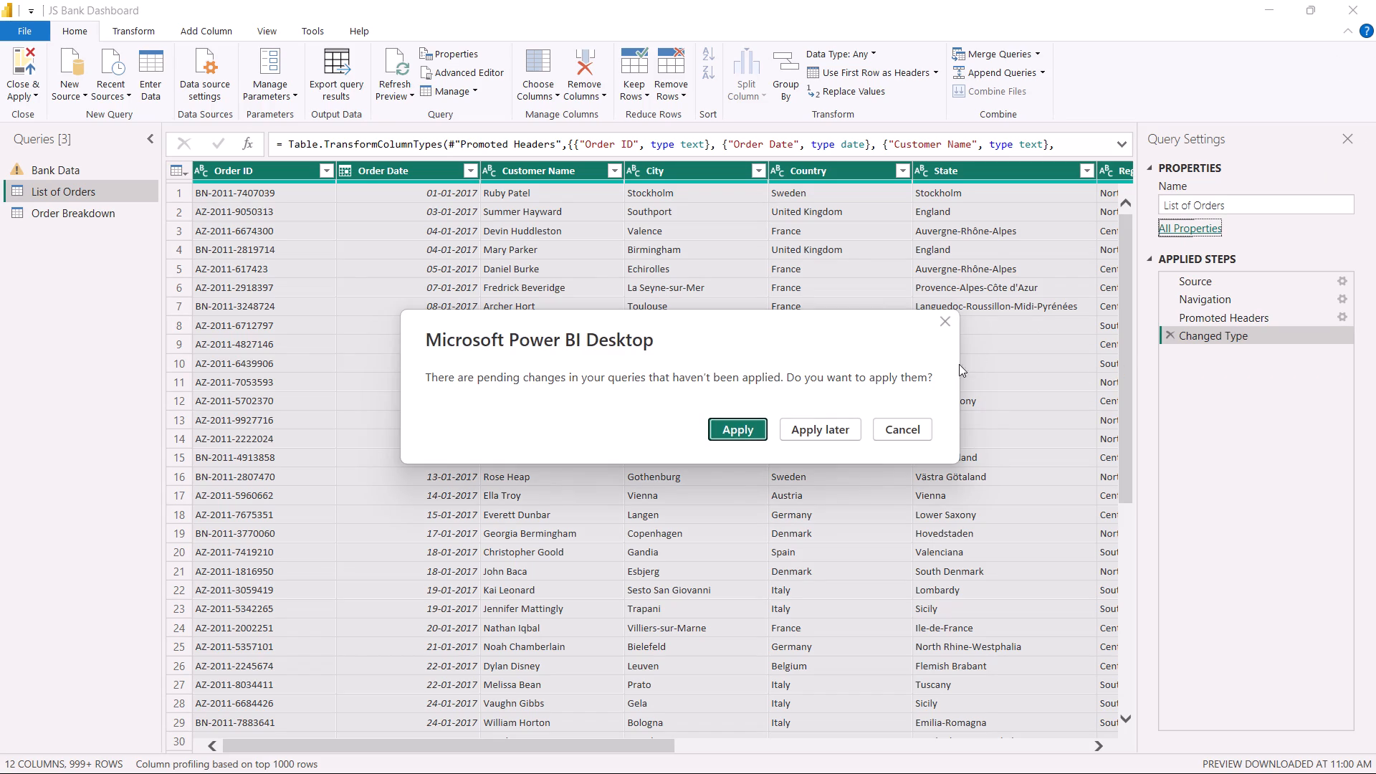
{"action": "left_click", "coordinate": [735, 436]}
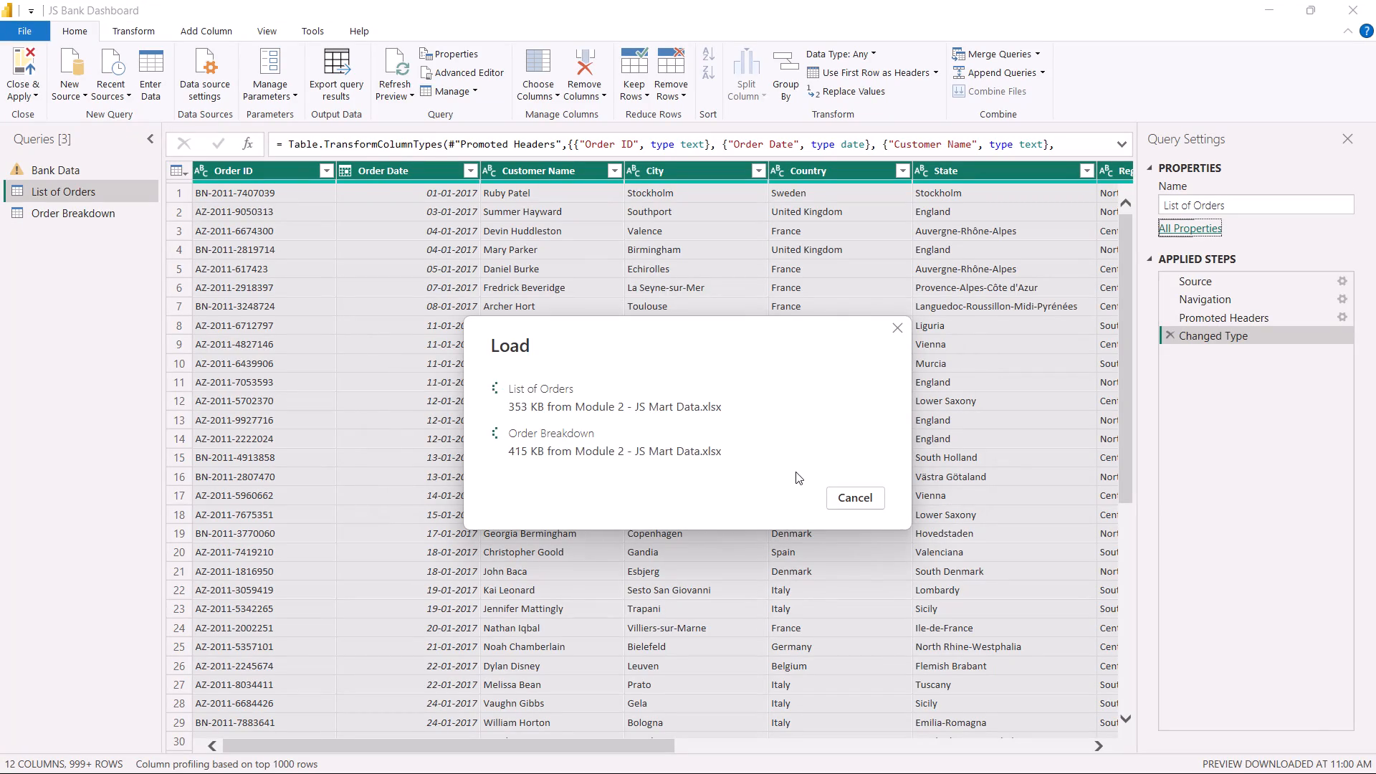
{"action": "left_click", "coordinate": [1370, 1]}
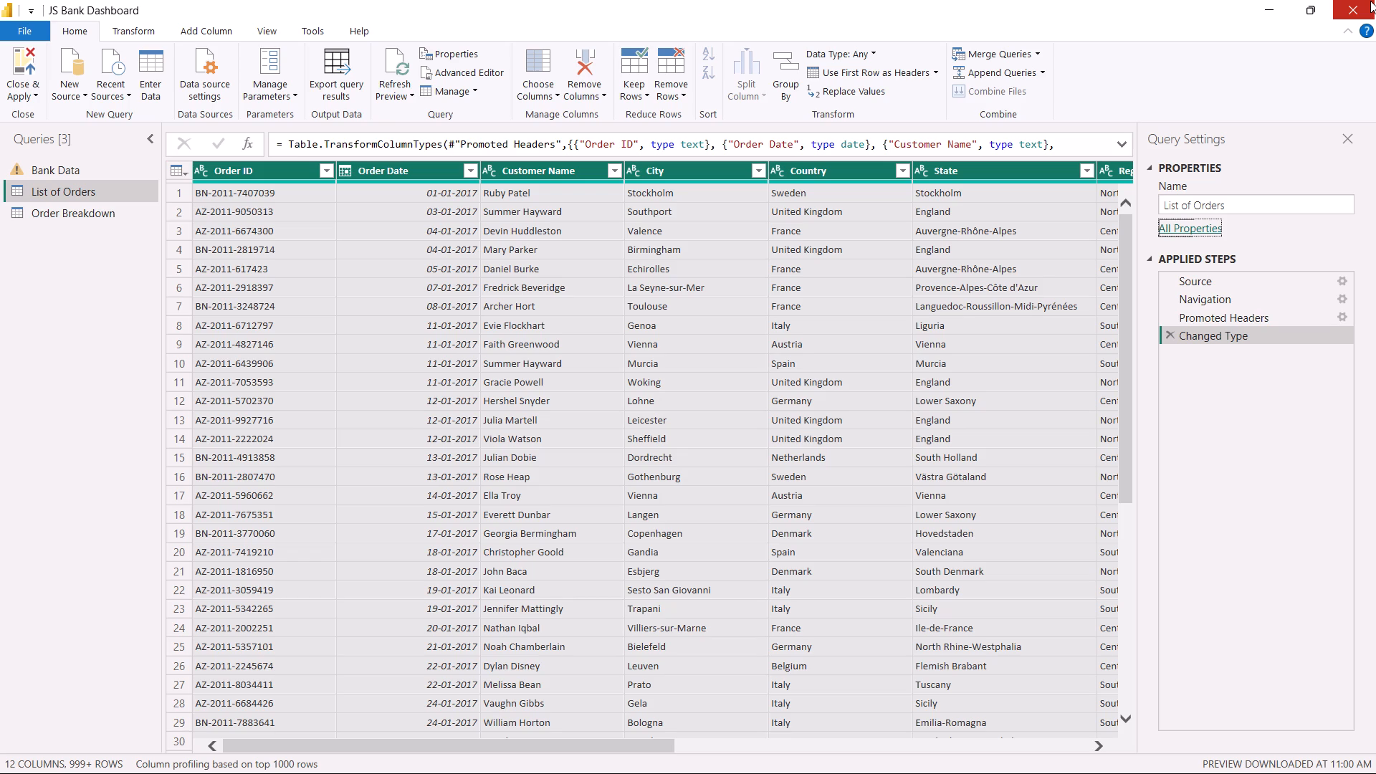
{"action": "left_click", "coordinate": [1350, 9]}
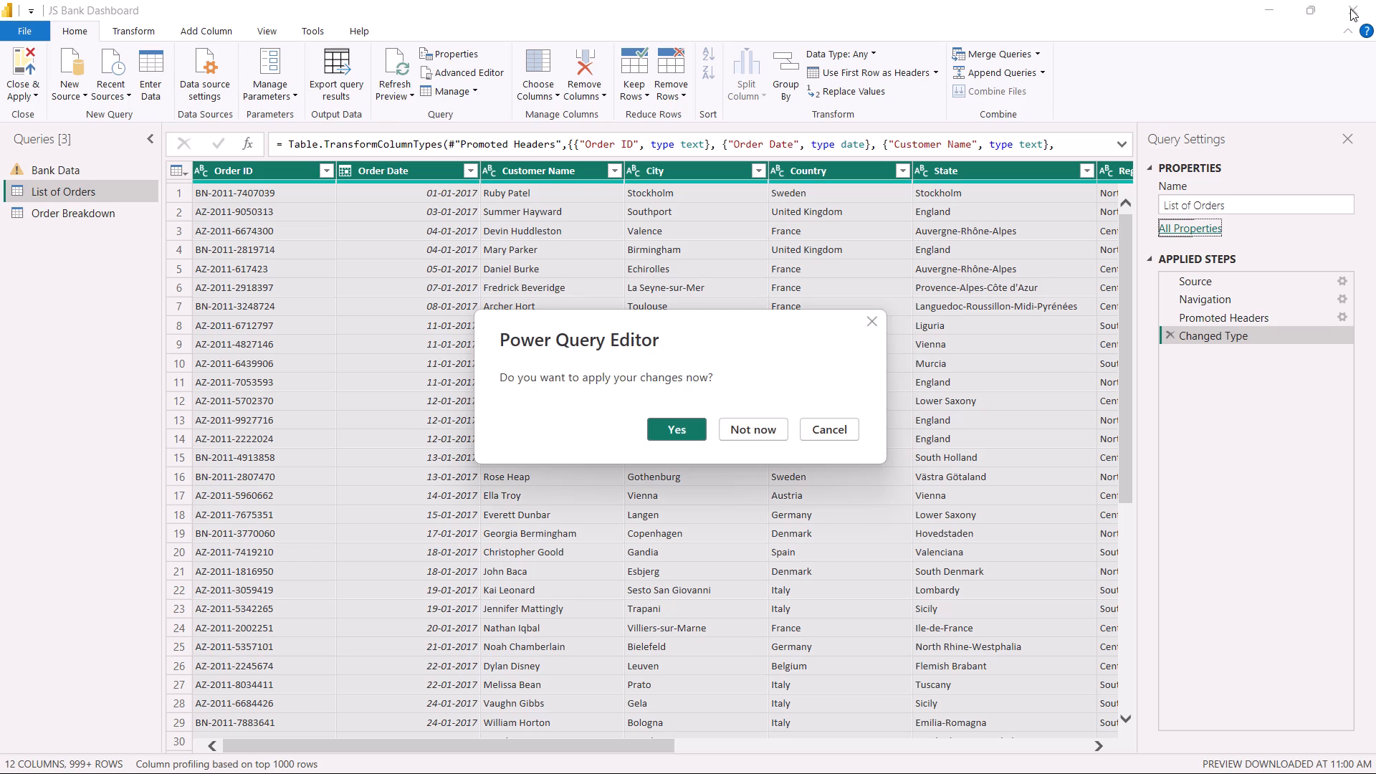
{"action": "left_click", "coordinate": [679, 433]}
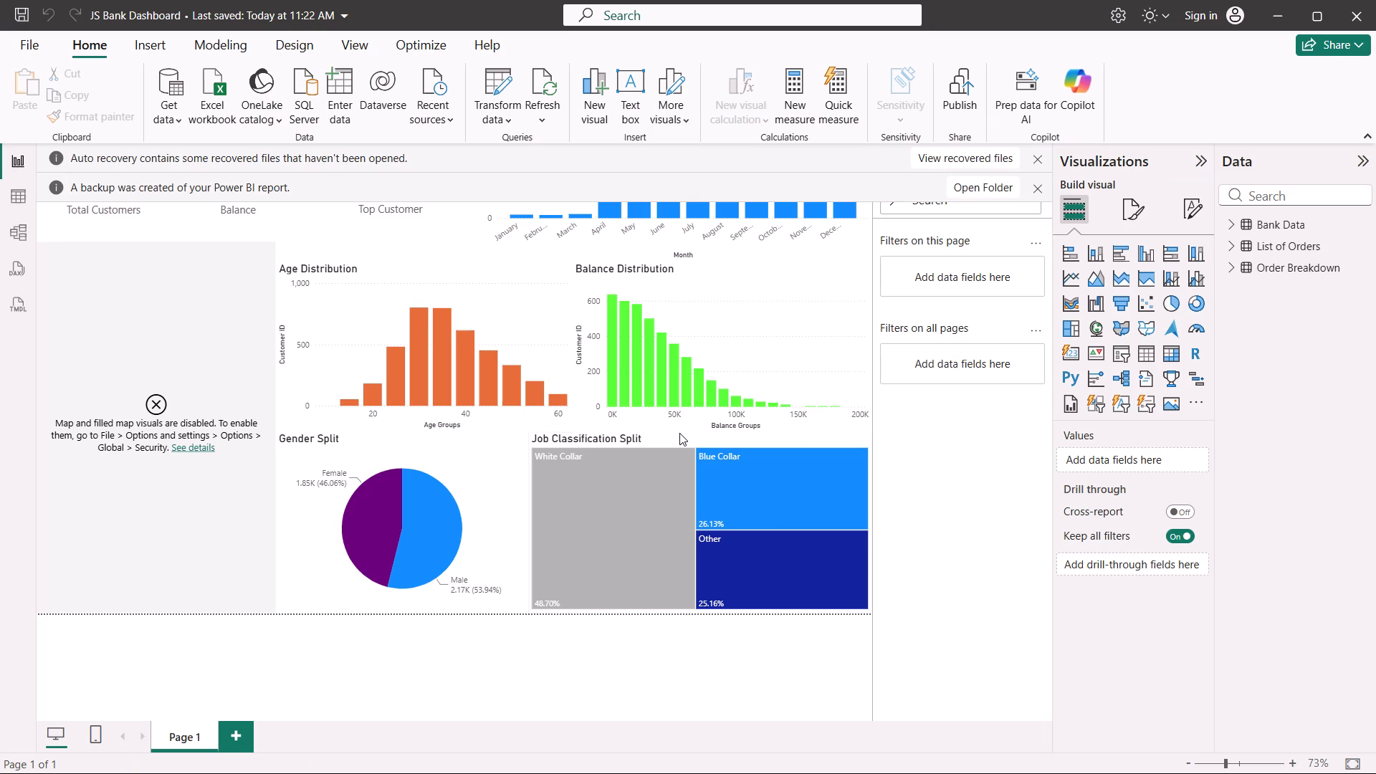
Close the JS Bank Dashboard report, choosing to remove the unopened recovered files.
{"action": "left_click", "coordinate": [1352, 17]}
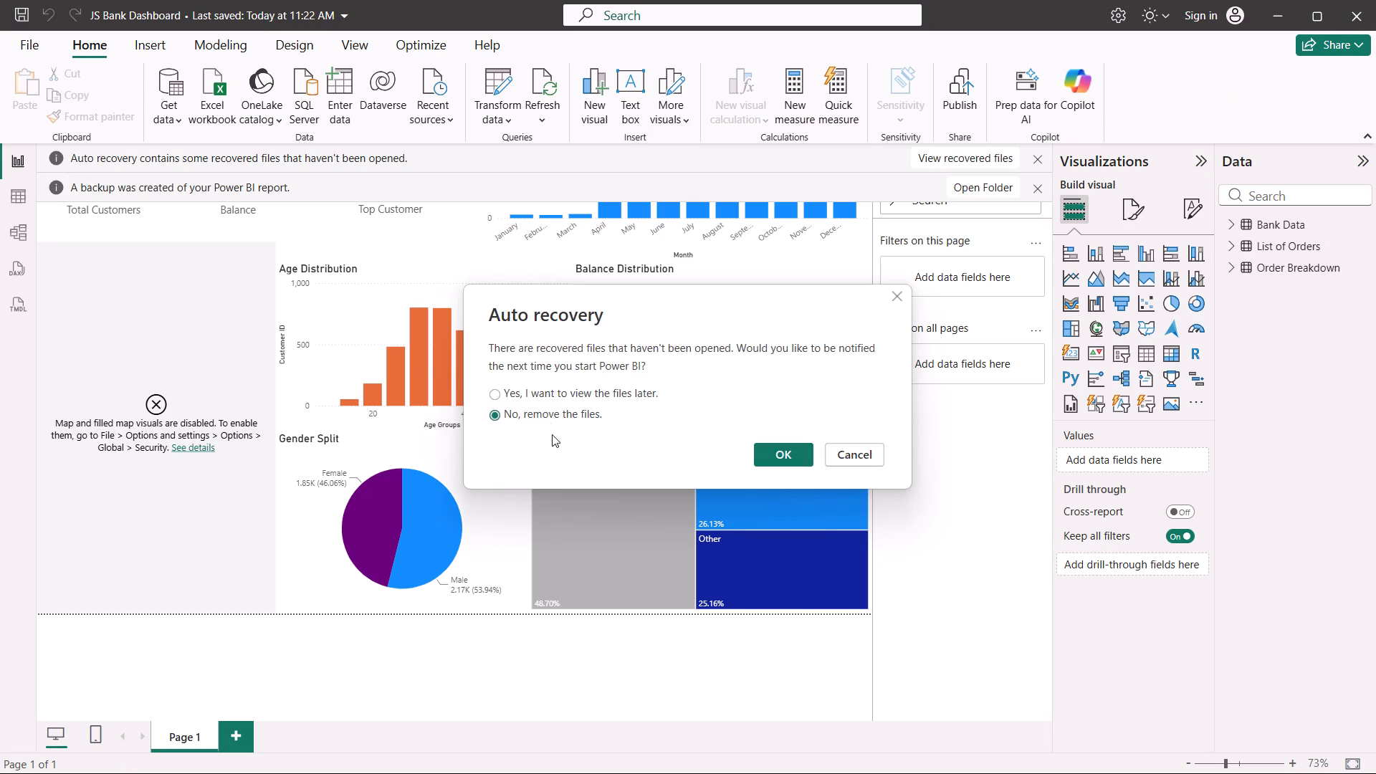
{"action": "left_click", "coordinate": [783, 453]}
Switch to the Instructions document in Word.
{"action": "key", "text": "alt+Tab"}
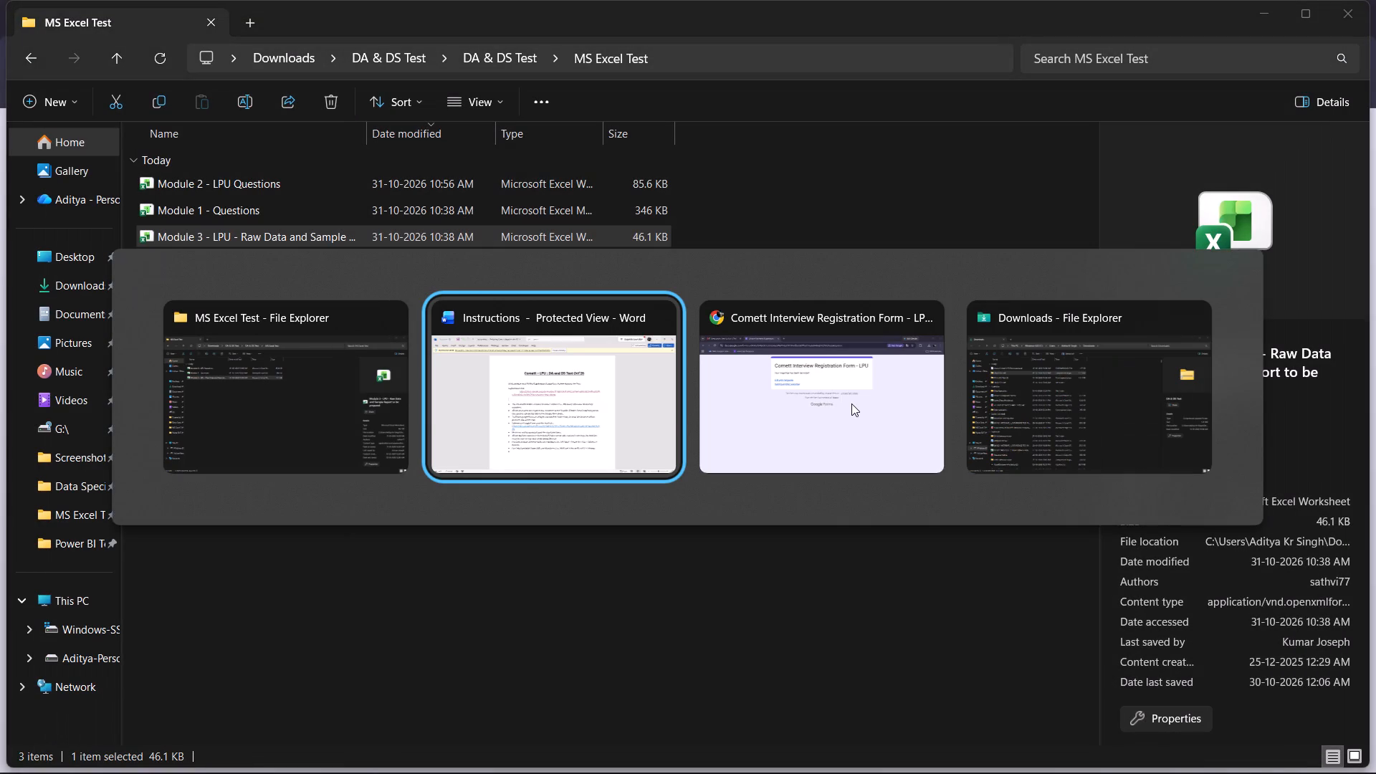
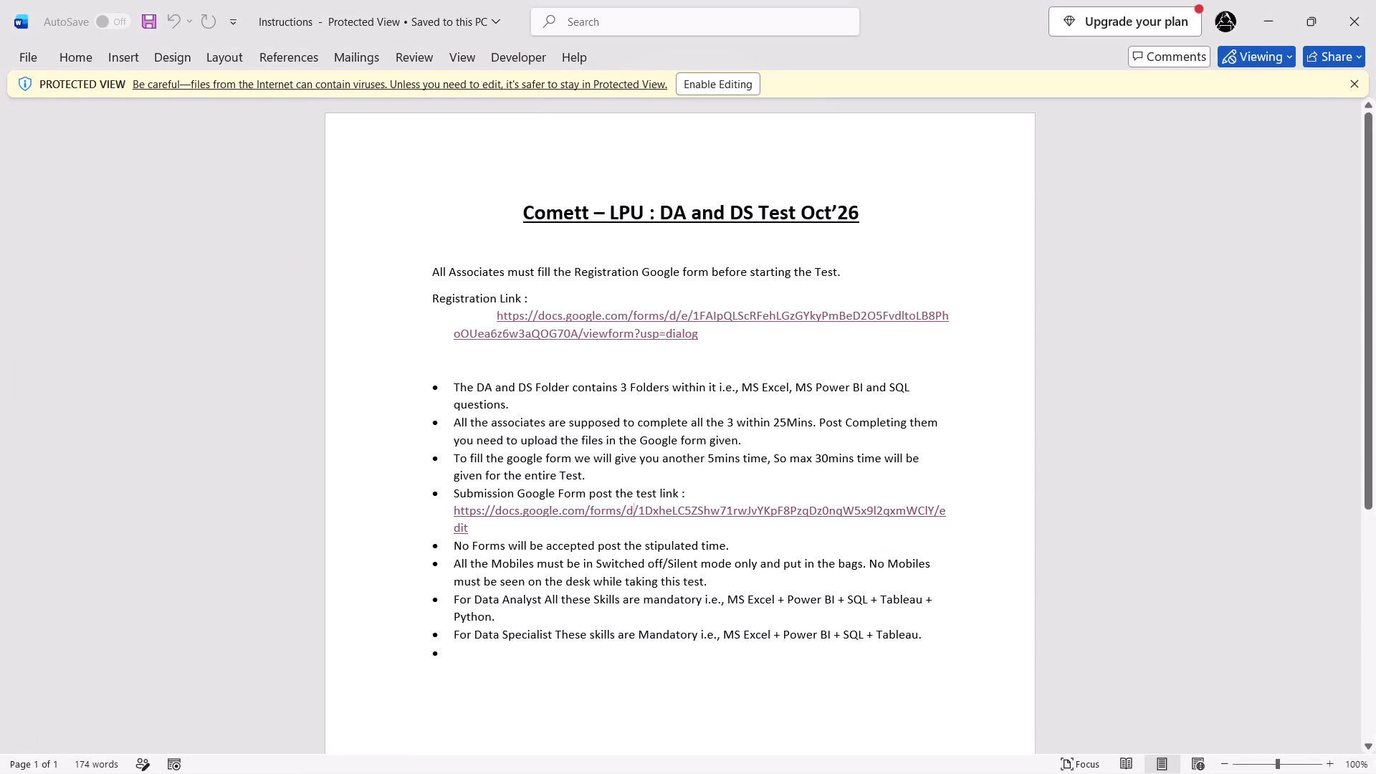
Open the post-test submission Google Form link from the instructions, switch to Chrome, and close the duplicate form tab.
{"action": "left_click", "coordinate": [634, 511], "text": "ctrl"}
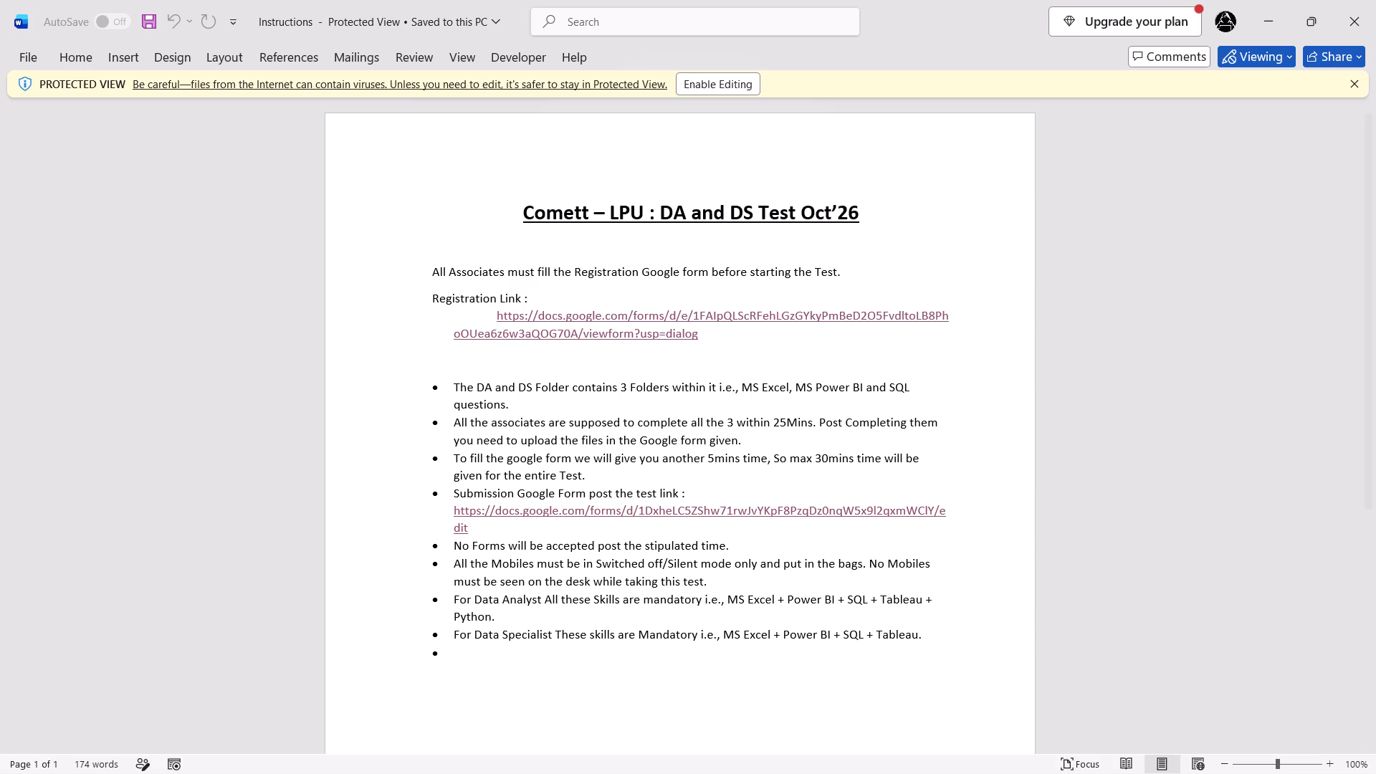
{"action": "key", "text": "alt+Tab"}
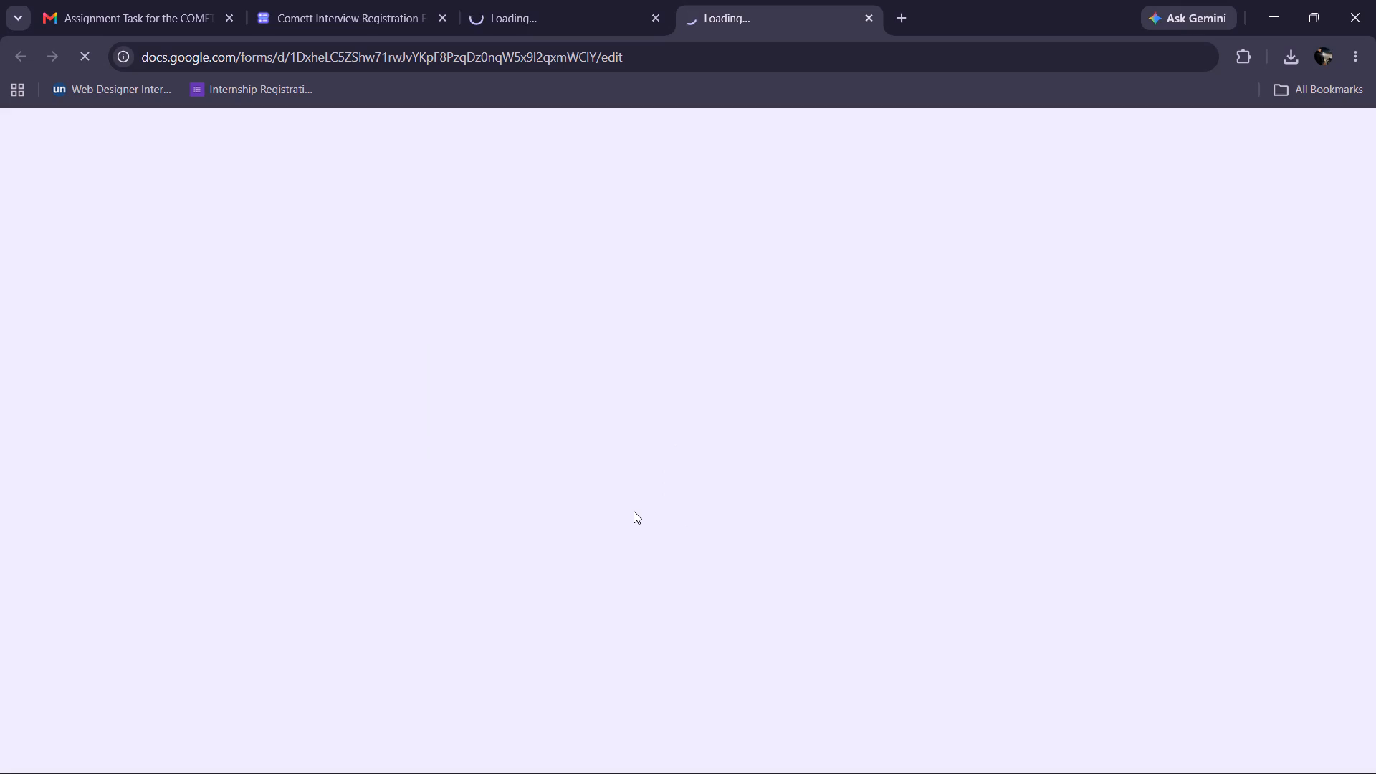
{"action": "left_click", "coordinate": [869, 18]}
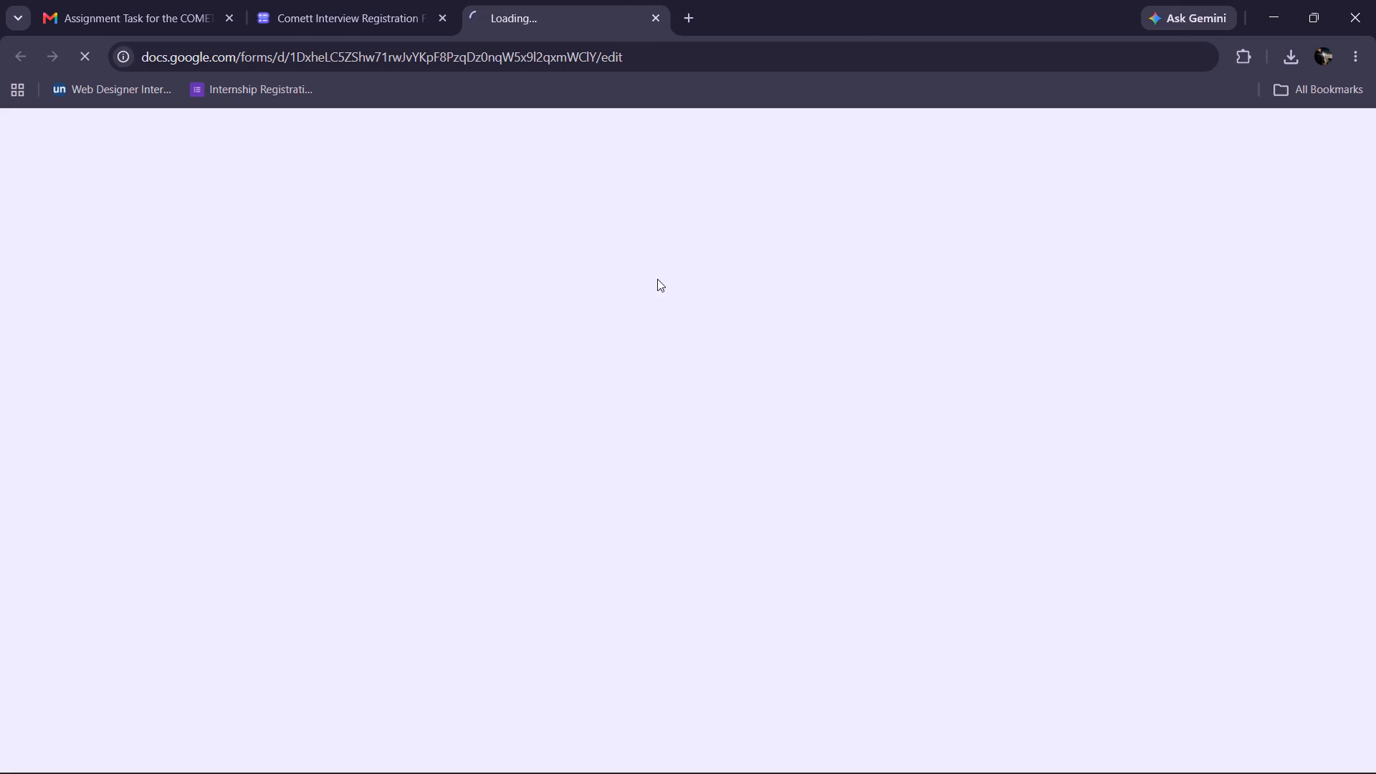
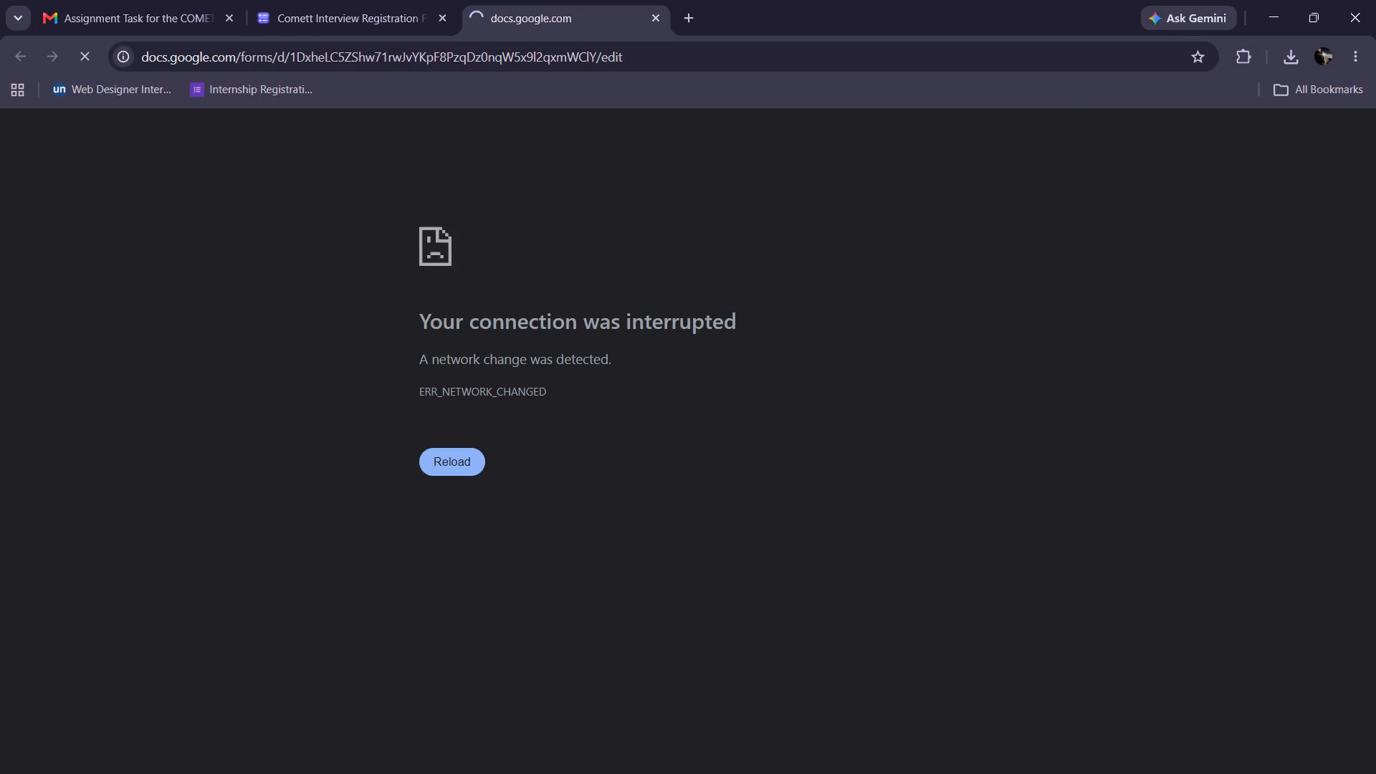
Open the browser sign-in for the LPU Wireless network from the available Wi-Fi networks to restore internet access.
{"action": "left_click", "coordinate": [1200, 749]}
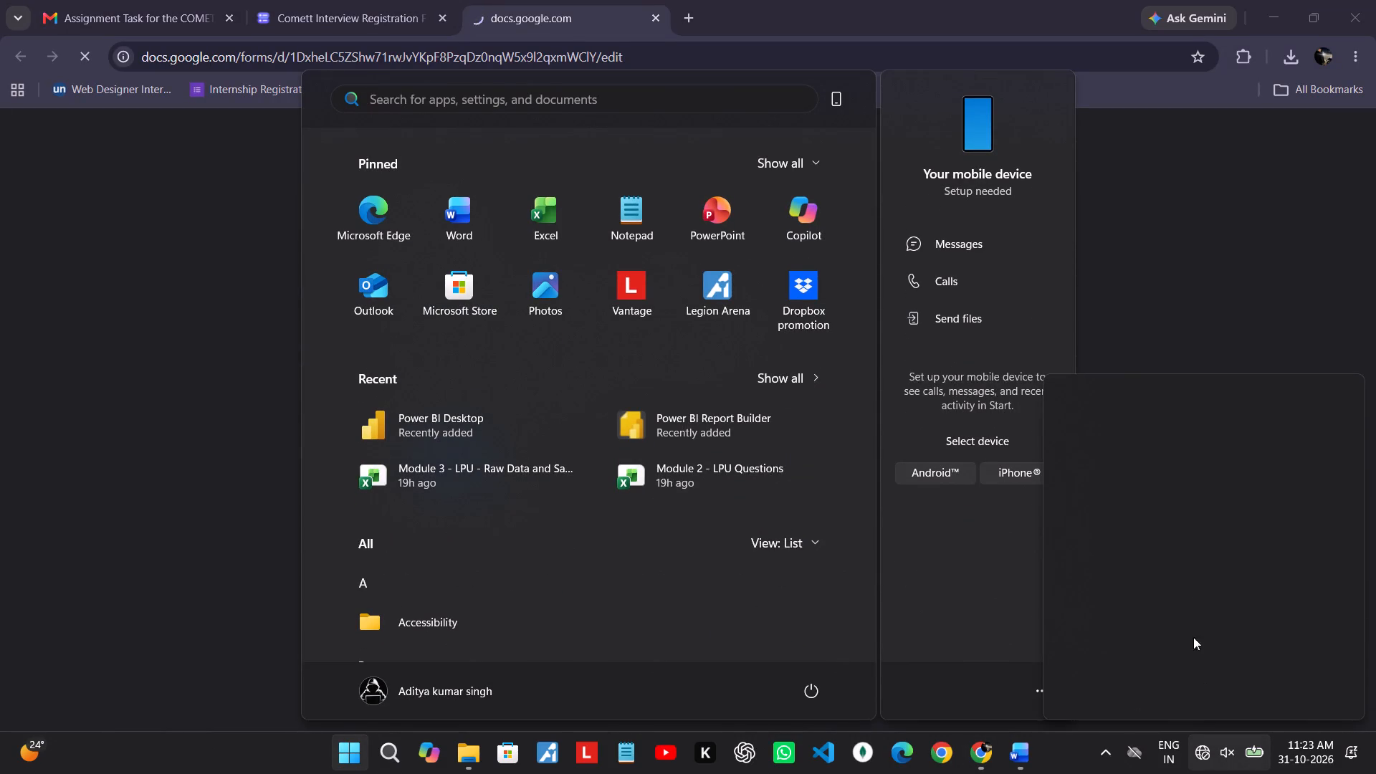
{"action": "left_click", "coordinate": [1145, 417]}
{"action": "left_click", "coordinate": [1160, 475]}
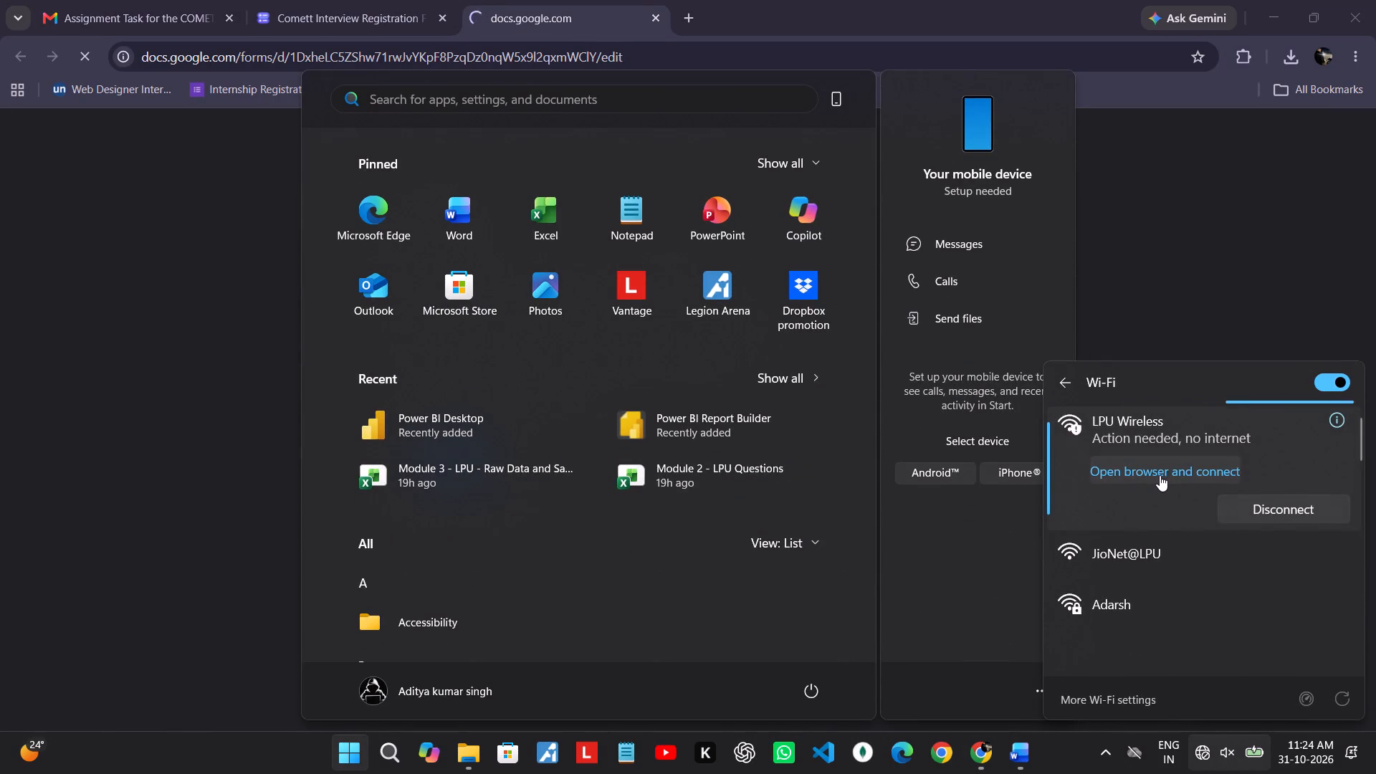
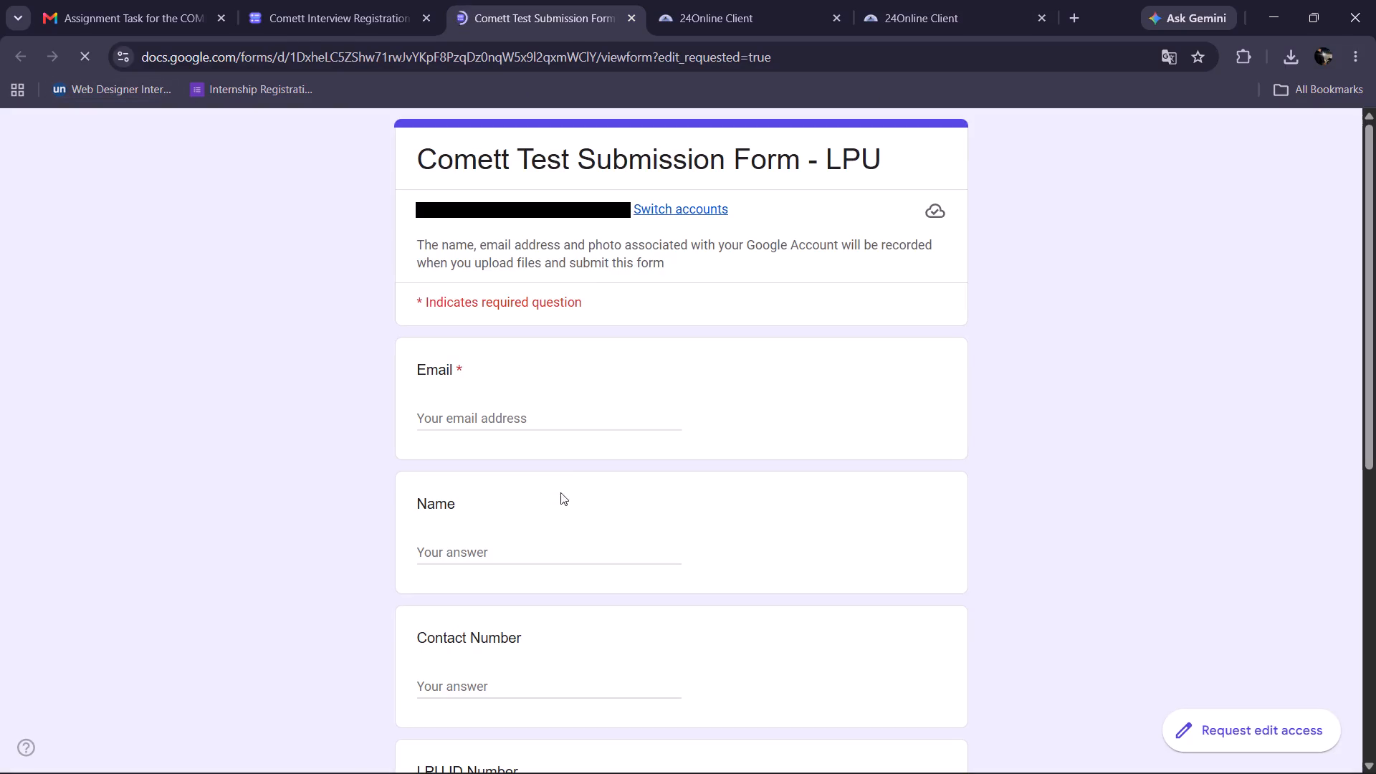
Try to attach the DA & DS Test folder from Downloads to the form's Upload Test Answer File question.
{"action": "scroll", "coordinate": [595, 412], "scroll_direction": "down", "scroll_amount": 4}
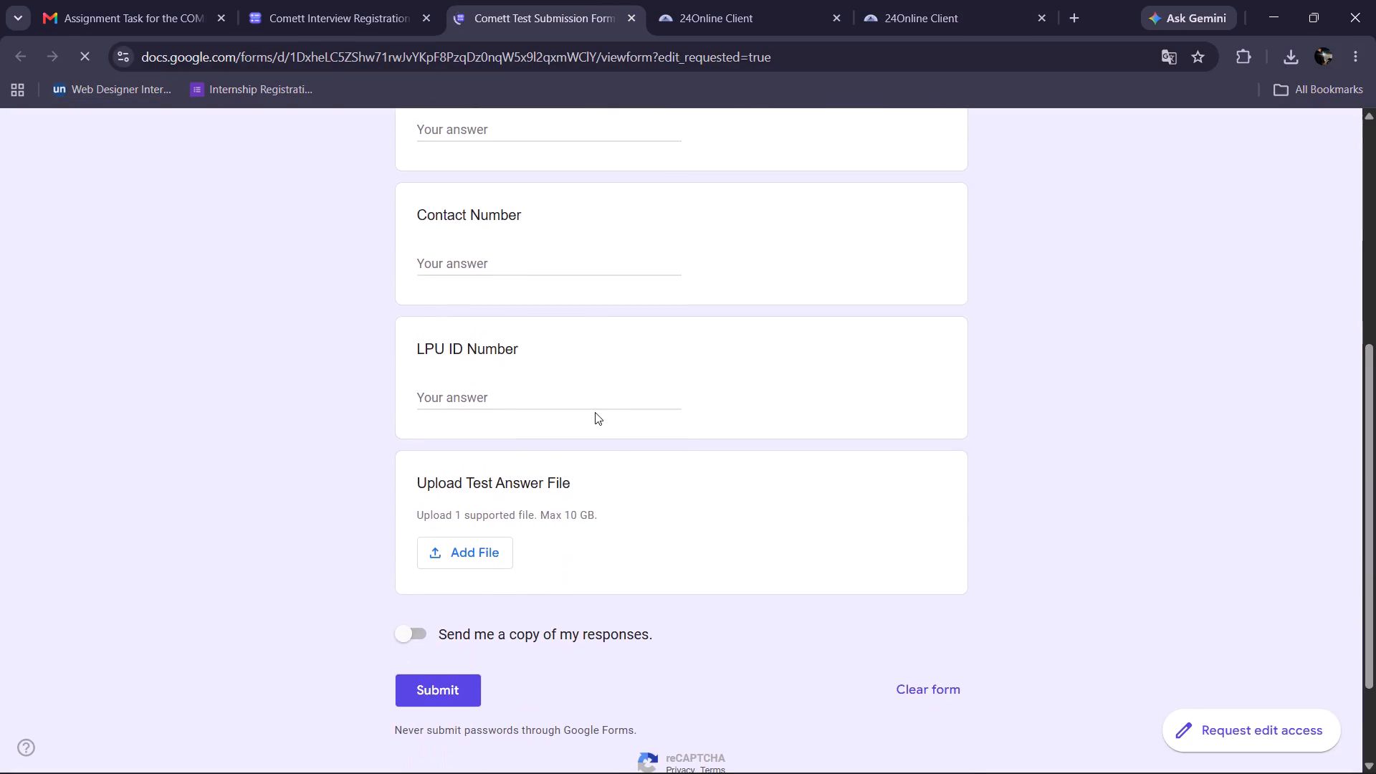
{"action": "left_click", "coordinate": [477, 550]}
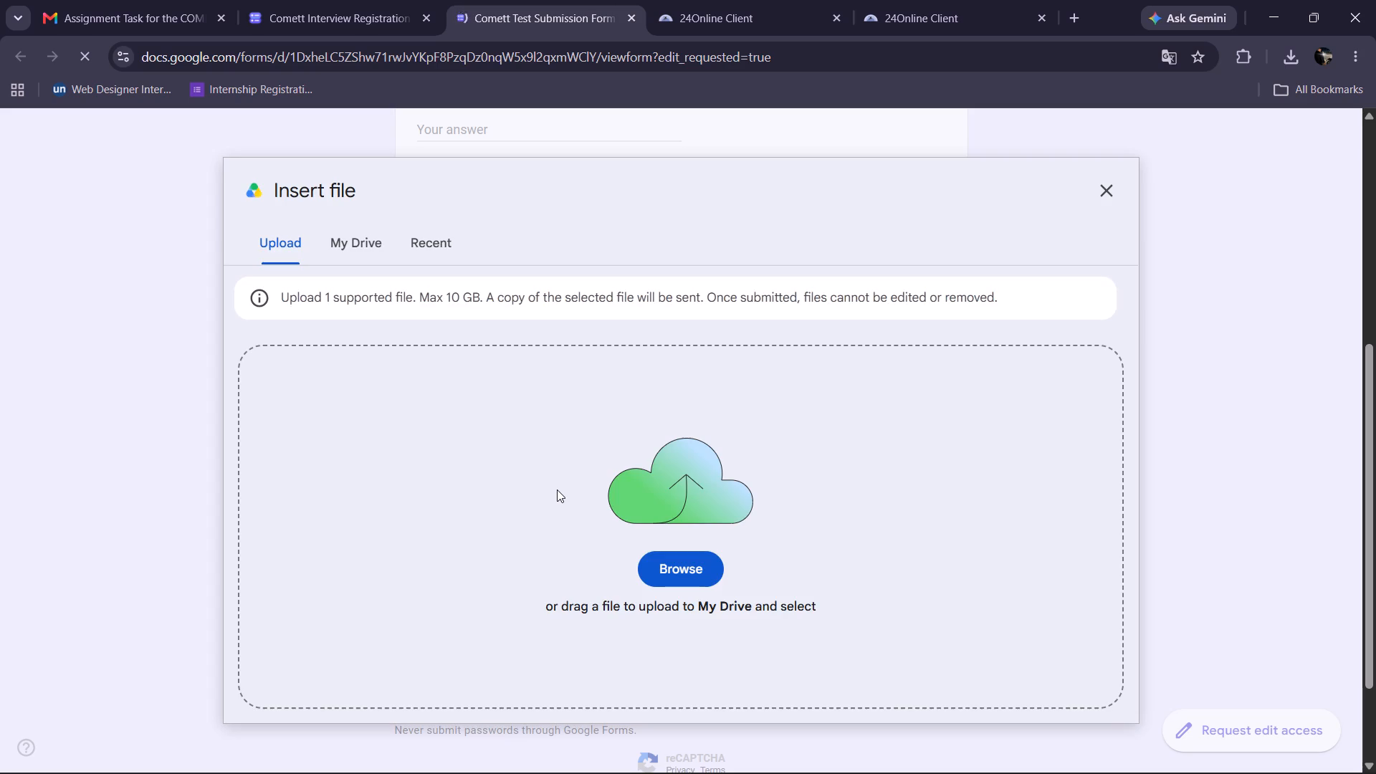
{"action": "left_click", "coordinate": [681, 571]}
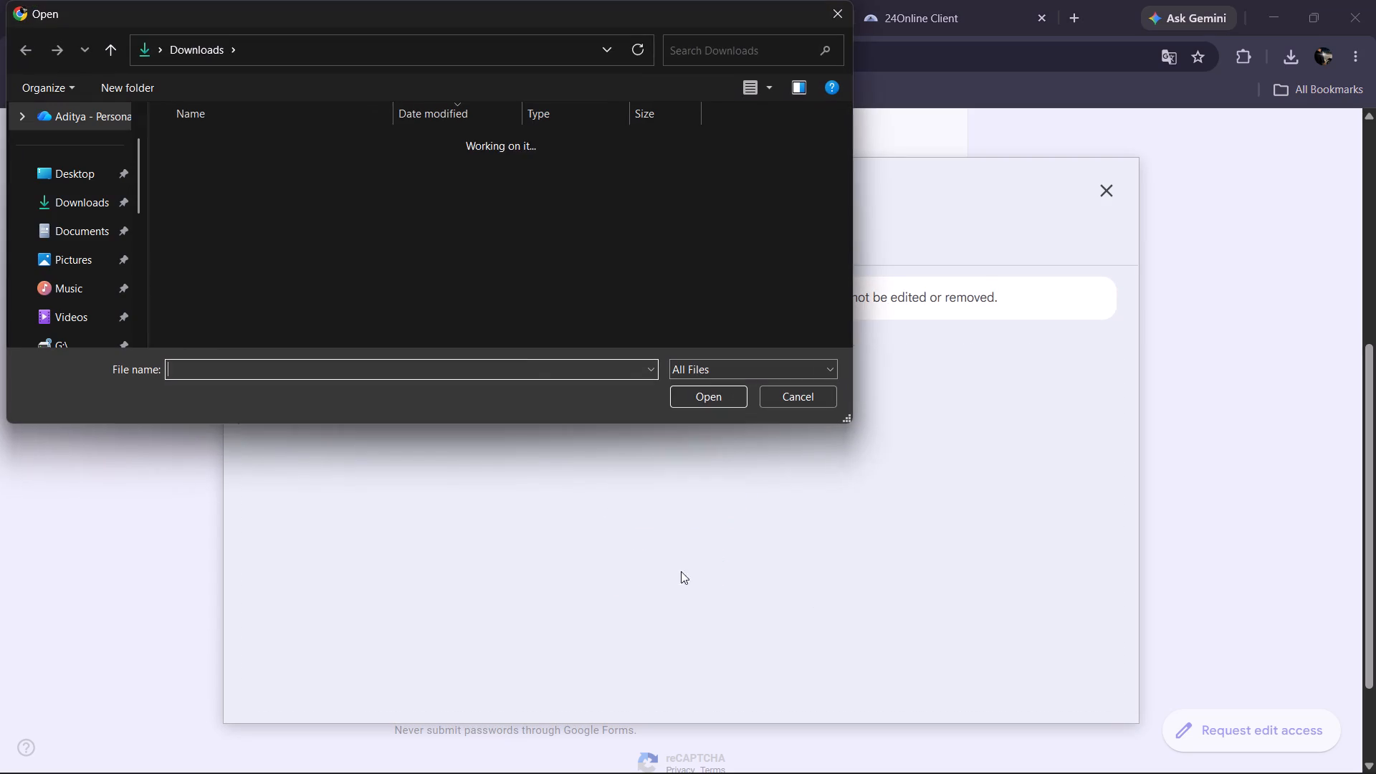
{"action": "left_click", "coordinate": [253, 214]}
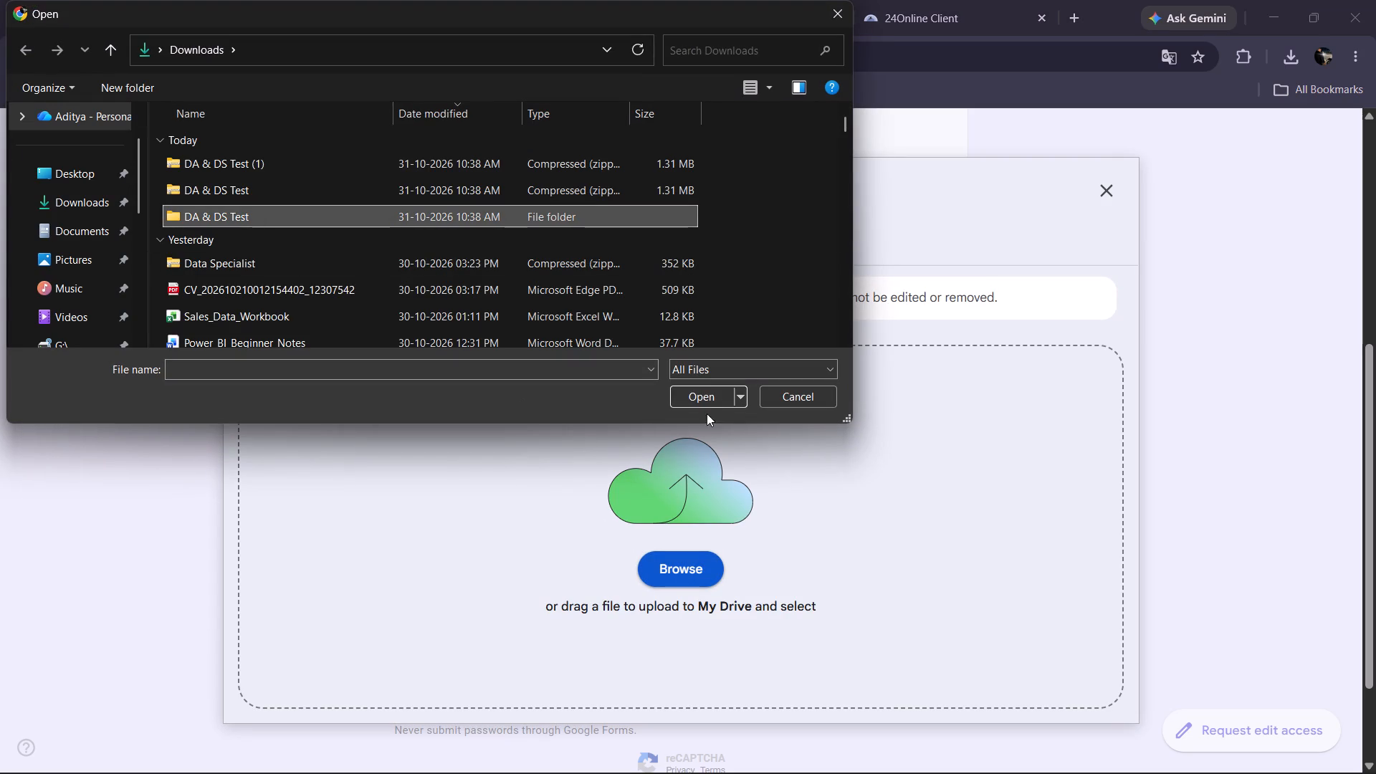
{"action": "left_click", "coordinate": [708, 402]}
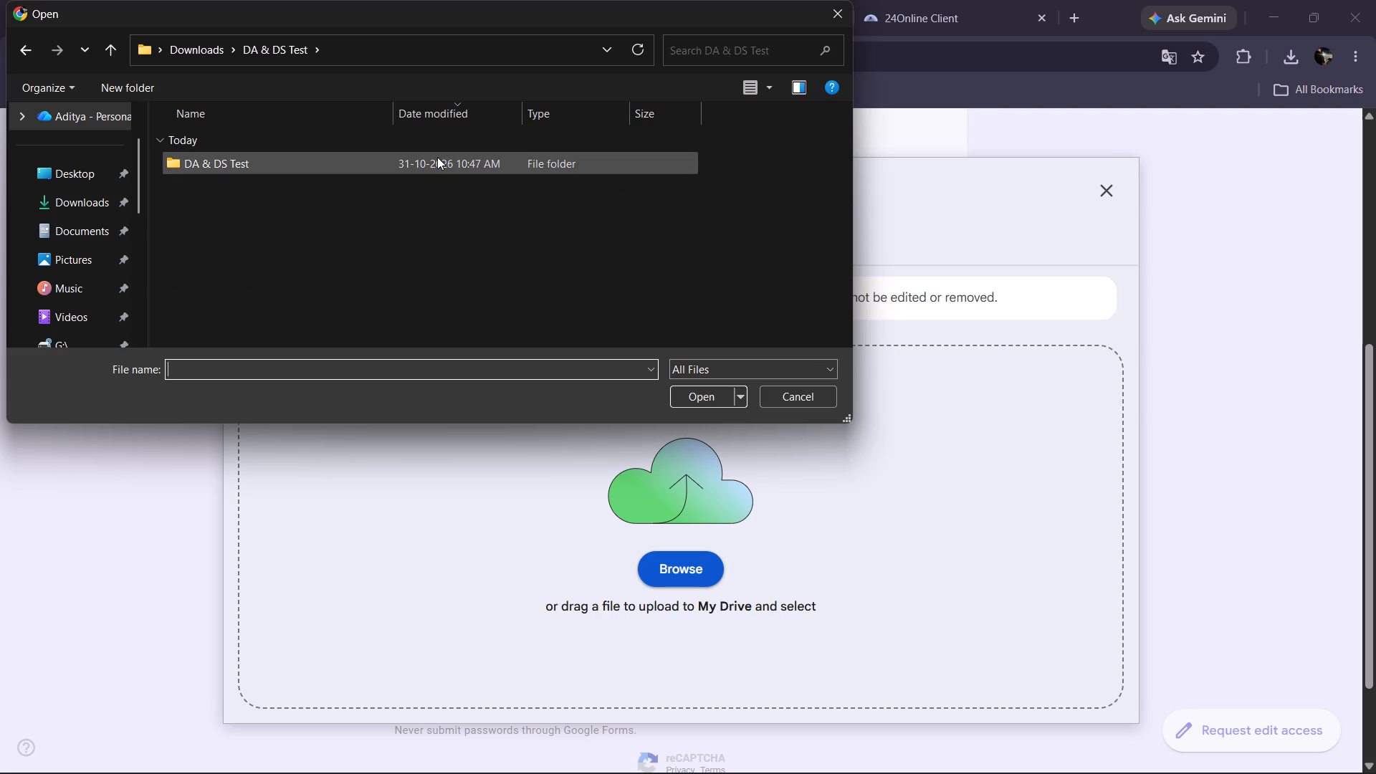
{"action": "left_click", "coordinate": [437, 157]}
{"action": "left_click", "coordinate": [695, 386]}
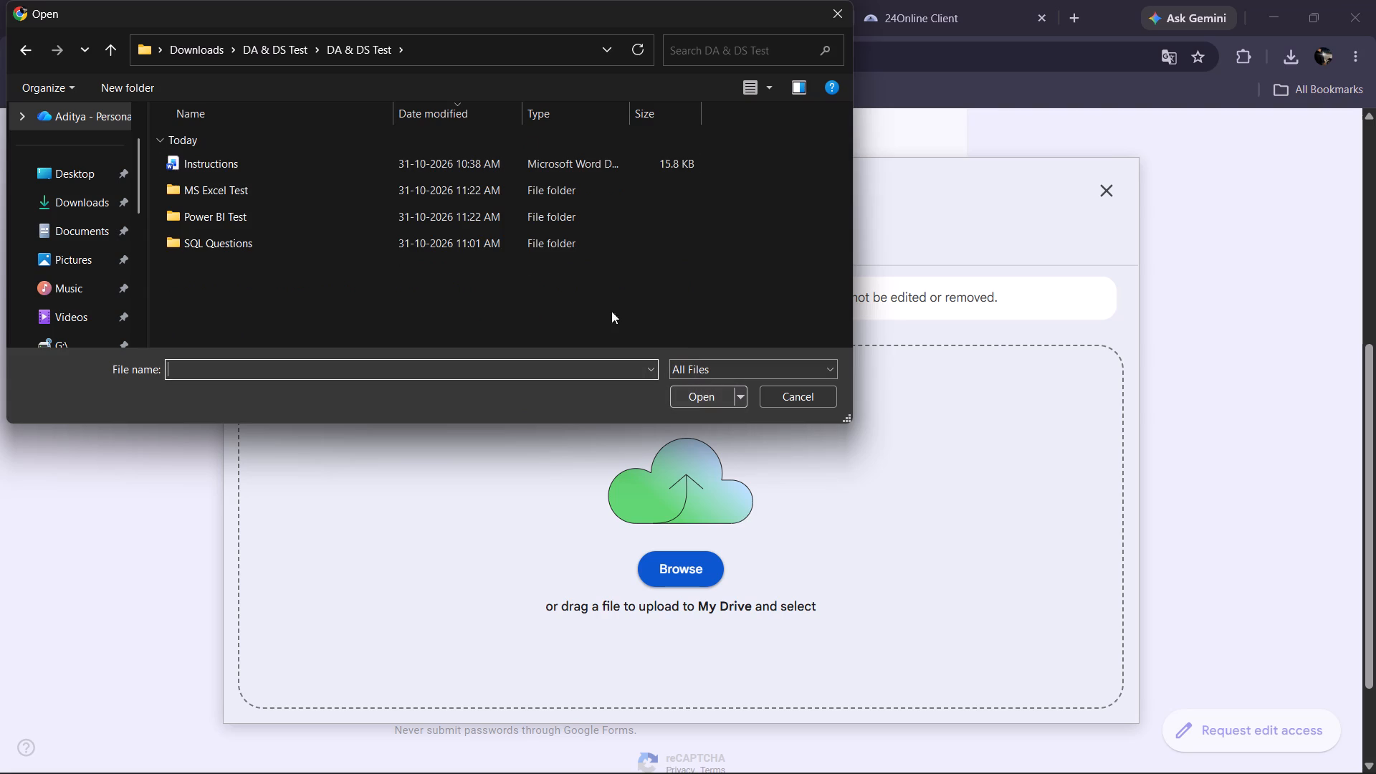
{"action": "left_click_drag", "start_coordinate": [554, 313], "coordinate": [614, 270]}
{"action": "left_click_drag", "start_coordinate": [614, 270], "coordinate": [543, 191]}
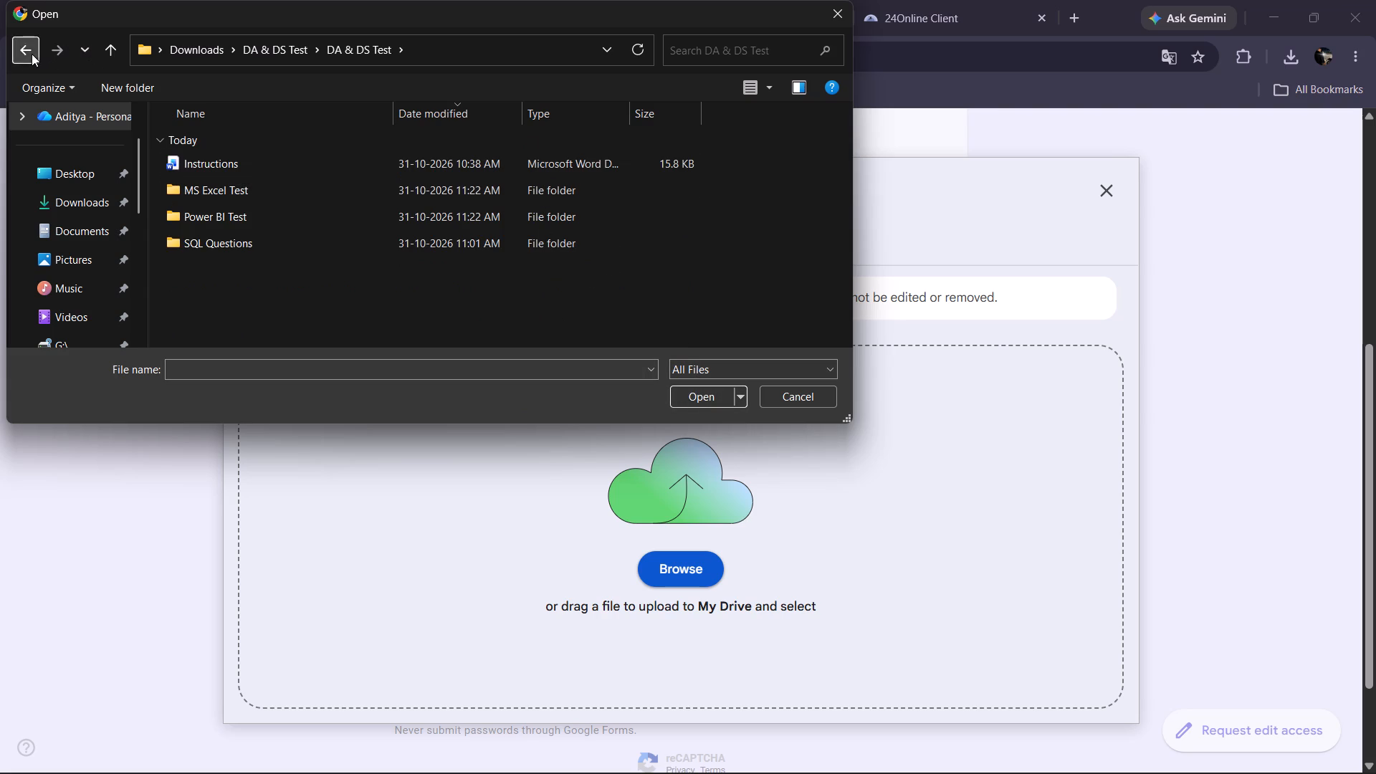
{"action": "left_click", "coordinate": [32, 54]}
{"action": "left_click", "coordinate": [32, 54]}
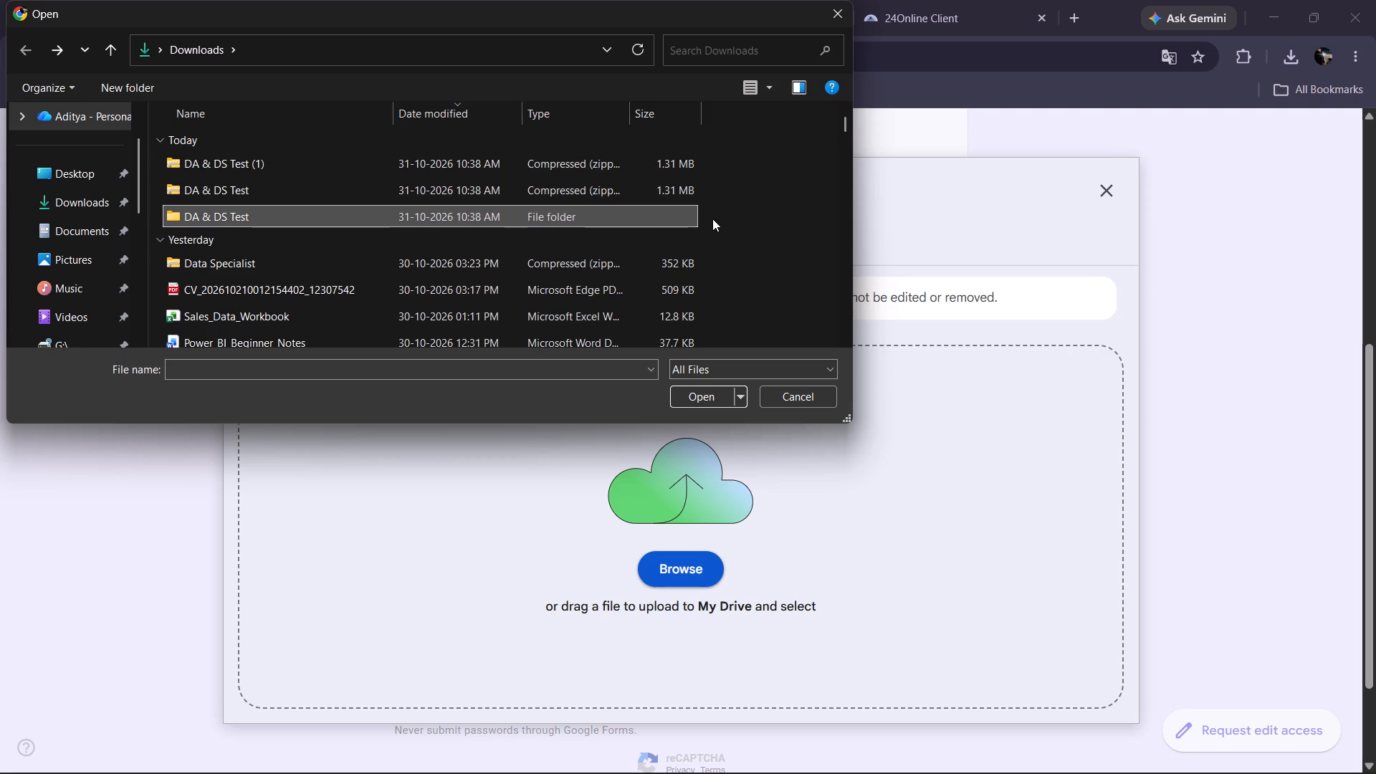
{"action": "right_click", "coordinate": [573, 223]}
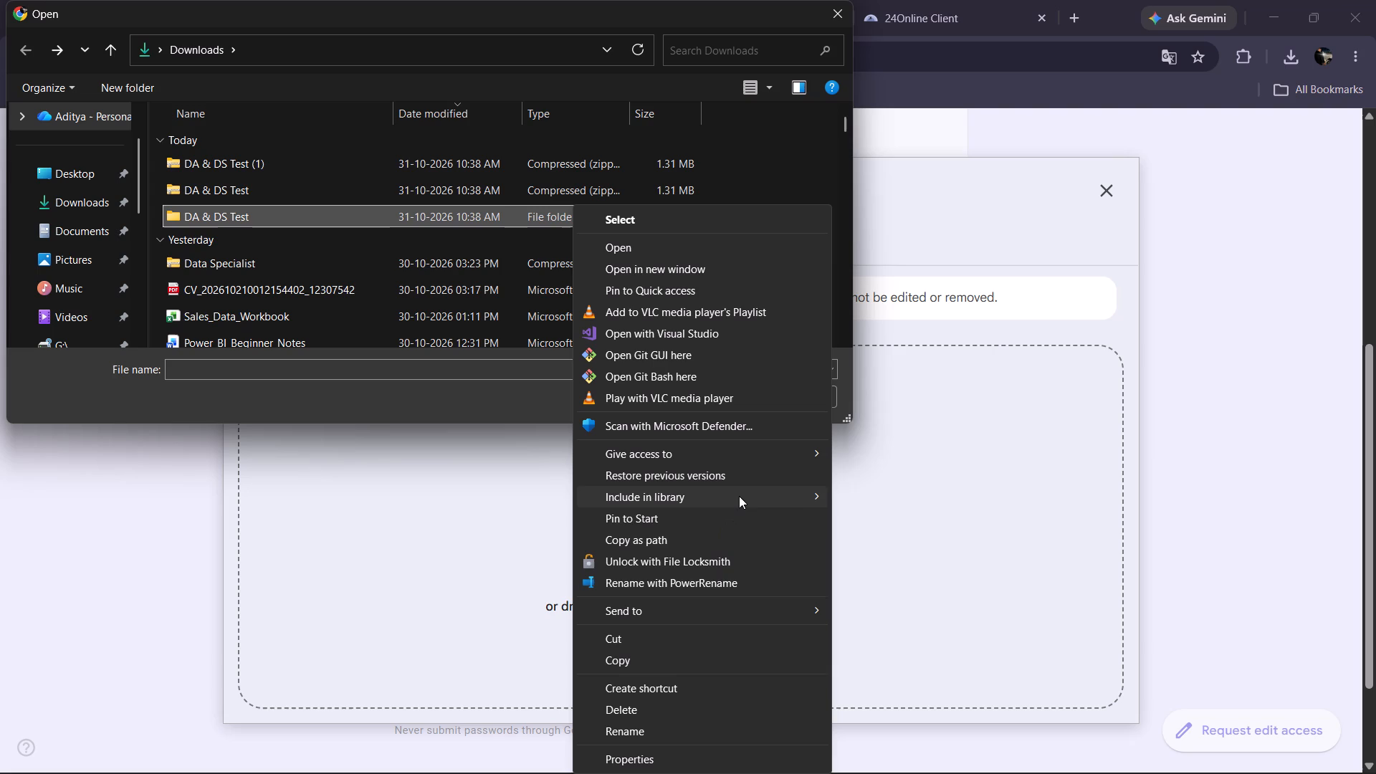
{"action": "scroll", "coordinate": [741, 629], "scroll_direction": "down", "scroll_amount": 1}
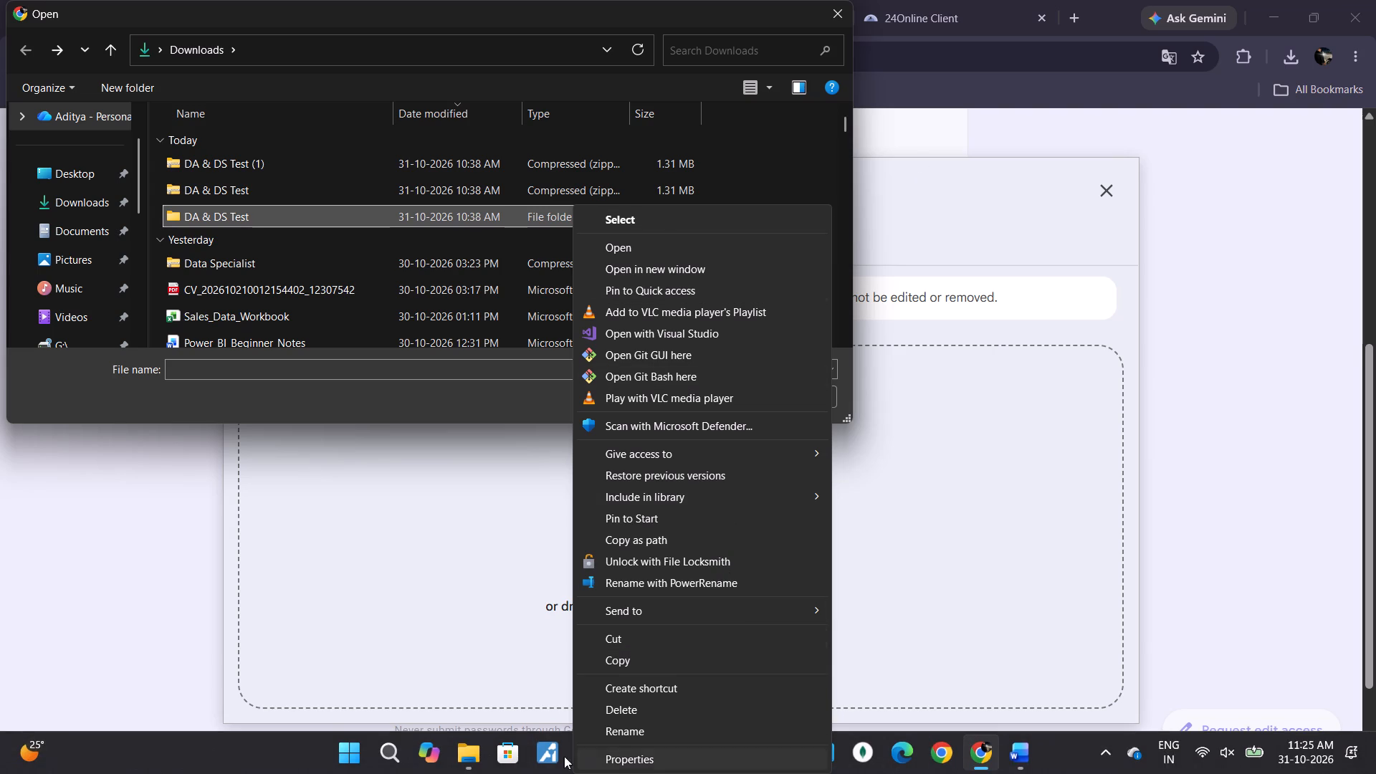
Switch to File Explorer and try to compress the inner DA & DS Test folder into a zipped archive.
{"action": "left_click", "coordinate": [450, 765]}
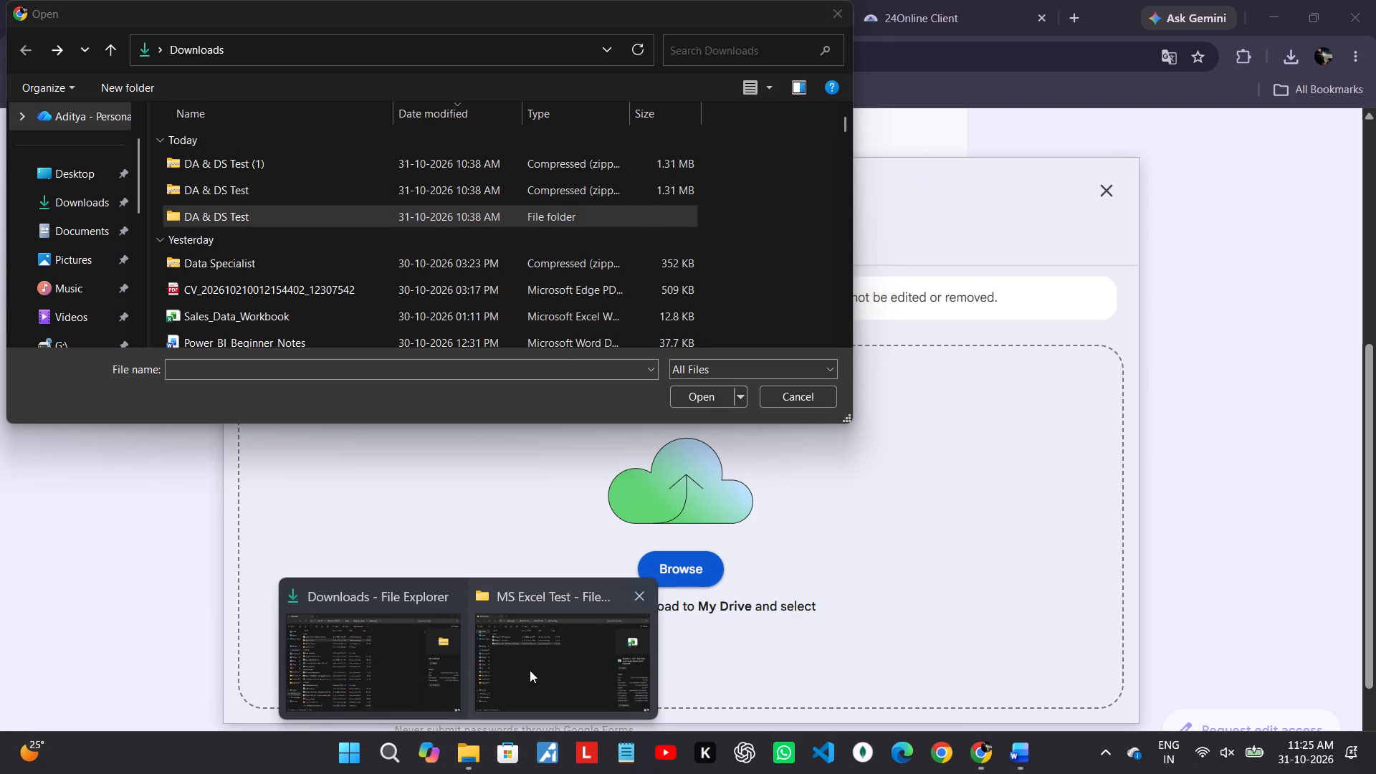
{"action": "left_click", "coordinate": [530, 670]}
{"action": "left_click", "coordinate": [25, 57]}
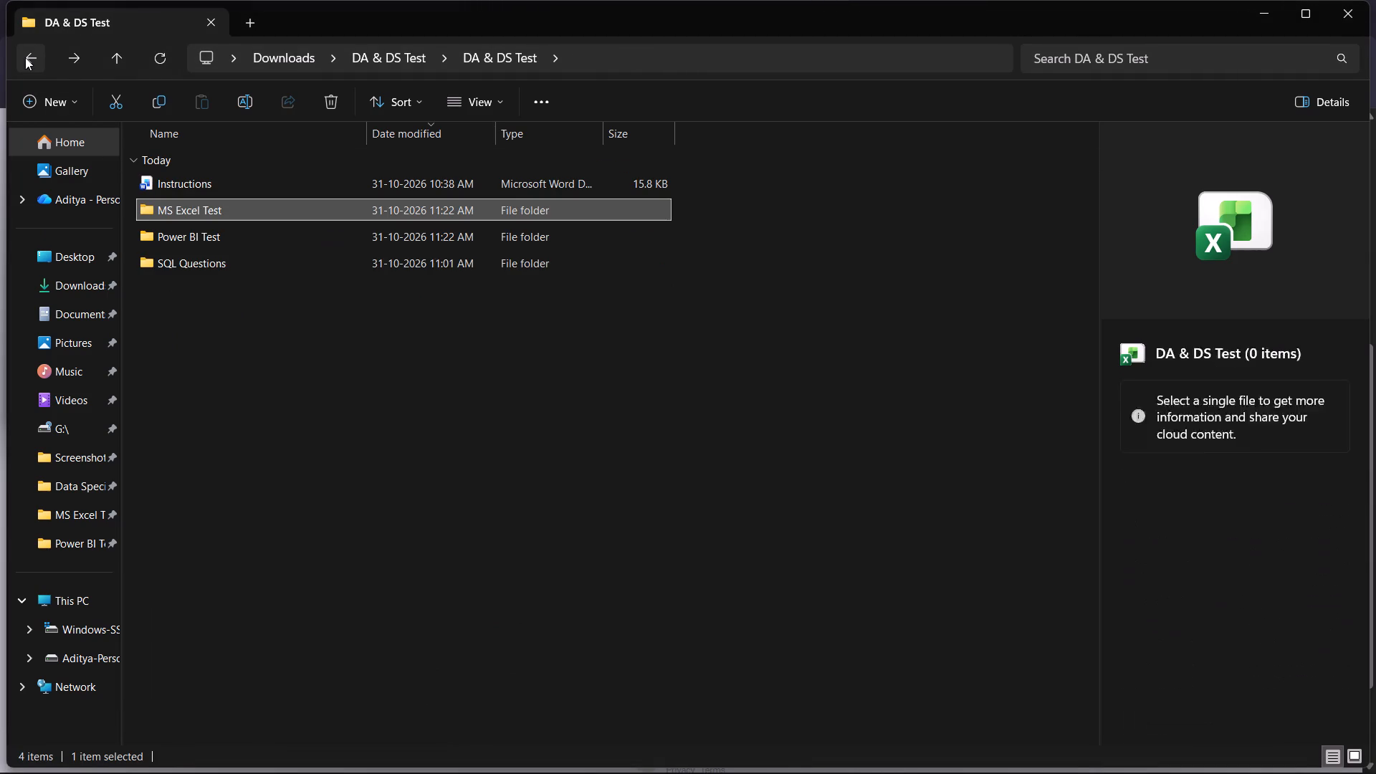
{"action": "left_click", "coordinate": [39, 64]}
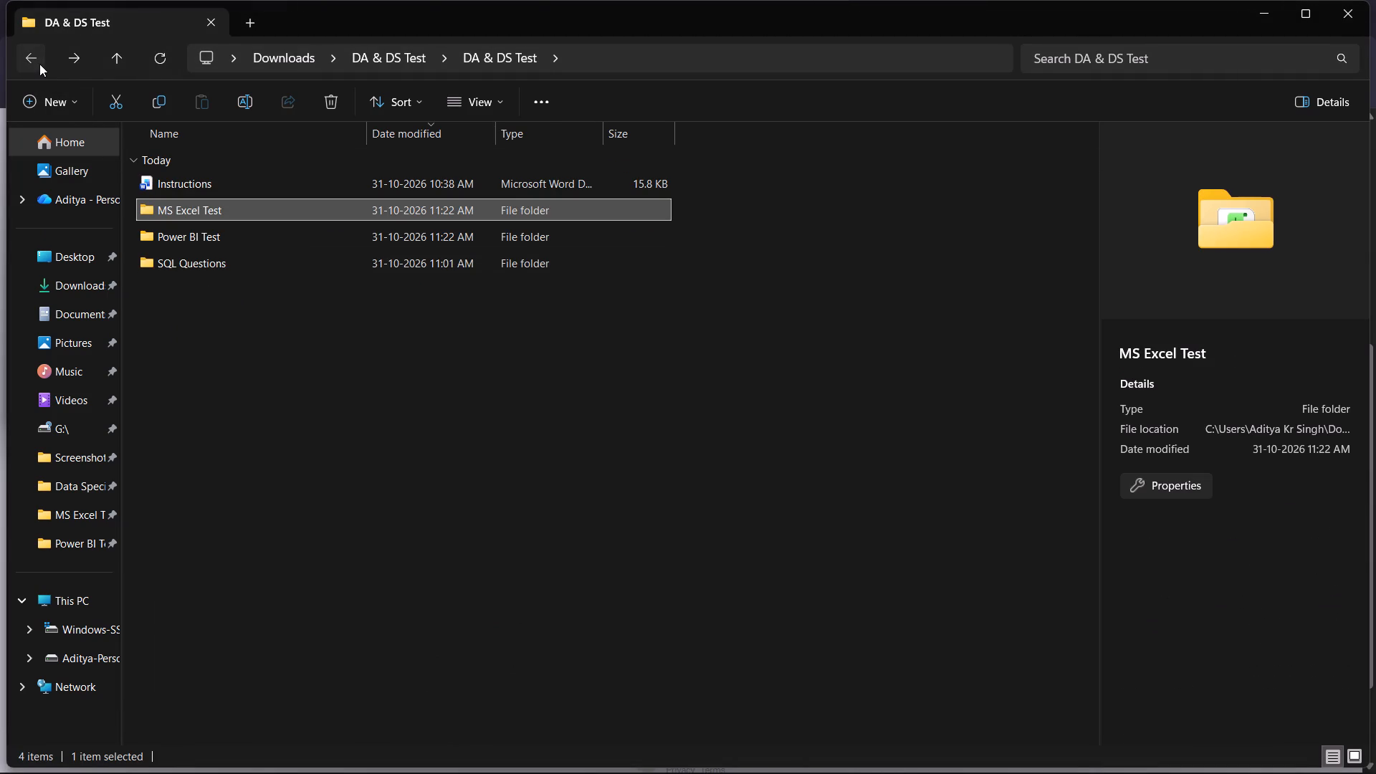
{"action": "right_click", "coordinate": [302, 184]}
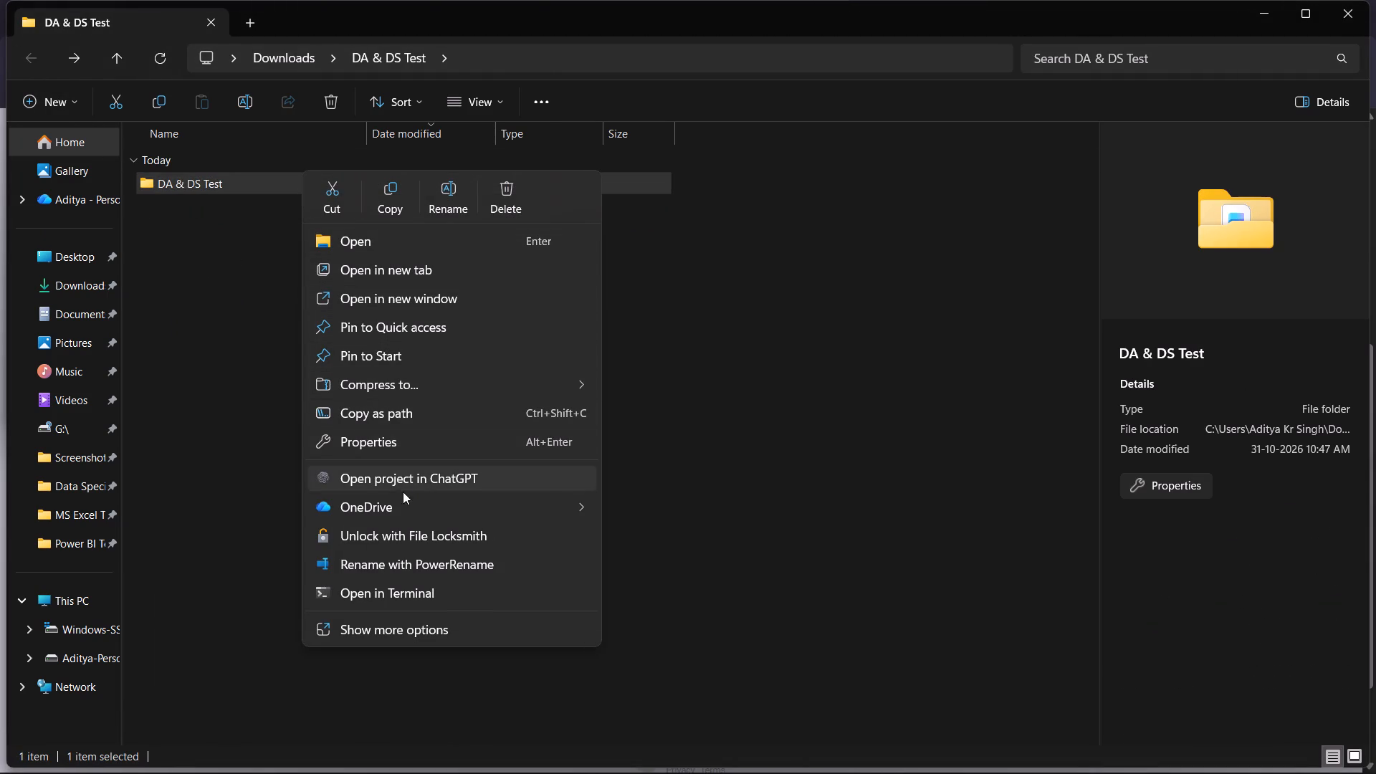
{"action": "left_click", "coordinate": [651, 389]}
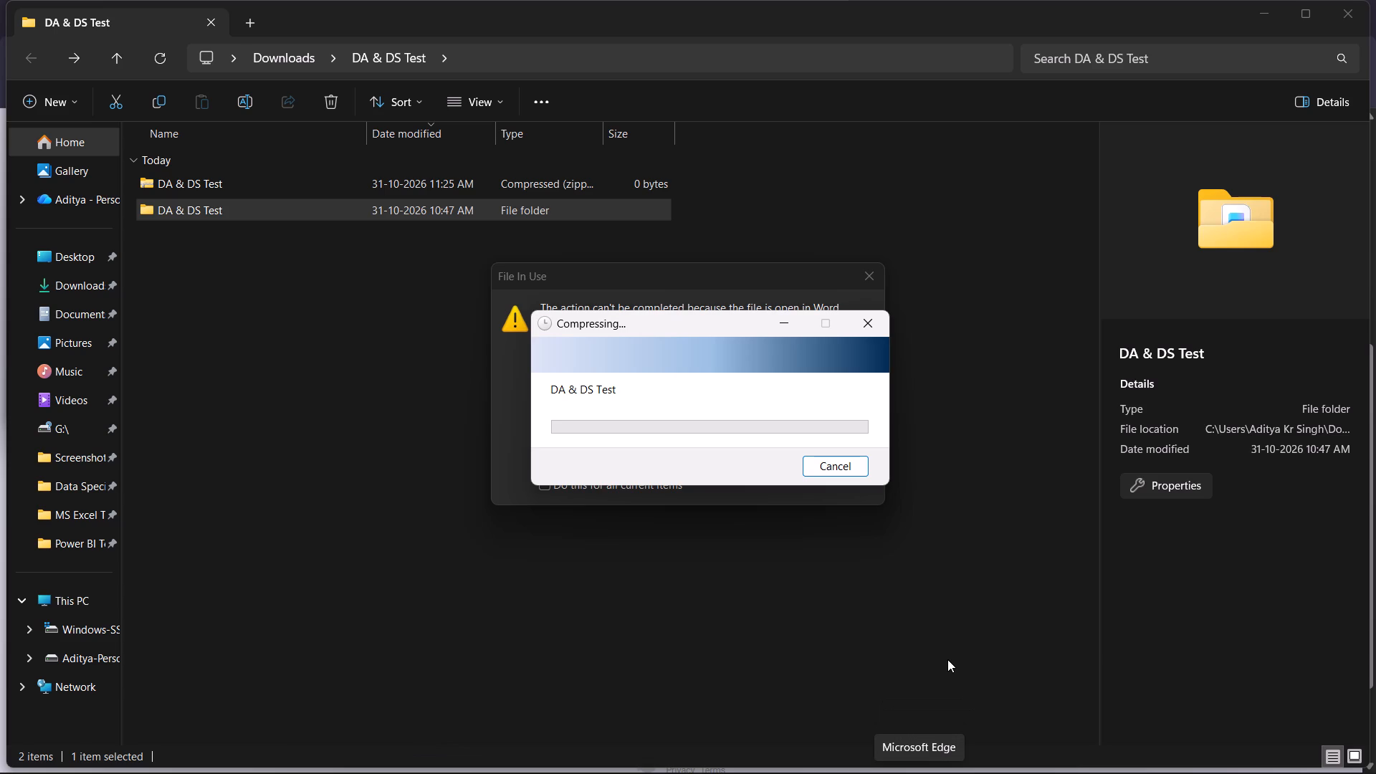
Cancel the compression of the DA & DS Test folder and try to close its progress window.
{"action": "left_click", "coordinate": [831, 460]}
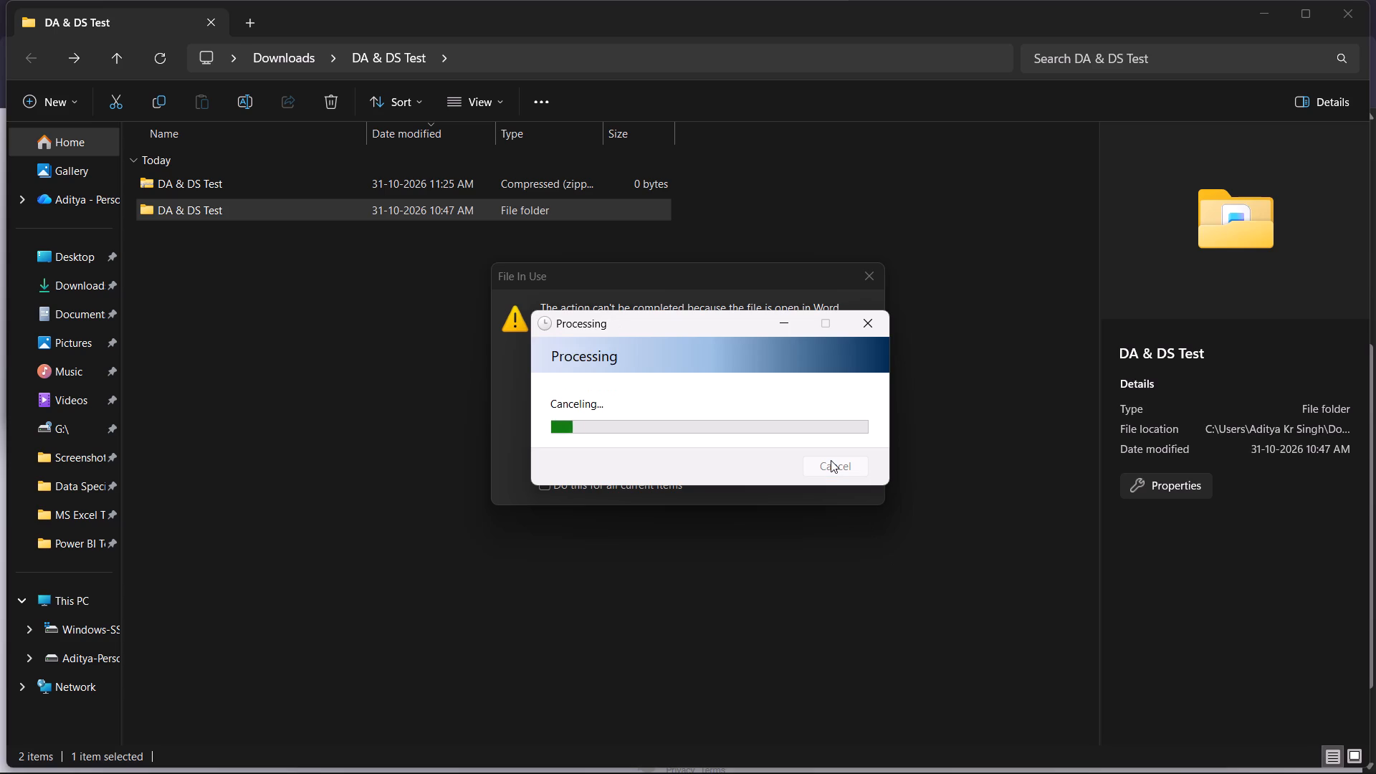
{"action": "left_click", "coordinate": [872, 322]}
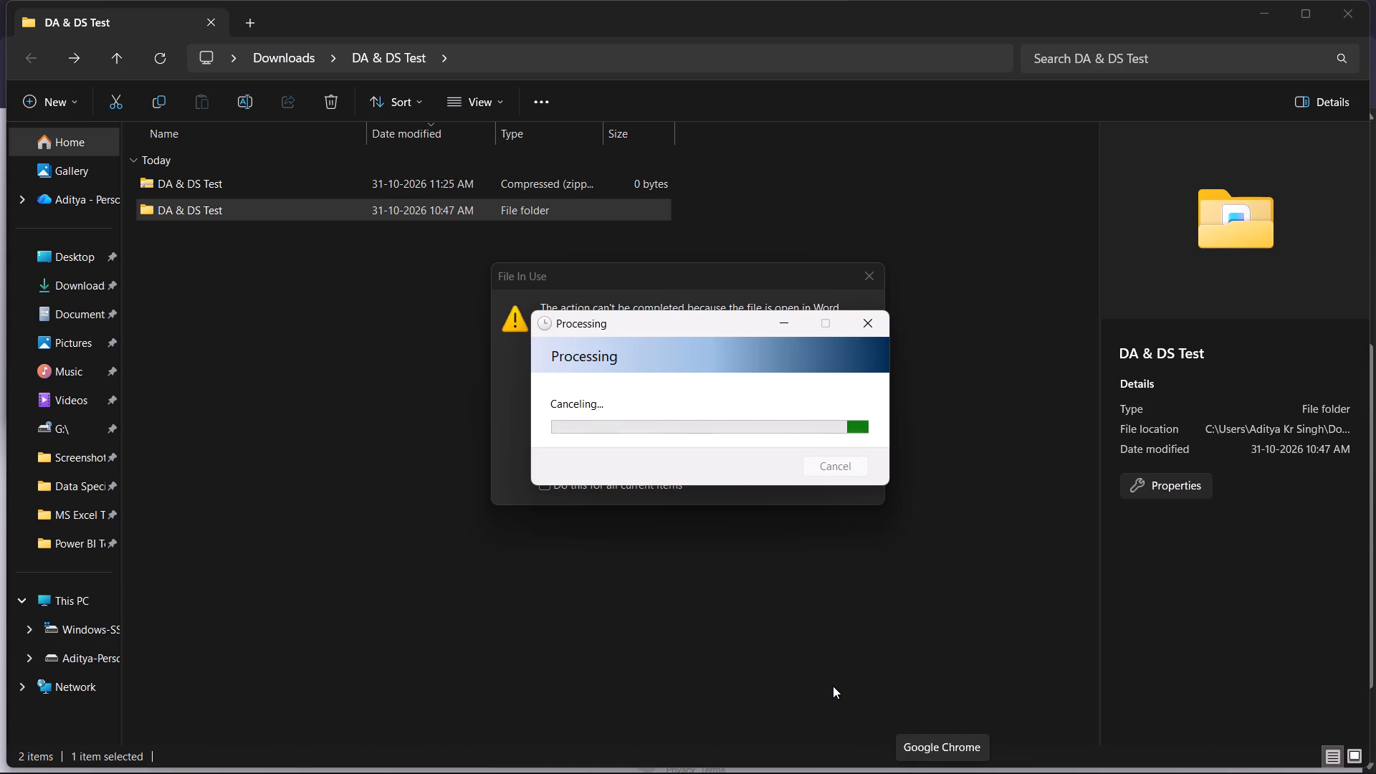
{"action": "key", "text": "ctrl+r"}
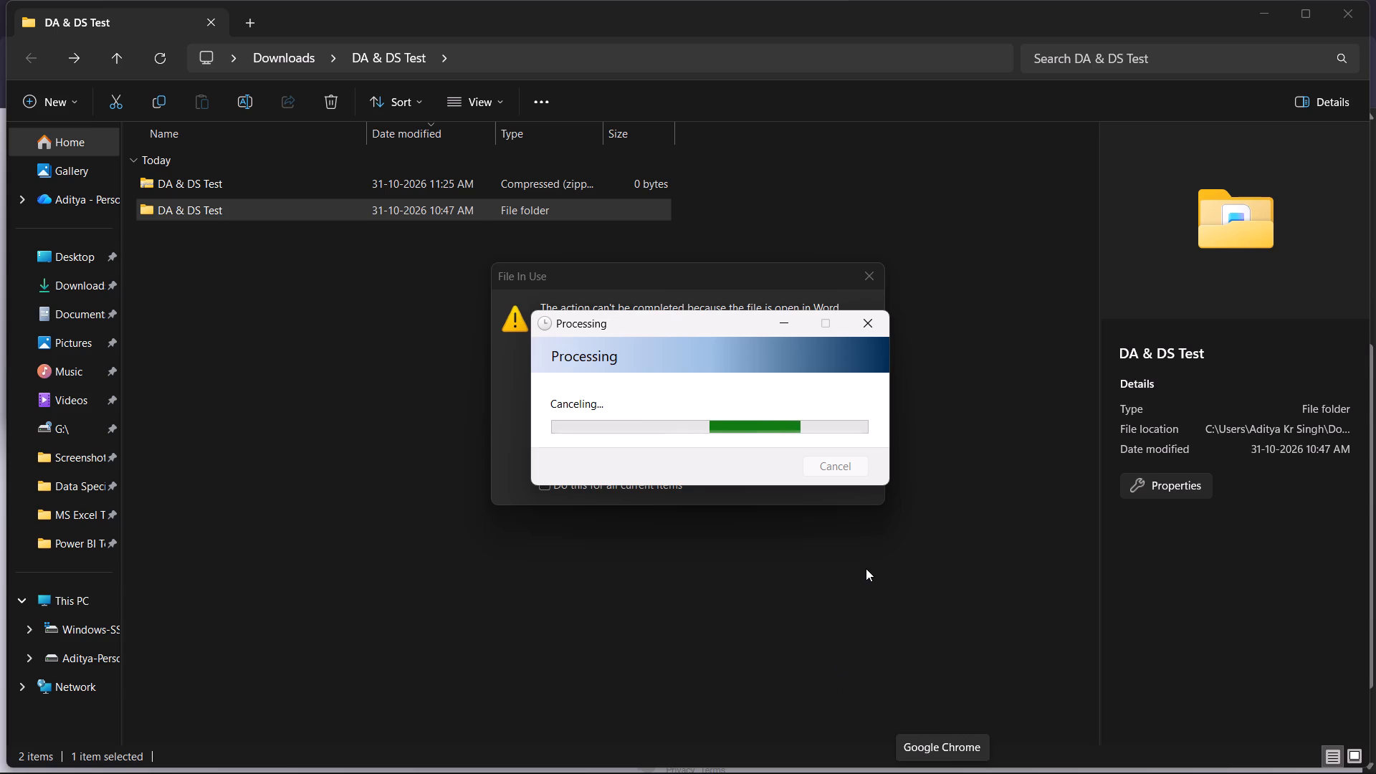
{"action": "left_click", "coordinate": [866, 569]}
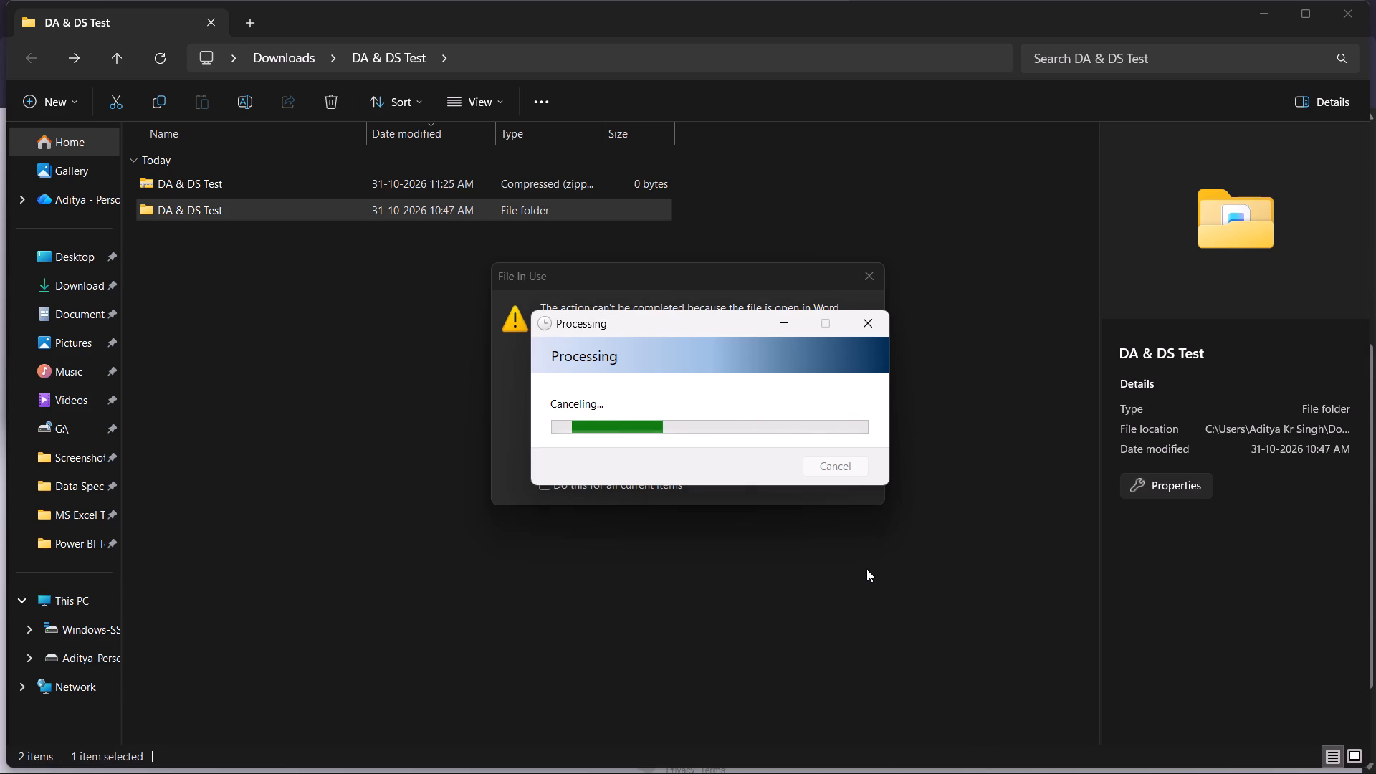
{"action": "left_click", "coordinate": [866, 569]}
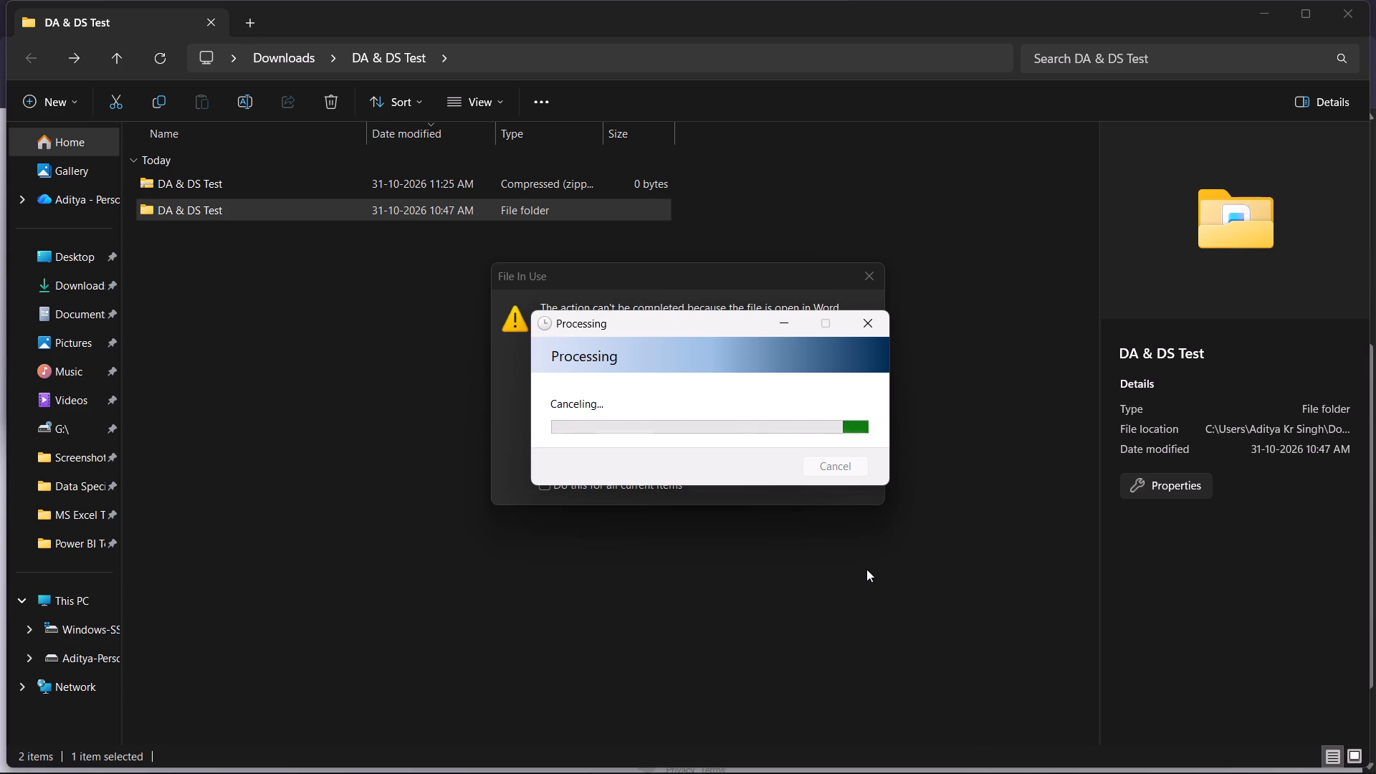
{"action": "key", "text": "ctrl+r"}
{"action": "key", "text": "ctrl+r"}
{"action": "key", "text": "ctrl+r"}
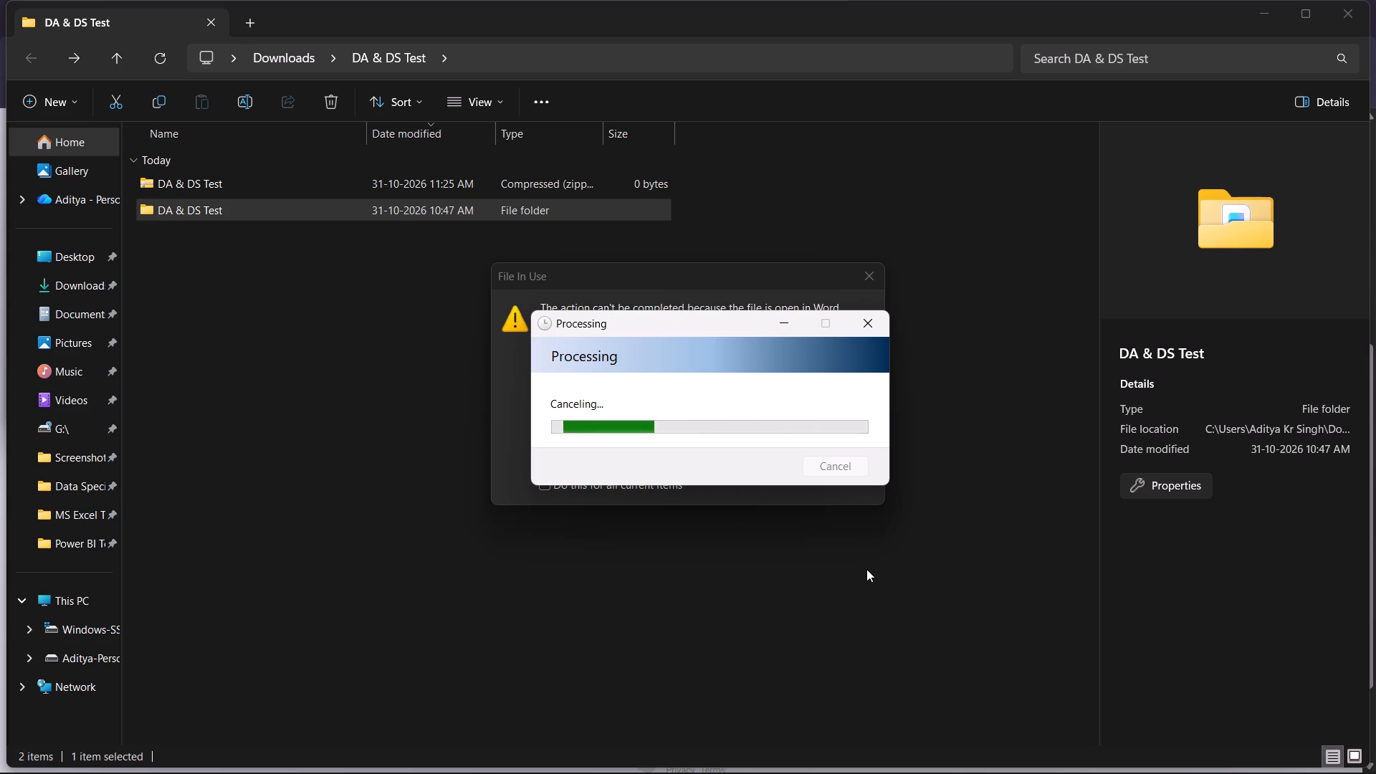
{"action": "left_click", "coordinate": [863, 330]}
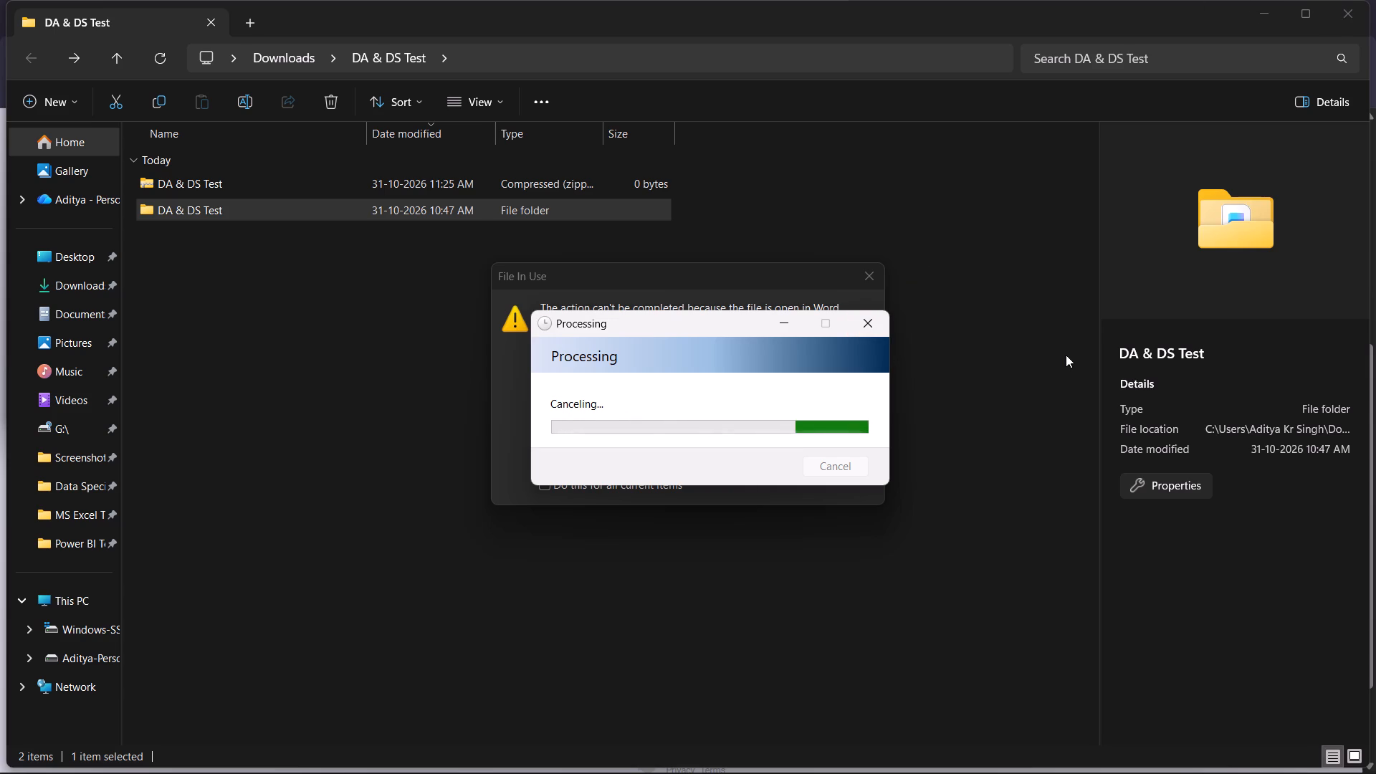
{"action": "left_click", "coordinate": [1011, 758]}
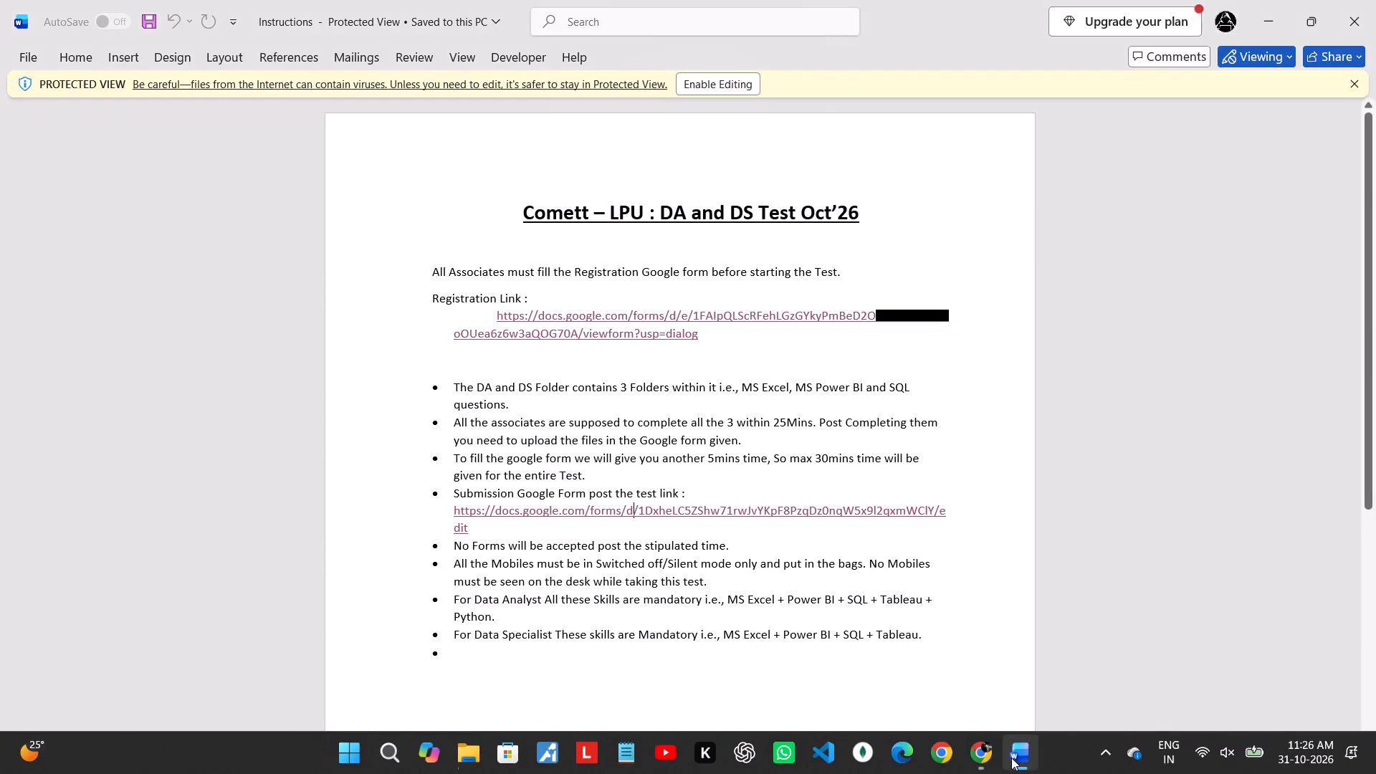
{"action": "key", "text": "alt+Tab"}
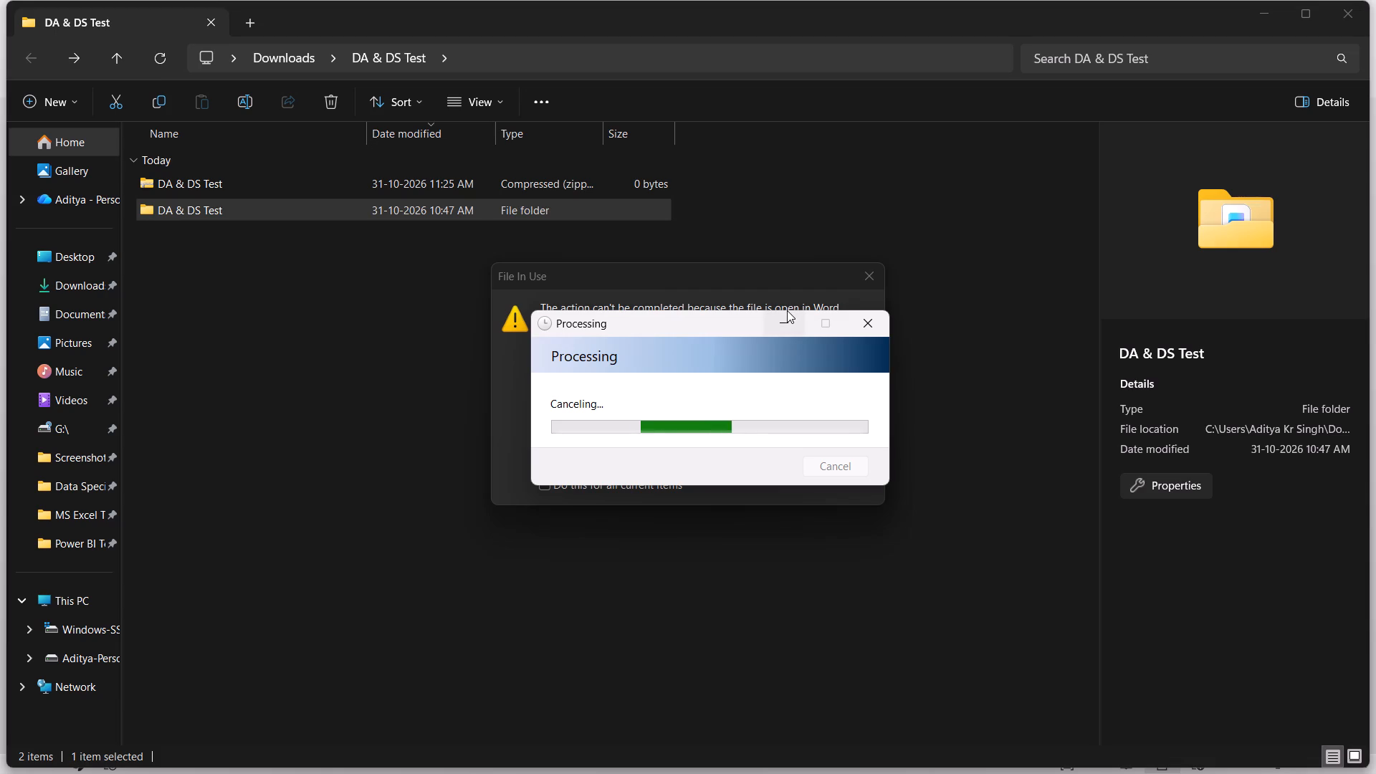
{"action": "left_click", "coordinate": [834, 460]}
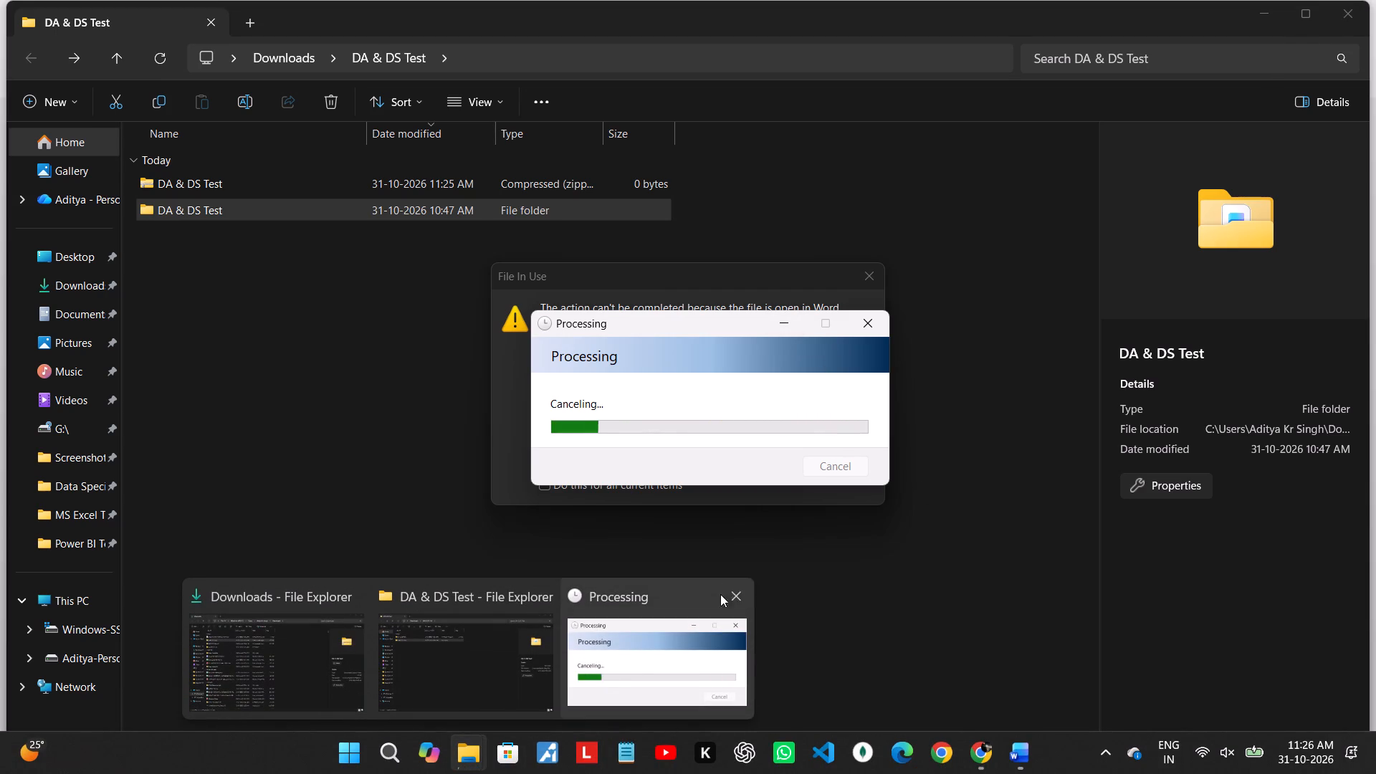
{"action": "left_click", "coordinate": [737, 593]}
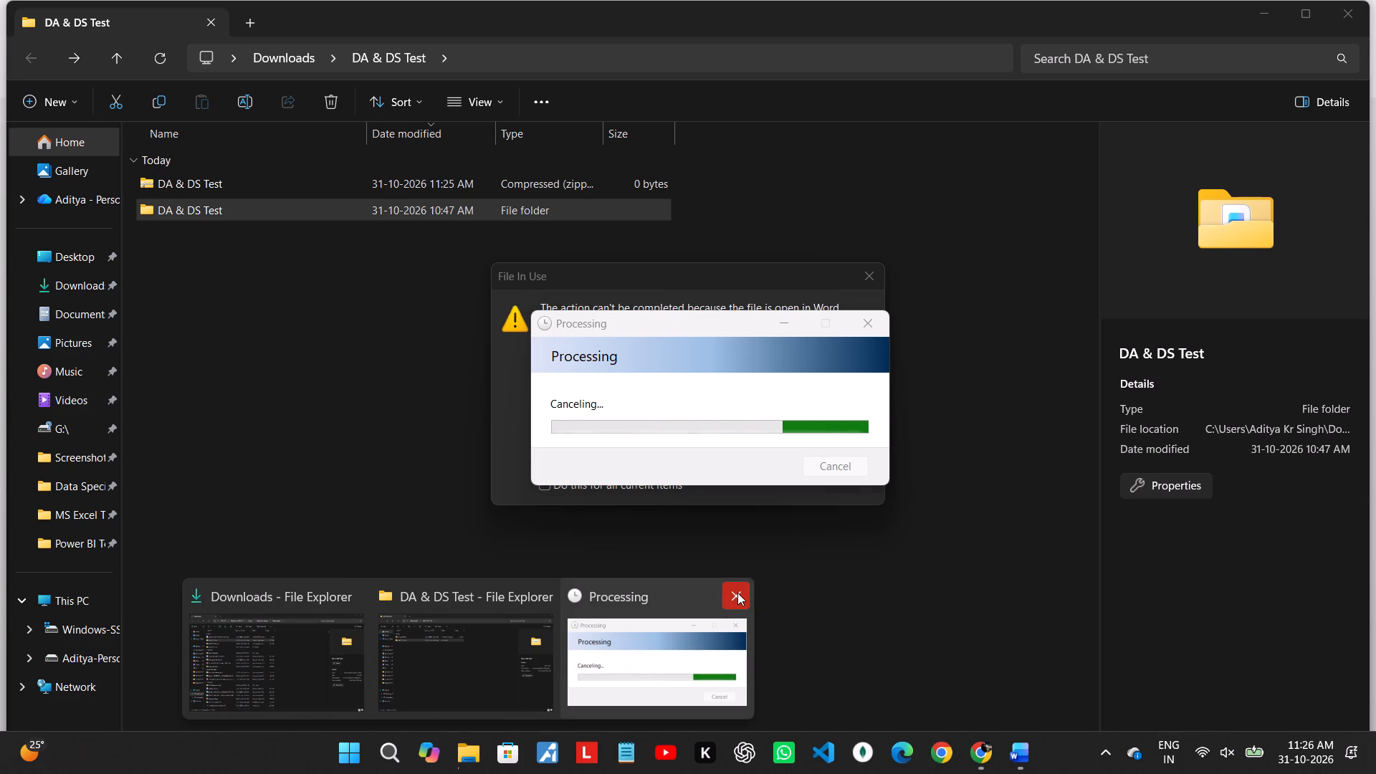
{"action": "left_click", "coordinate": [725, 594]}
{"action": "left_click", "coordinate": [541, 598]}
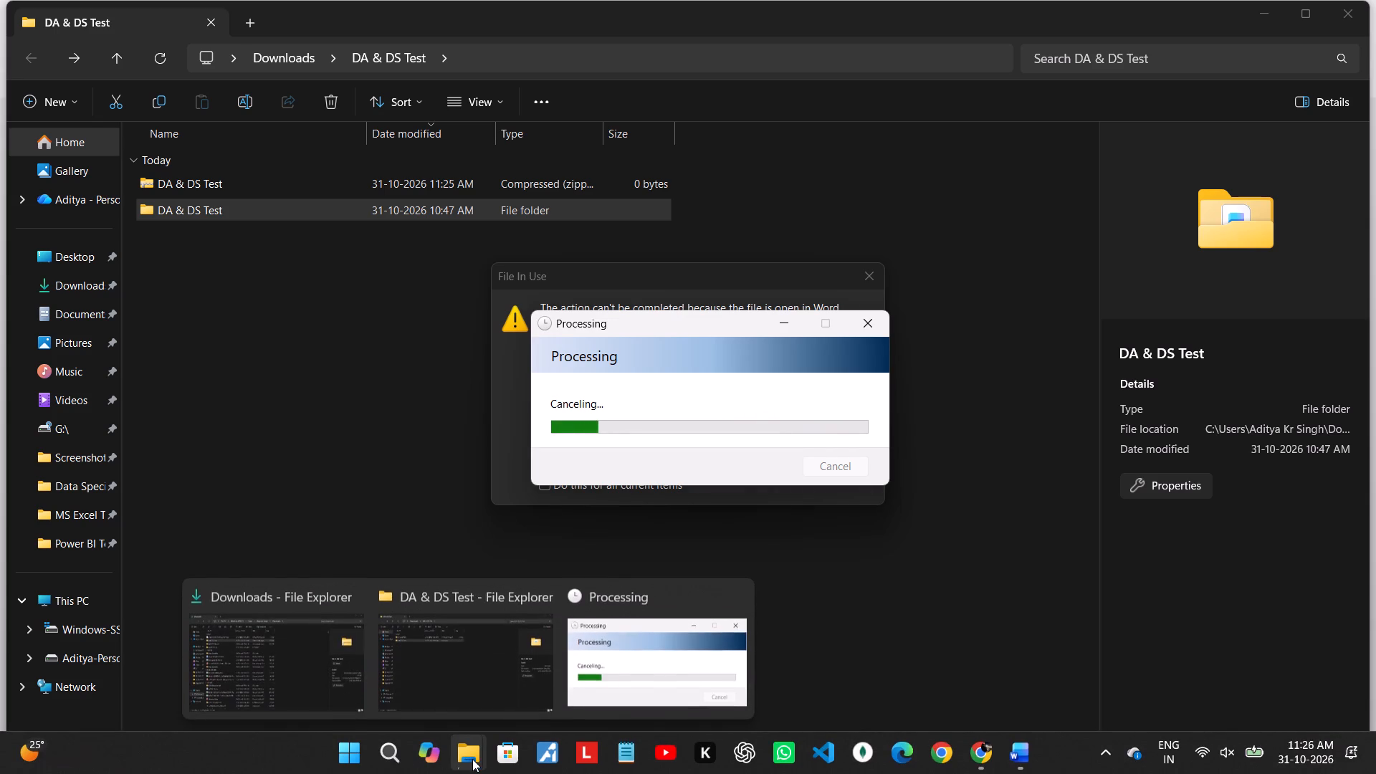
Close the Downloads File Explorer window and try to close the DA & DS Test and compression progress windows.
{"action": "left_click", "coordinate": [349, 593]}
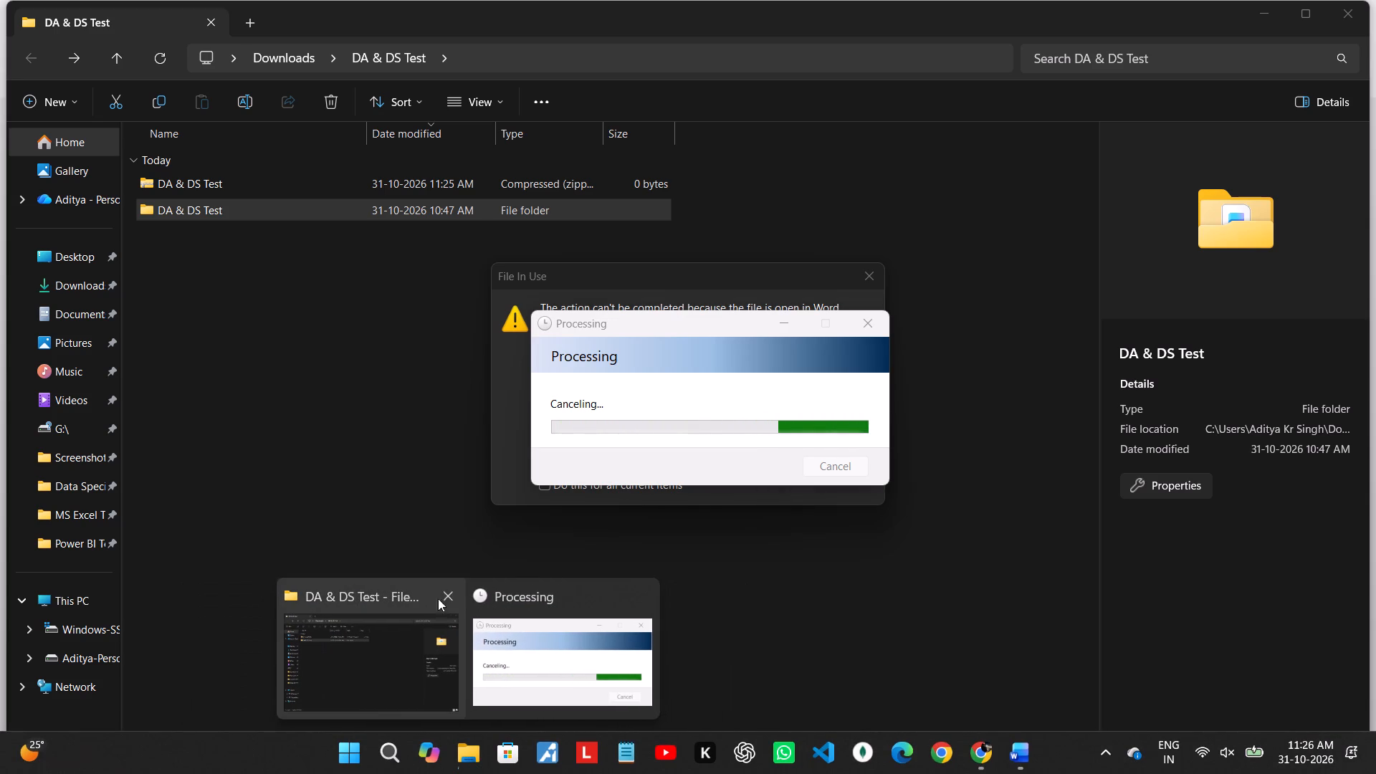
{"action": "left_click", "coordinate": [451, 597]}
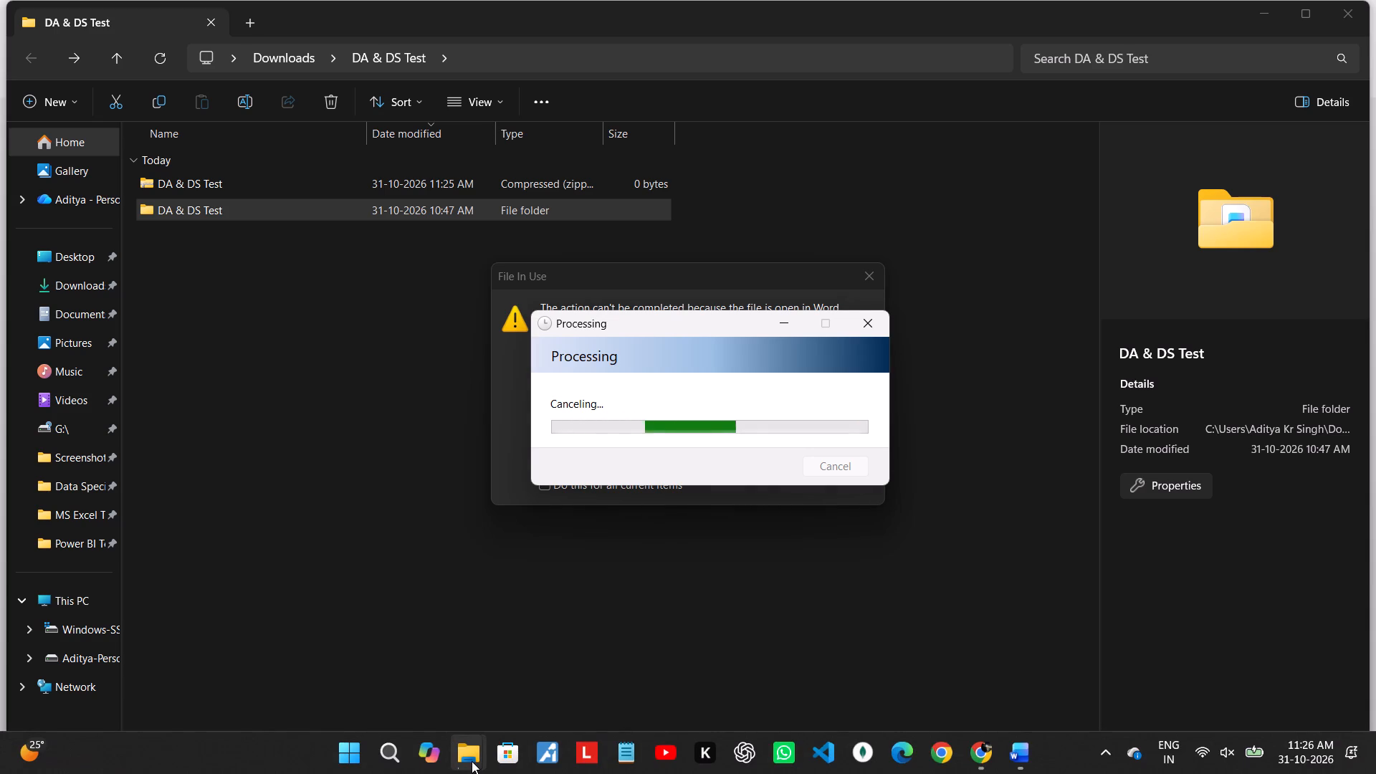
{"action": "left_click", "coordinate": [472, 761]}
{"action": "left_click", "coordinate": [636, 593]}
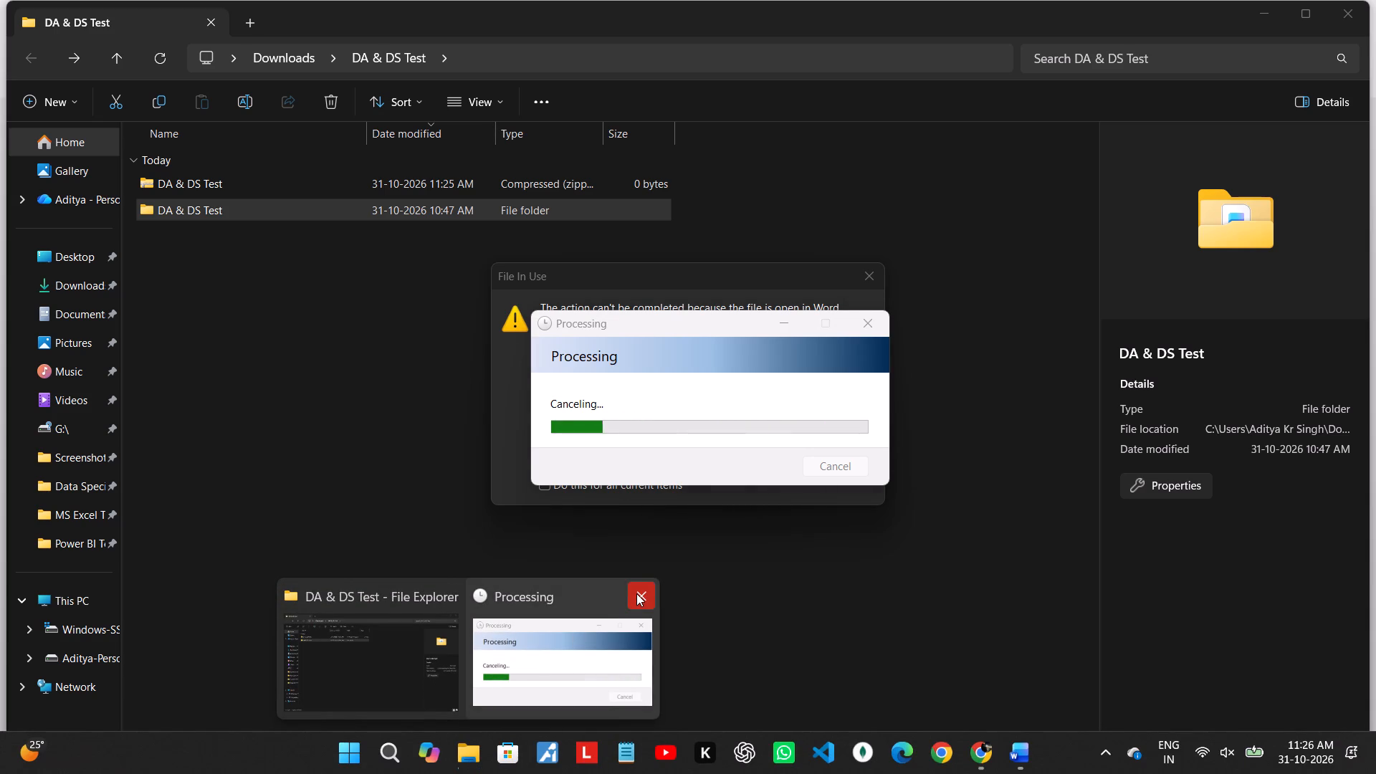
{"action": "left_click", "coordinate": [826, 594]}
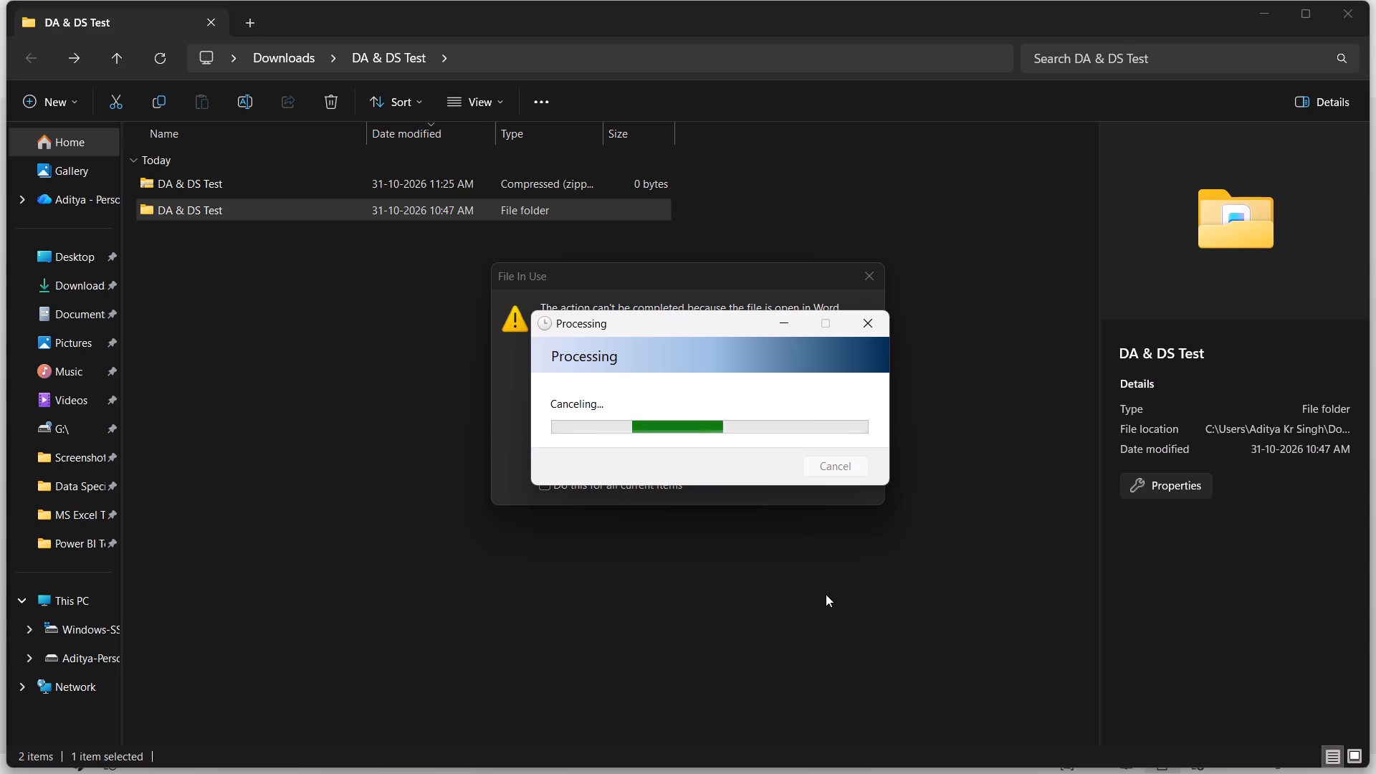
Switch back to Chrome, cancel the file selection and close the form's Insert file dialog.
{"action": "key", "text": "alt+Tab"}
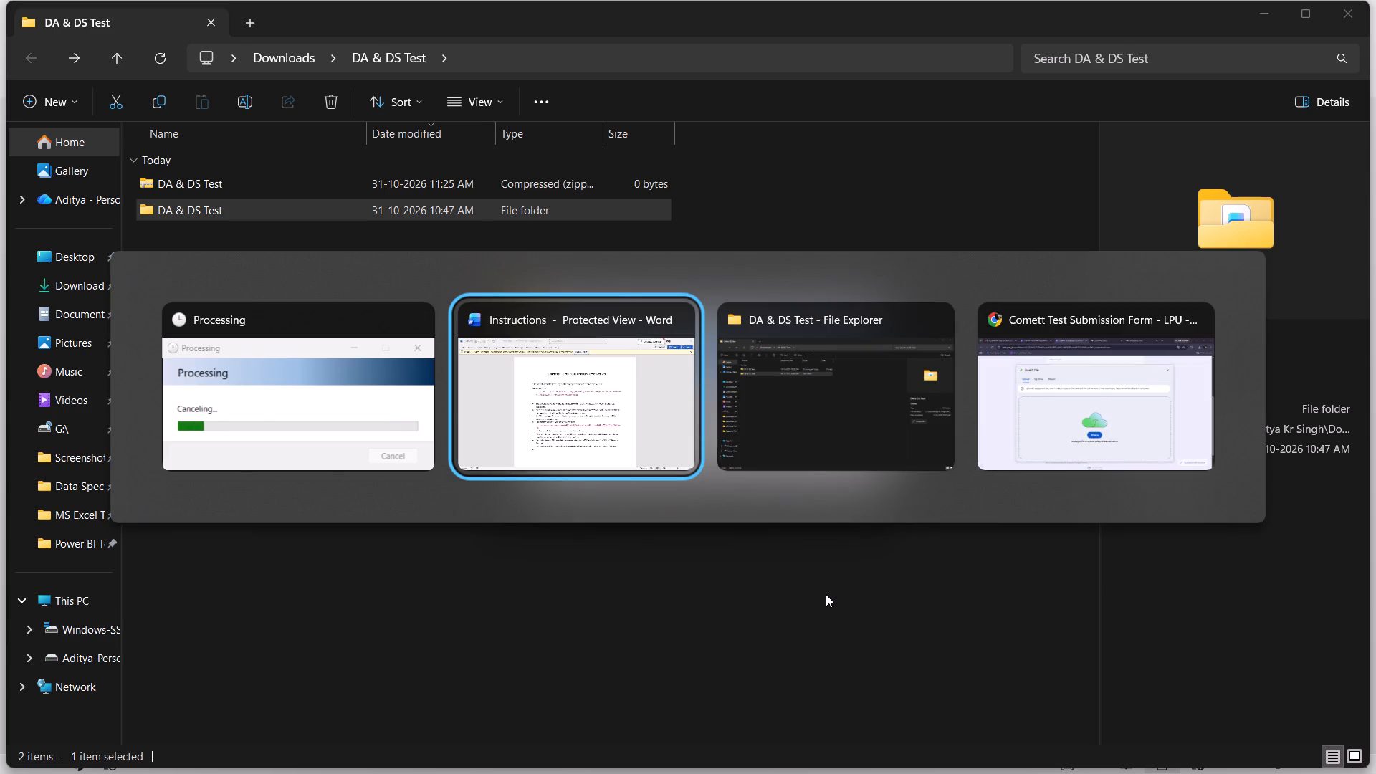
{"action": "key", "text": "alt+Tab"}
{"action": "key", "text": "alt+Tab"}
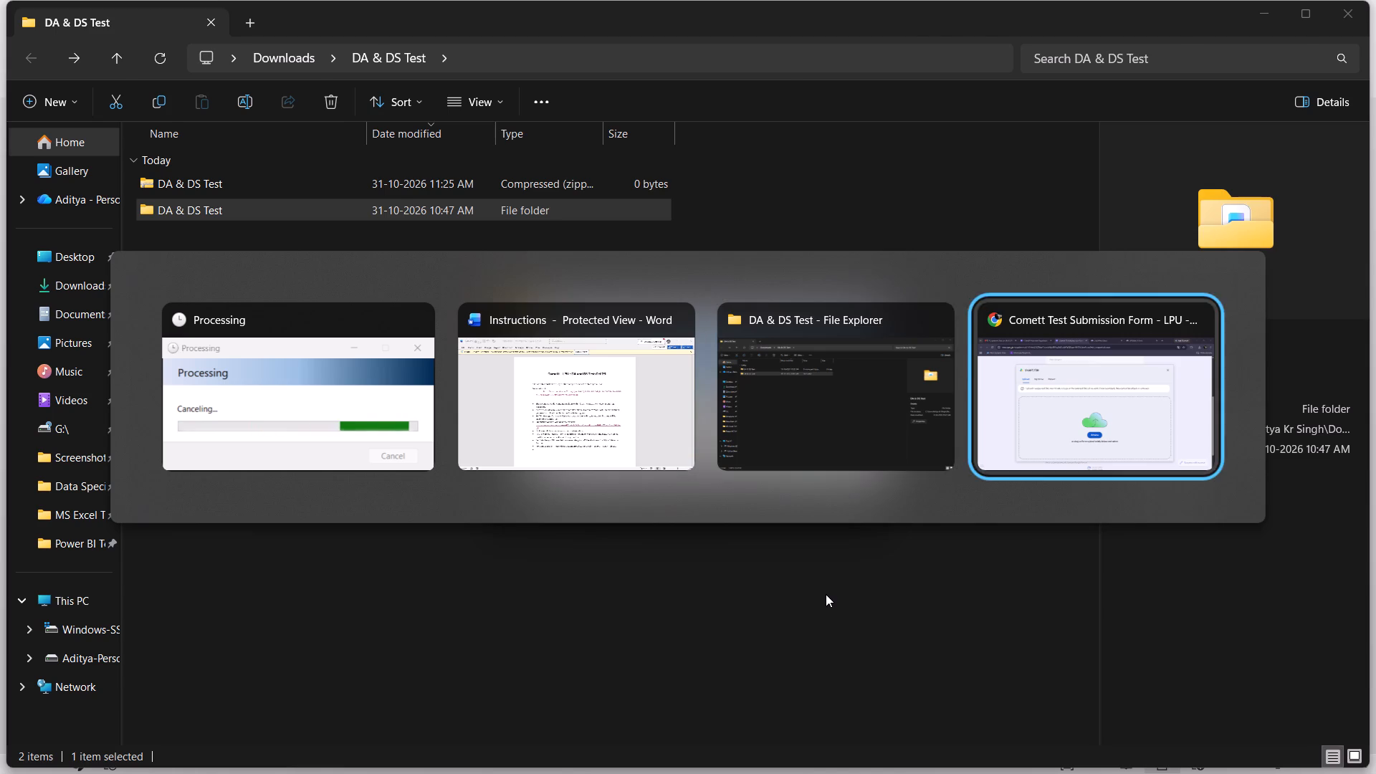
{"action": "left_click", "coordinate": [790, 401]}
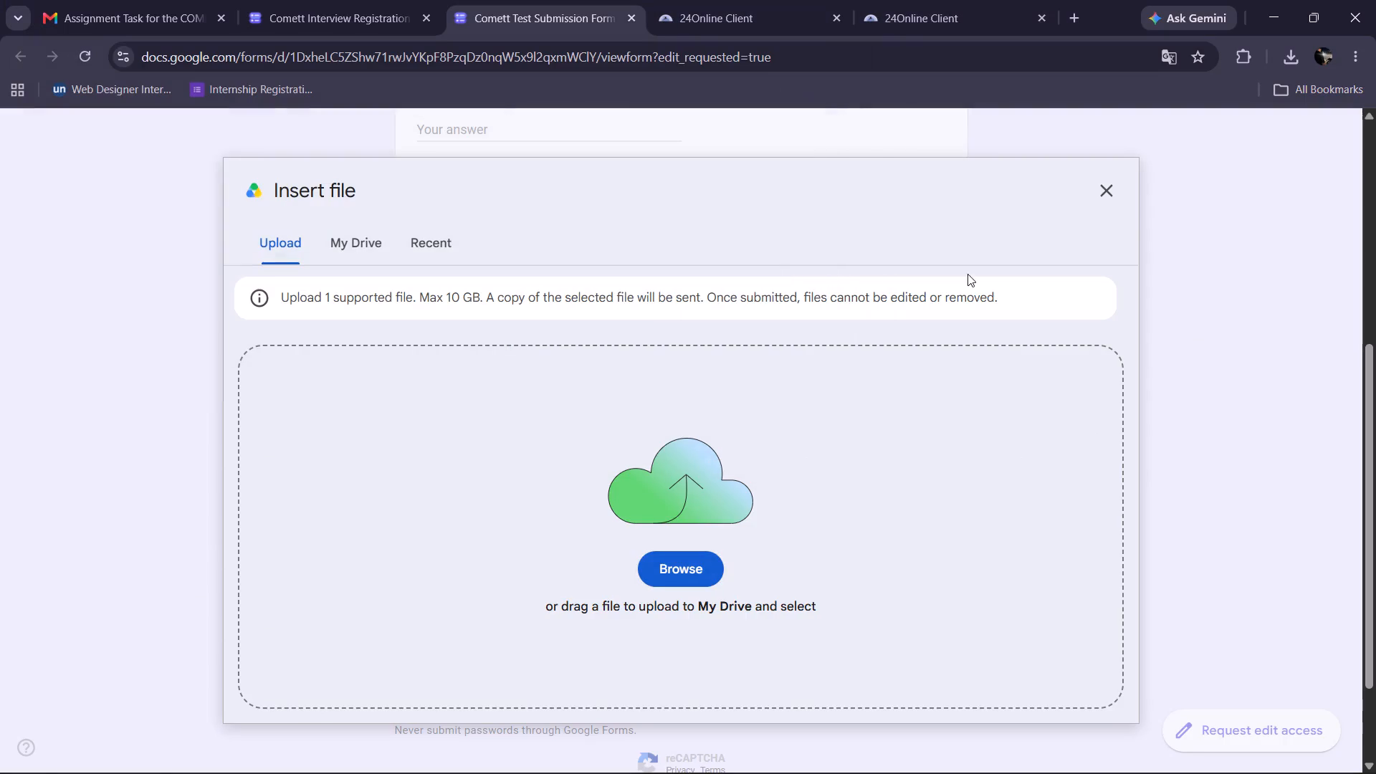
{"action": "left_click", "coordinate": [1117, 186]}
Open the Email field of the Comett Test Submission Form for entry.
{"action": "scroll", "coordinate": [743, 324], "scroll_direction": "up", "scroll_amount": 8}
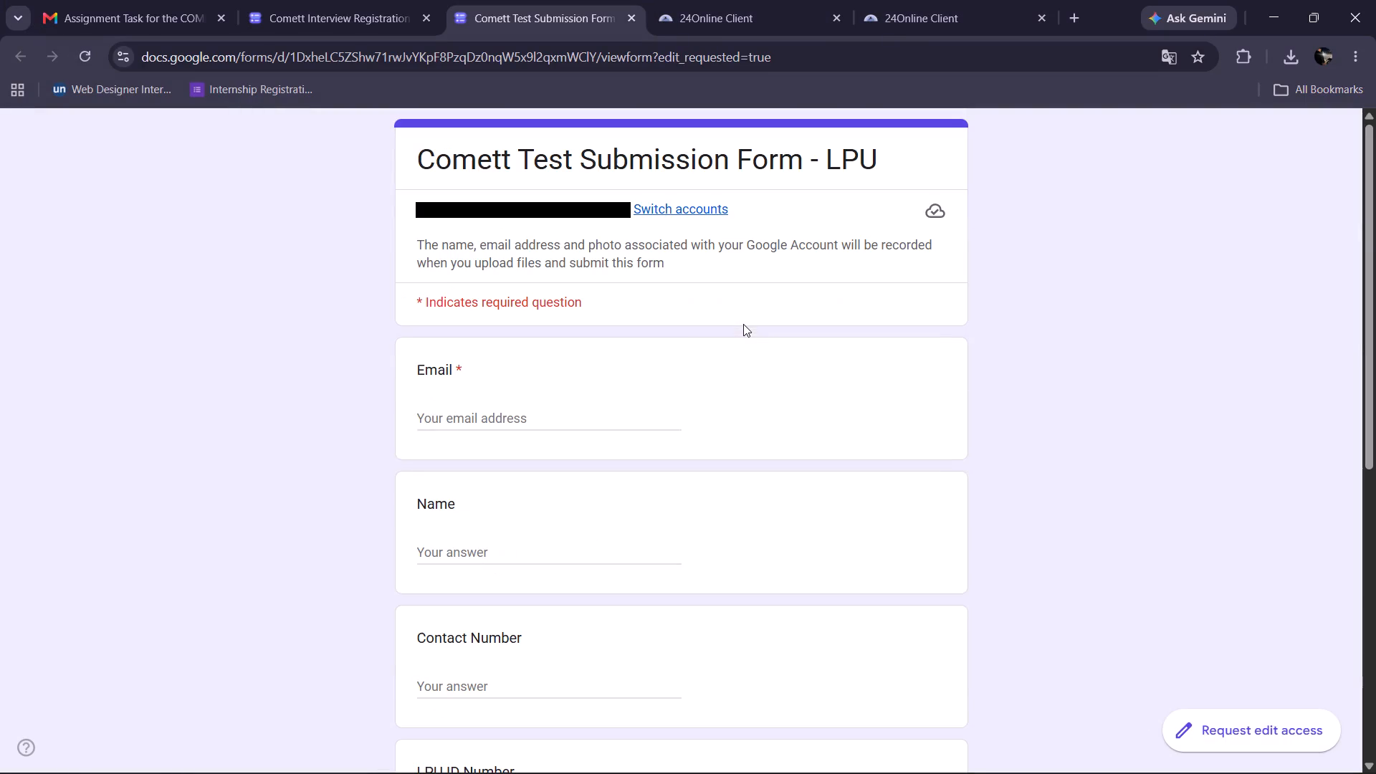
{"action": "left_click", "coordinate": [472, 416]}
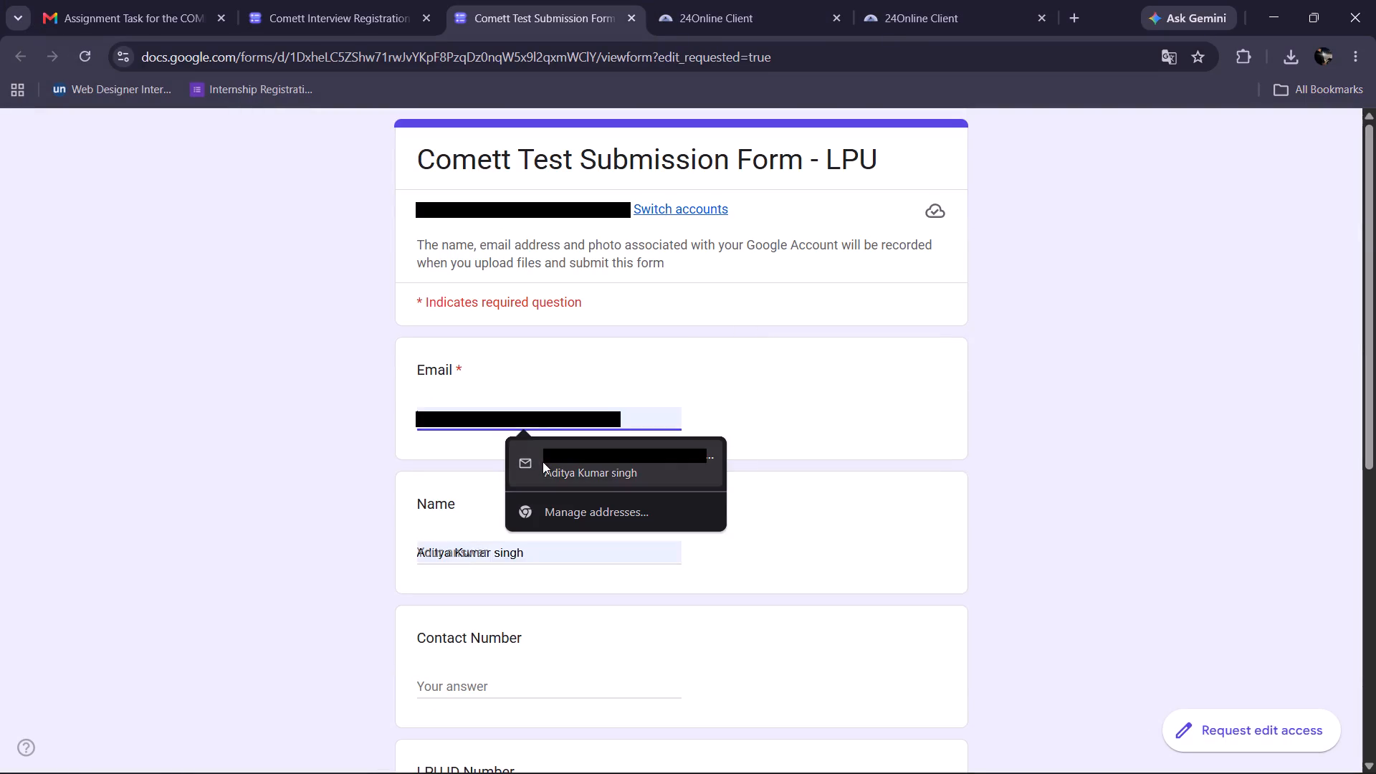
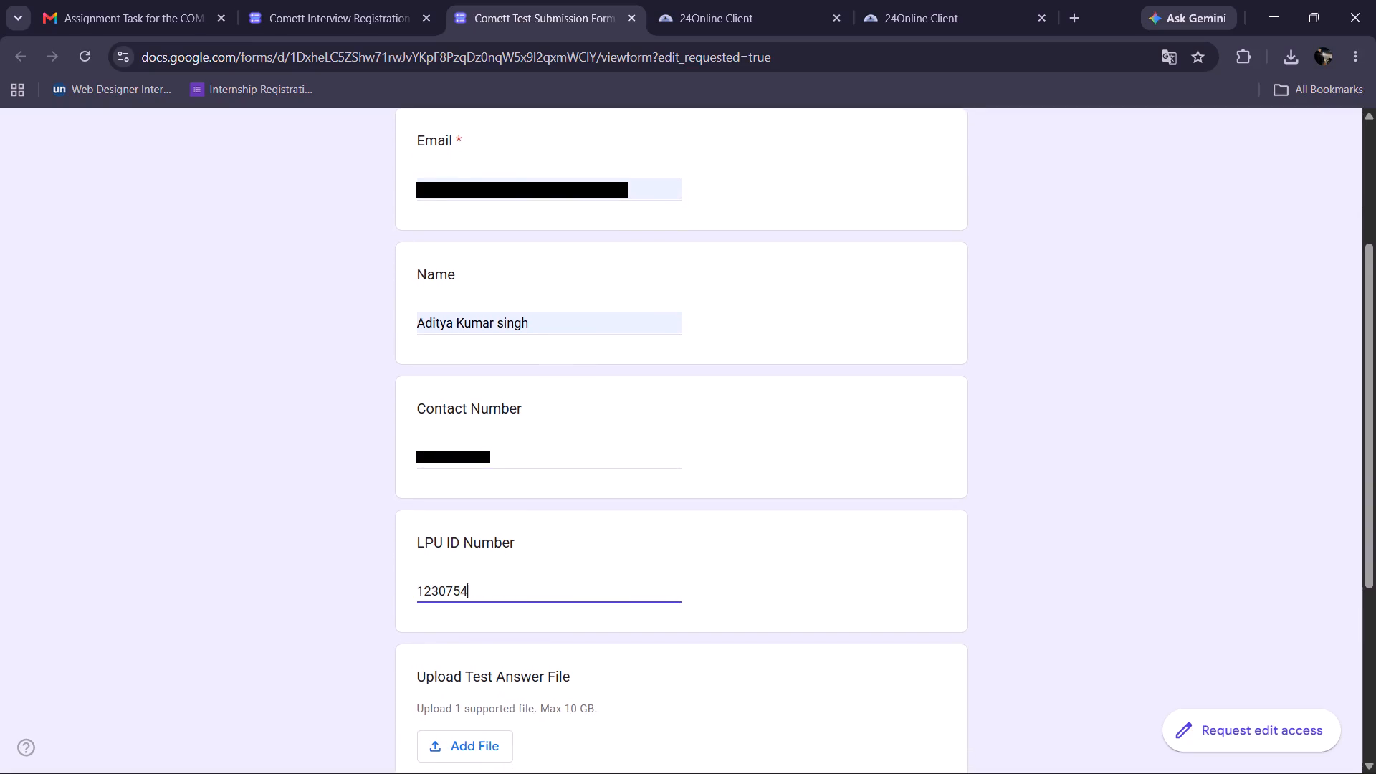
Complete the LPU ID Number field and turn on sending a copy of the responses.
{"action": "type", "text": "2"}
{"action": "scroll", "coordinate": [477, 580], "scroll_direction": "down", "scroll_amount": 2}
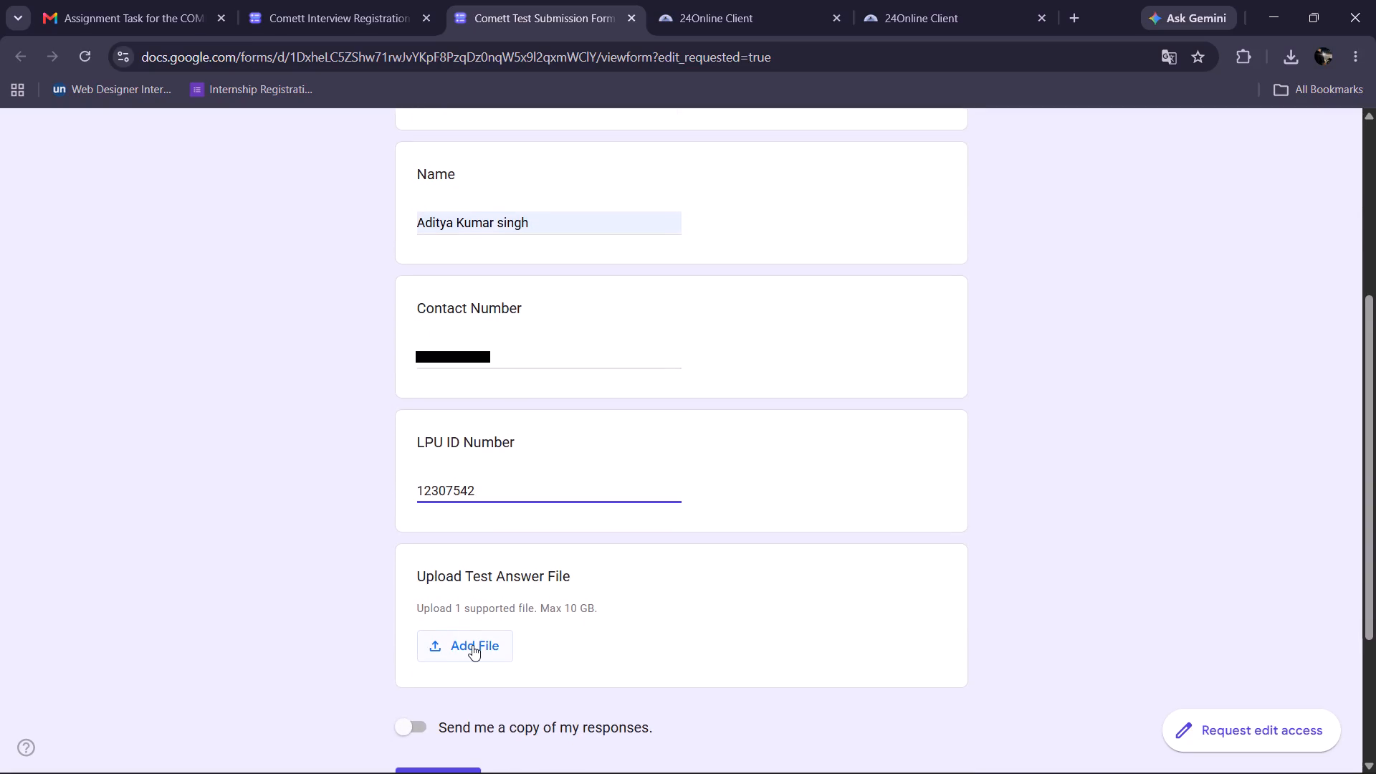
{"action": "left_click", "coordinate": [411, 725]}
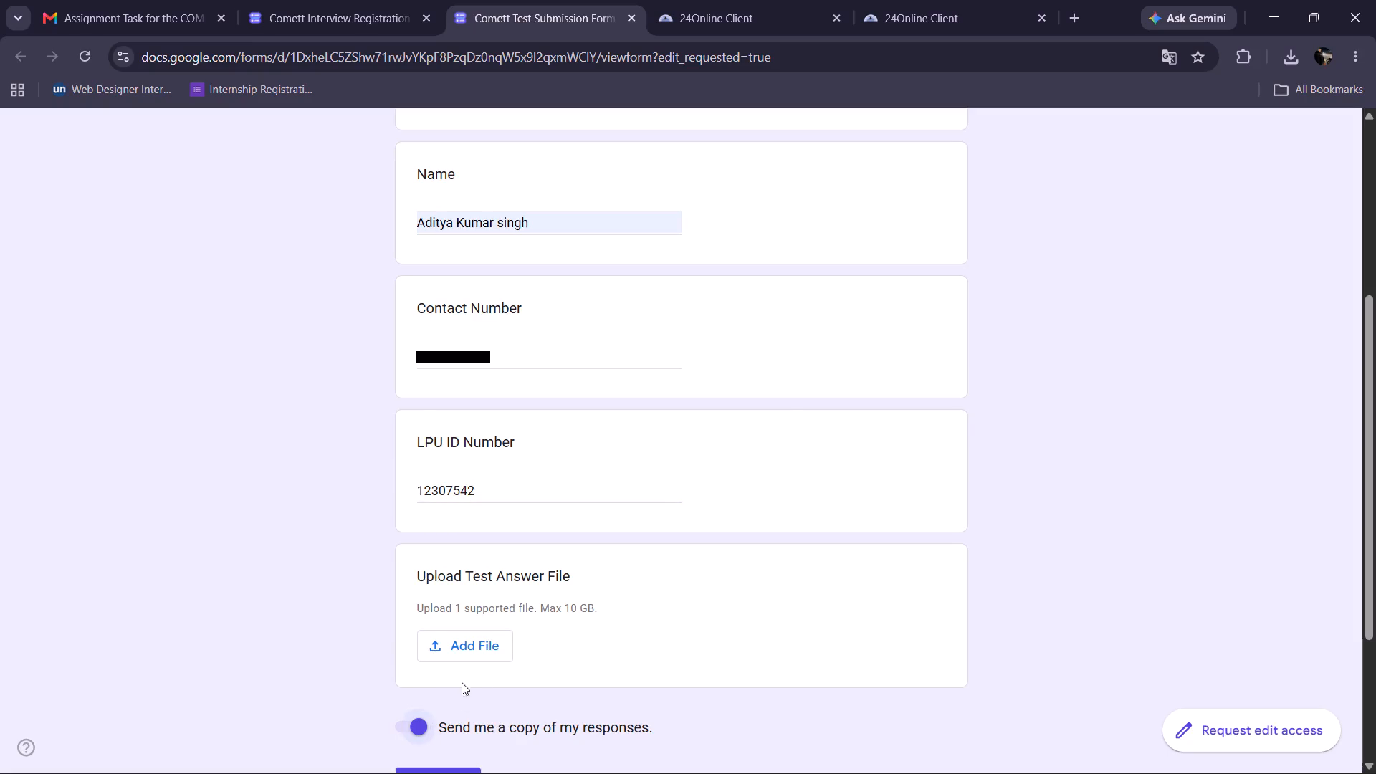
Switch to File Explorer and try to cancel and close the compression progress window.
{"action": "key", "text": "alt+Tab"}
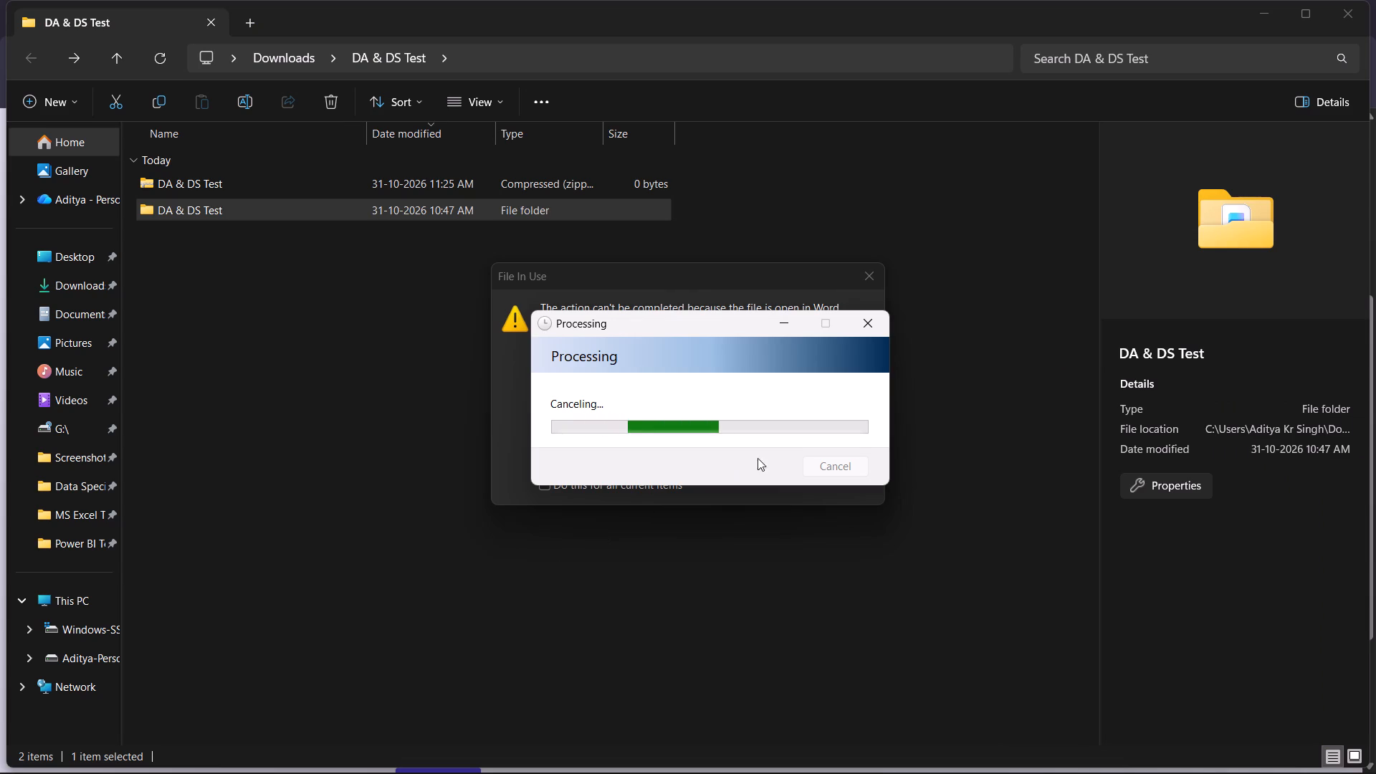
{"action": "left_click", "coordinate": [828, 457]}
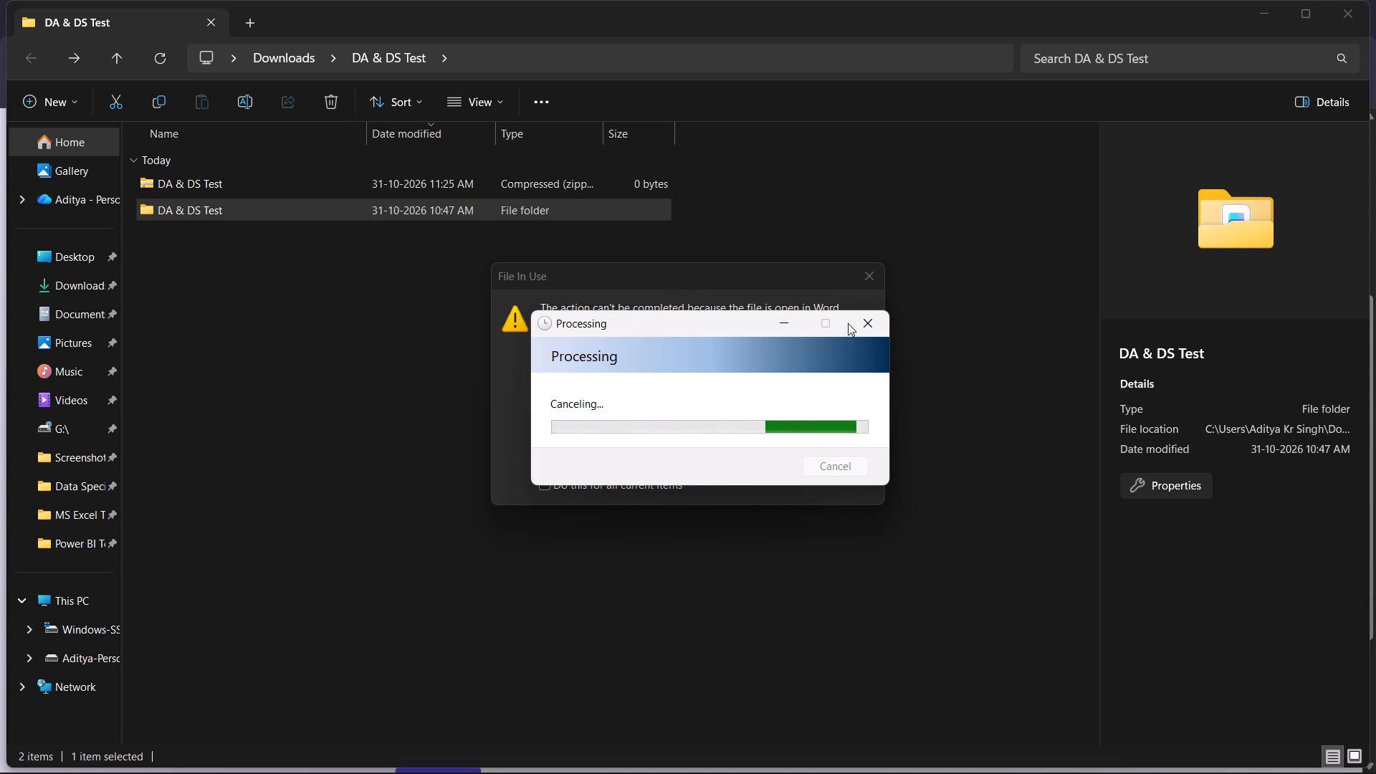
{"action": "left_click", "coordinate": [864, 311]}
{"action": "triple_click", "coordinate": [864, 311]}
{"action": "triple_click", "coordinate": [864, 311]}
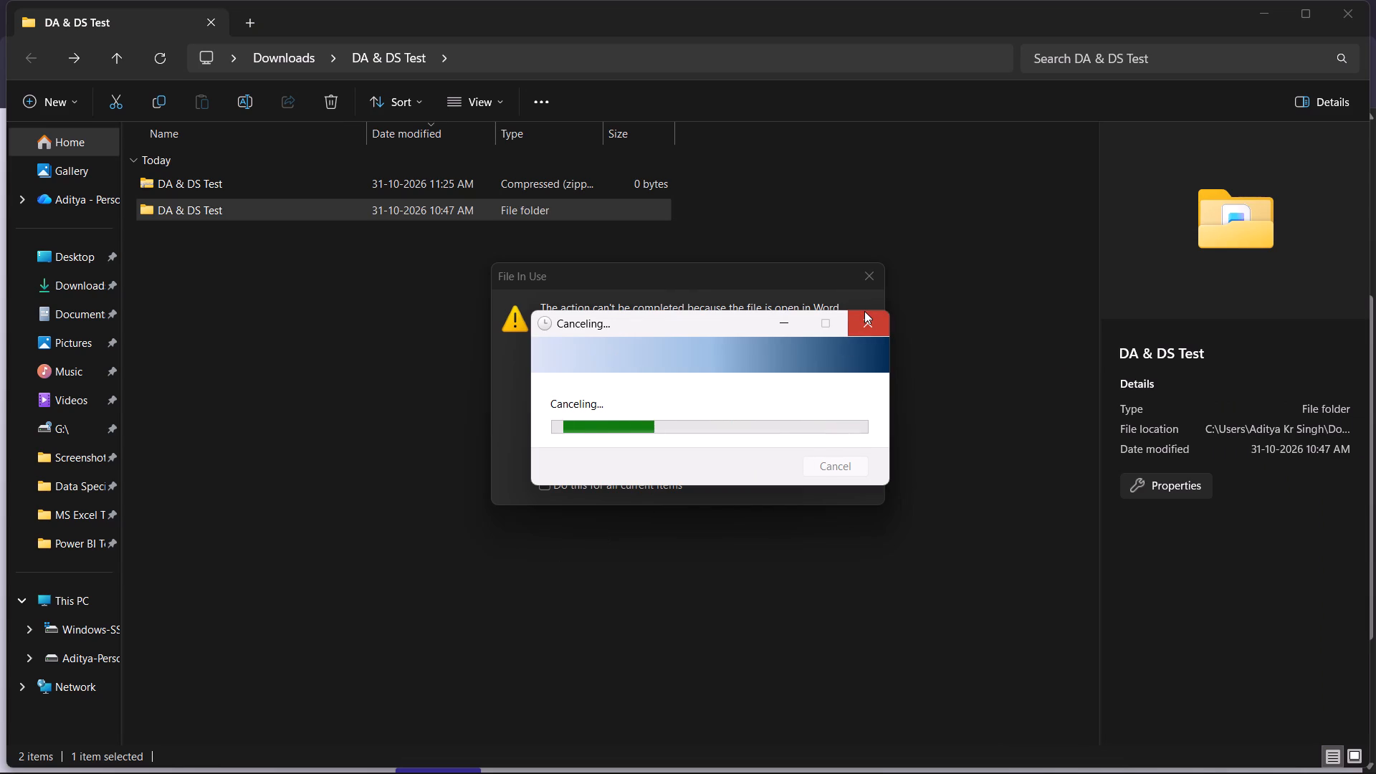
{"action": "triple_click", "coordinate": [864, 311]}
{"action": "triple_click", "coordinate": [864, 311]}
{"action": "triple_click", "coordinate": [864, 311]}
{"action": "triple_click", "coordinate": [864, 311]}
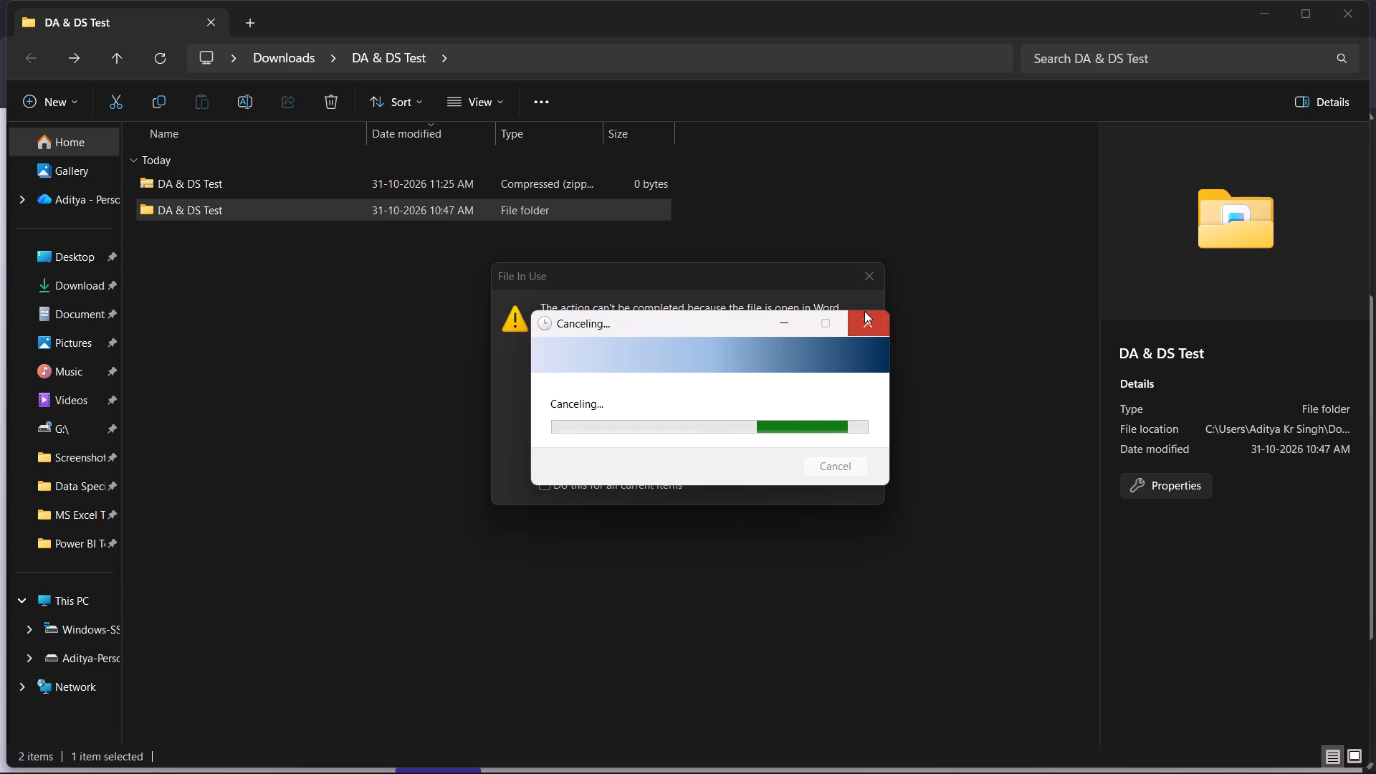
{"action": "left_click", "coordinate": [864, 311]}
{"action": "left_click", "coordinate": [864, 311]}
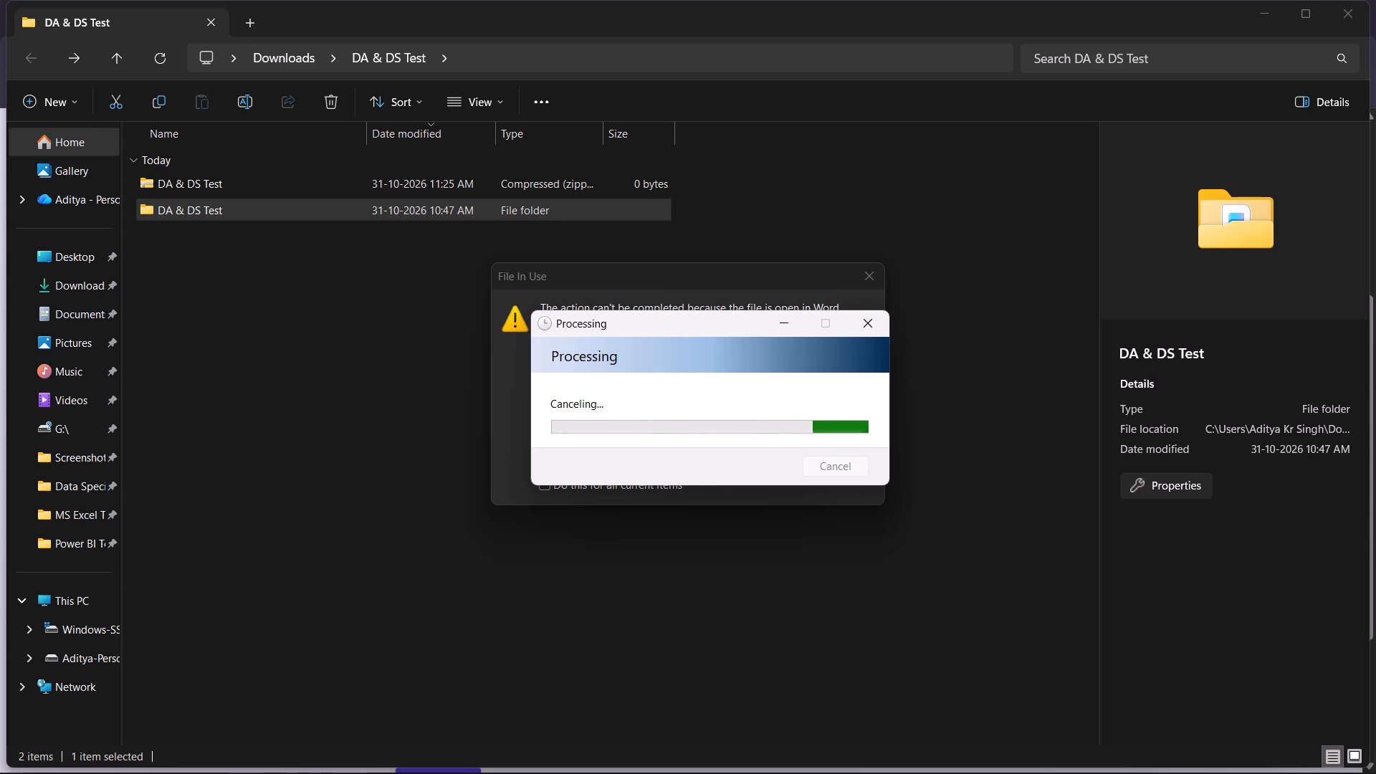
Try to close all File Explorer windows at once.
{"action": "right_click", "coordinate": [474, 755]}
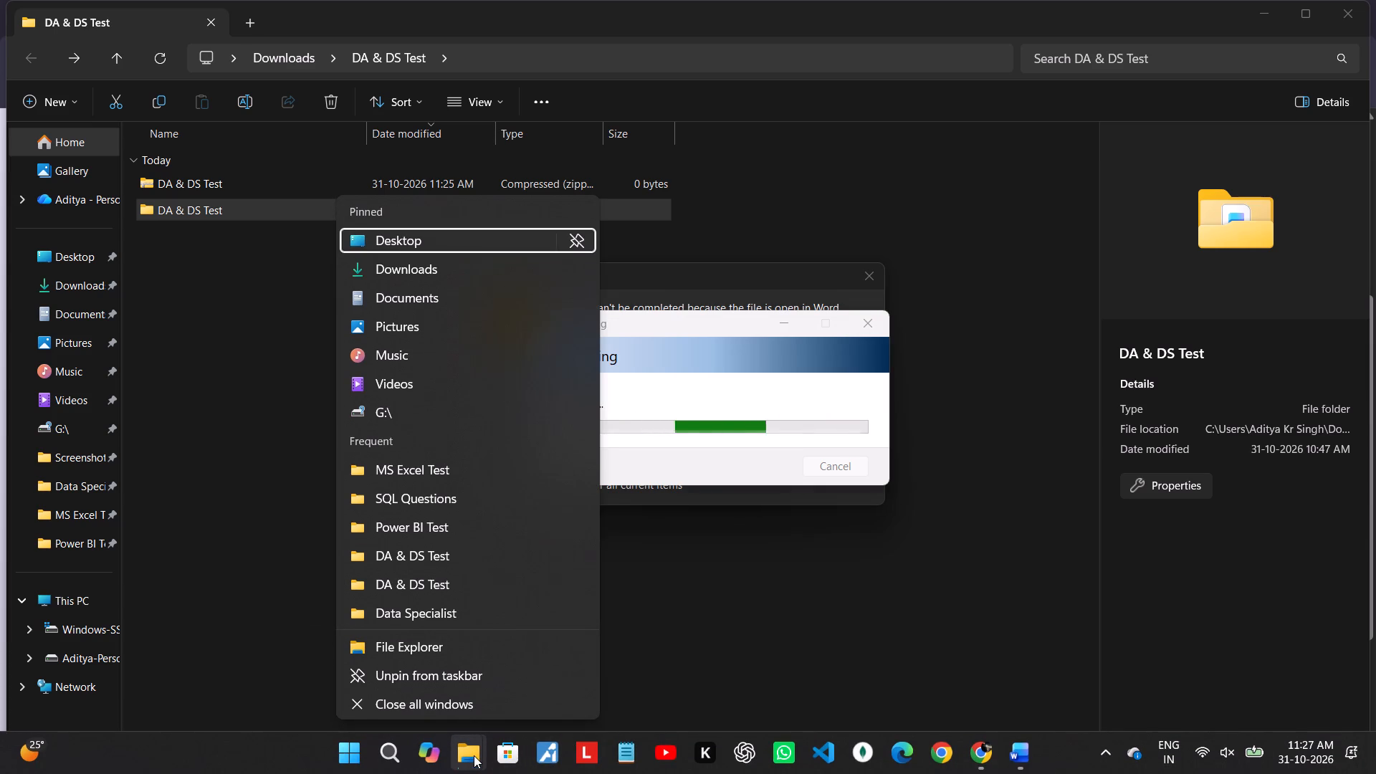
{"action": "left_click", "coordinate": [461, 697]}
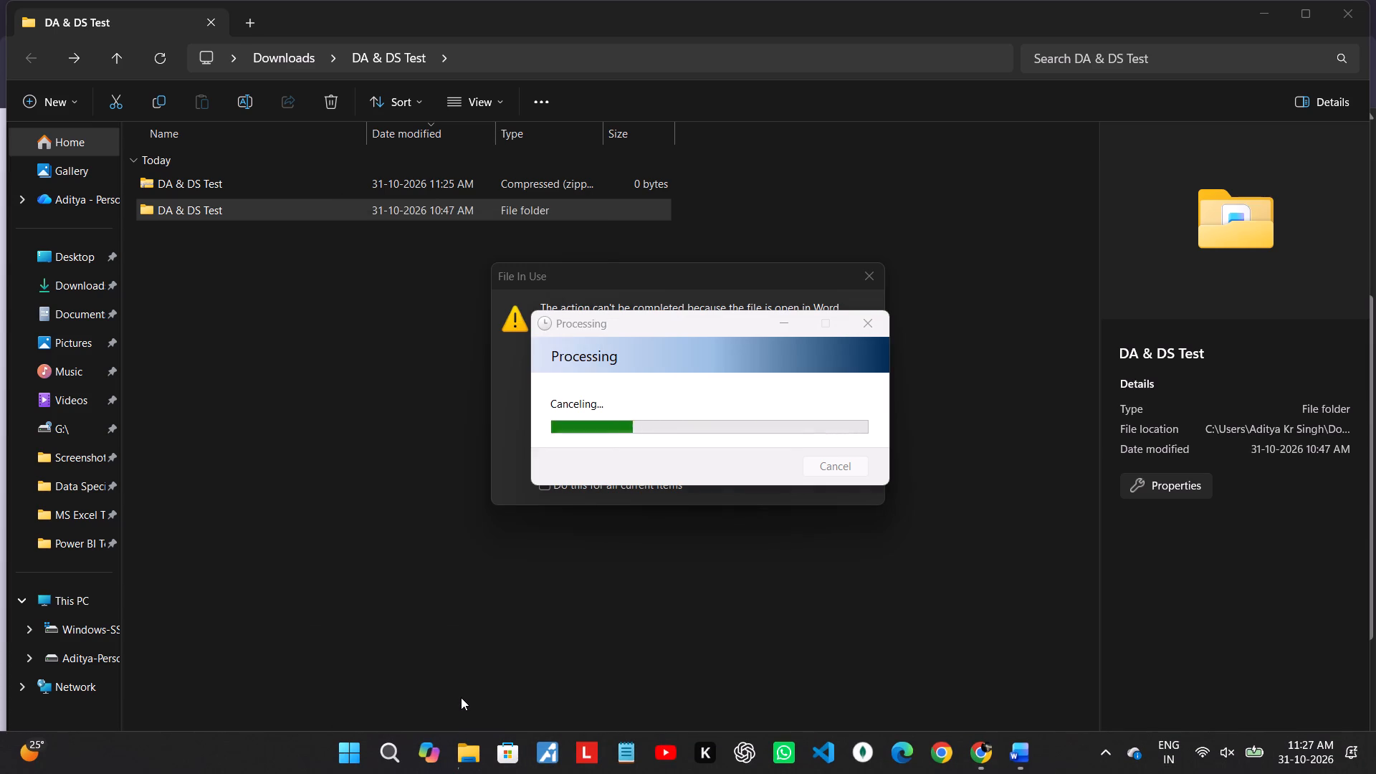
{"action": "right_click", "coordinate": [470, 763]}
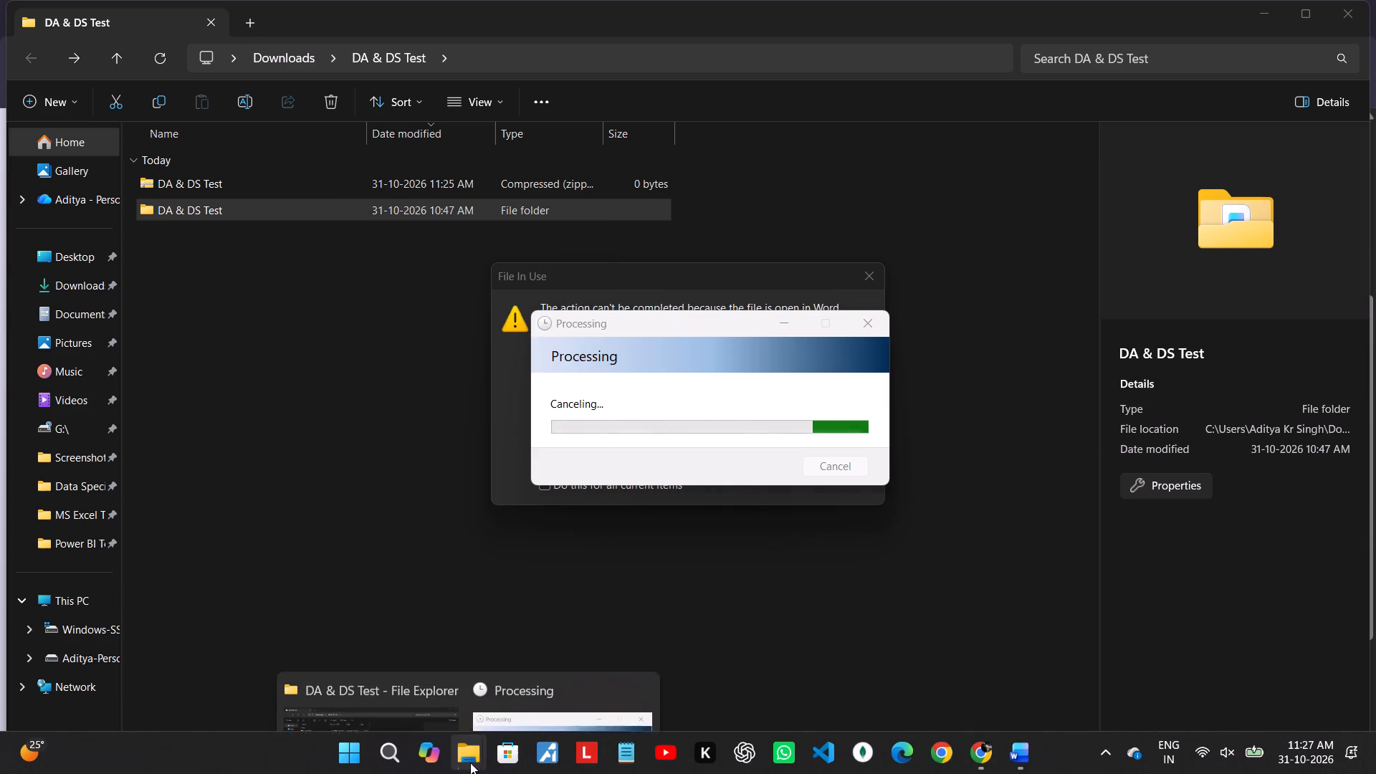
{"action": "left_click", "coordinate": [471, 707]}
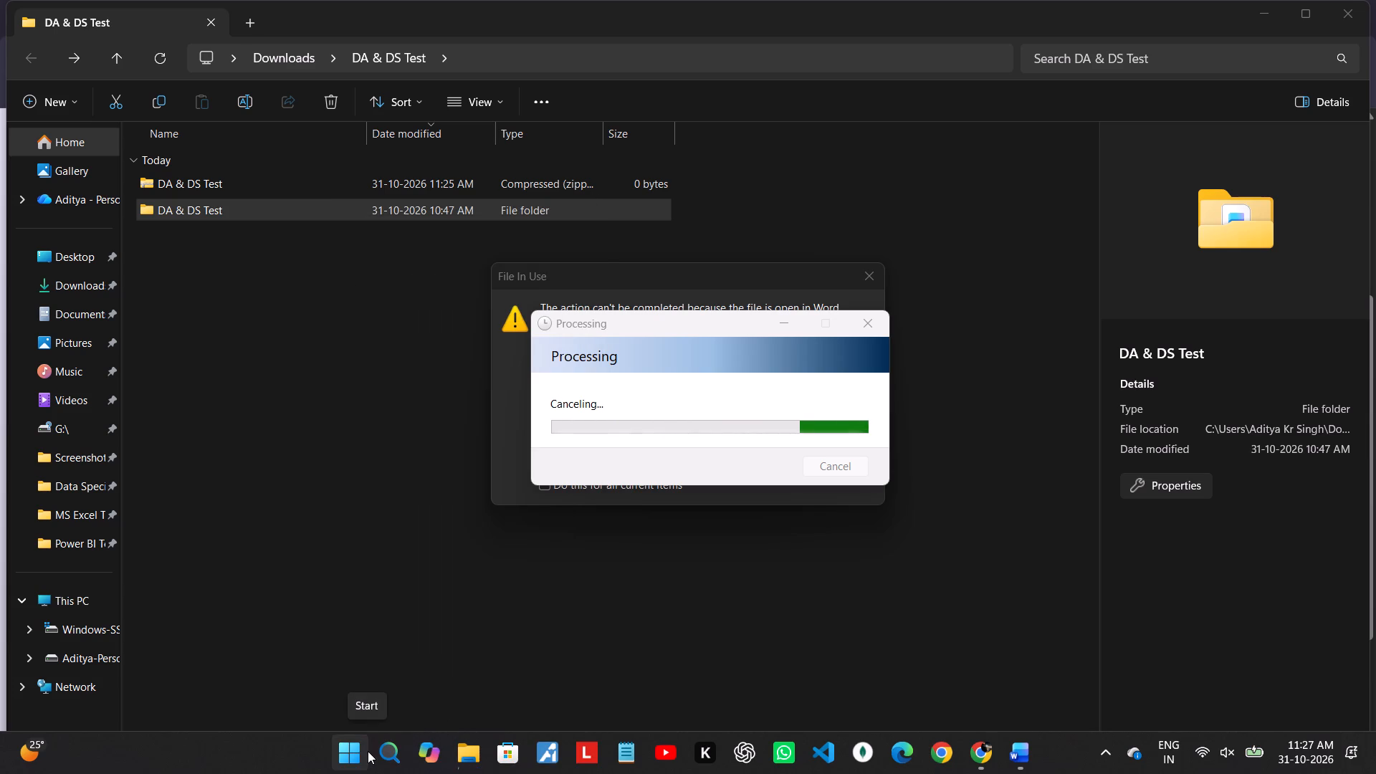
Open Task Manager.
{"action": "key", "text": "ctrl+shift+Escape"}
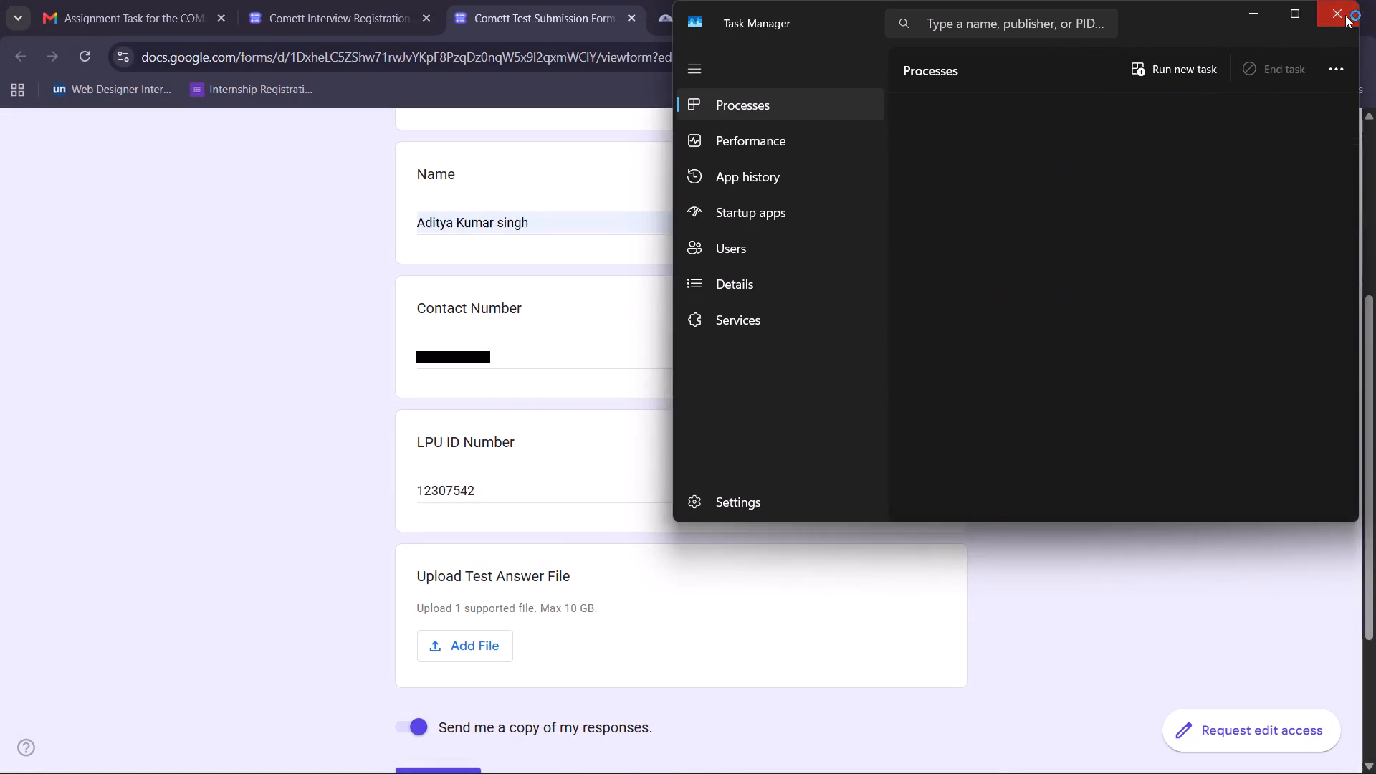
Open the DA & DS Test folder in Downloads in File Explorer and delete the 0-byte DA & DS Test zip.
{"action": "left_click", "coordinate": [481, 762]}
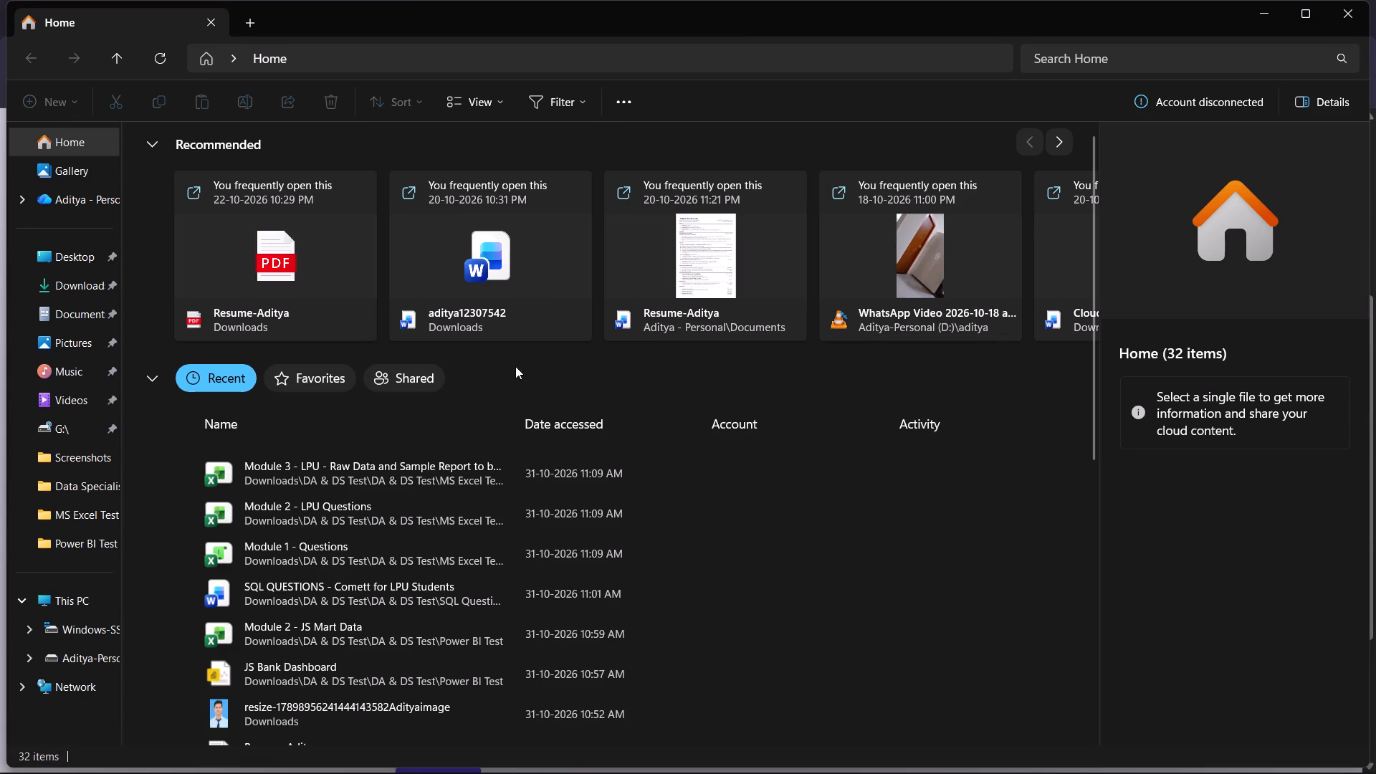
{"action": "left_click", "coordinate": [84, 282]}
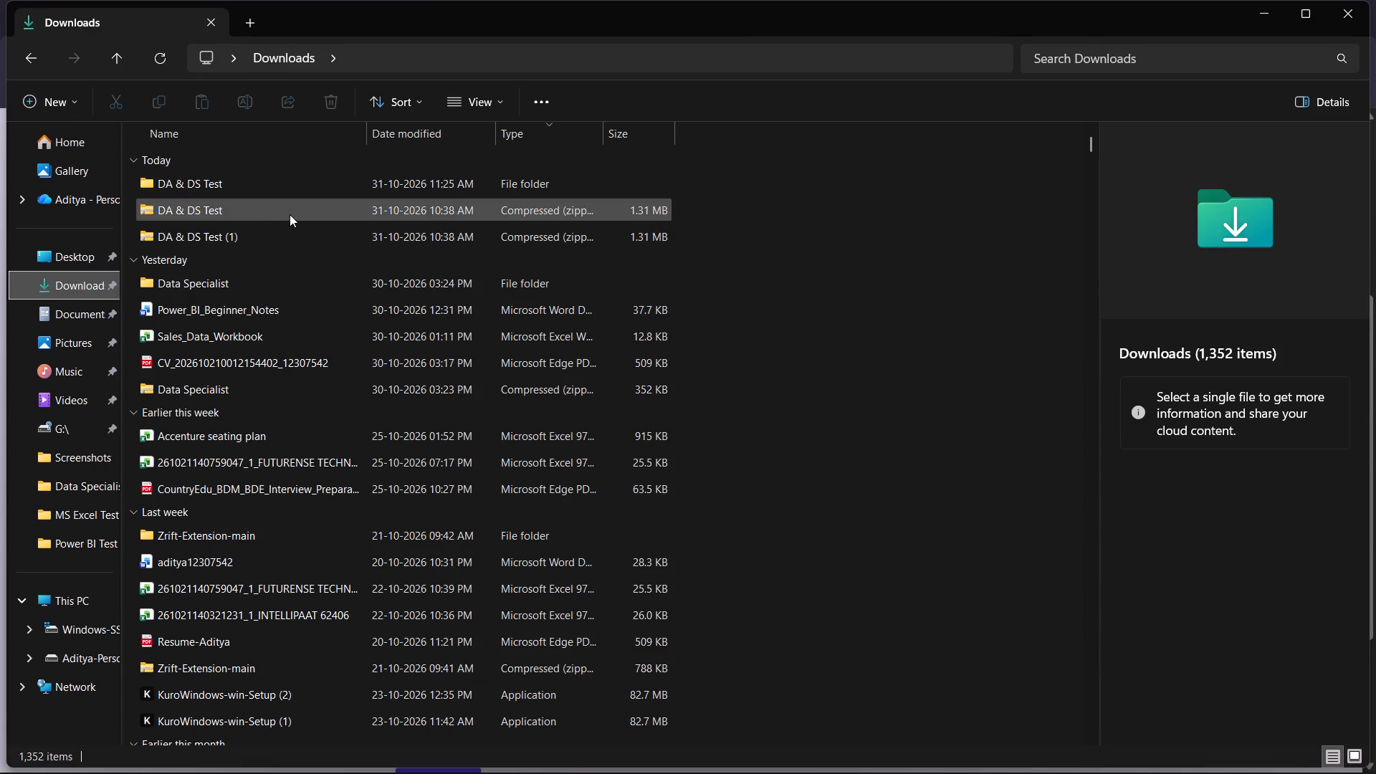
{"action": "double_click", "coordinate": [239, 187]}
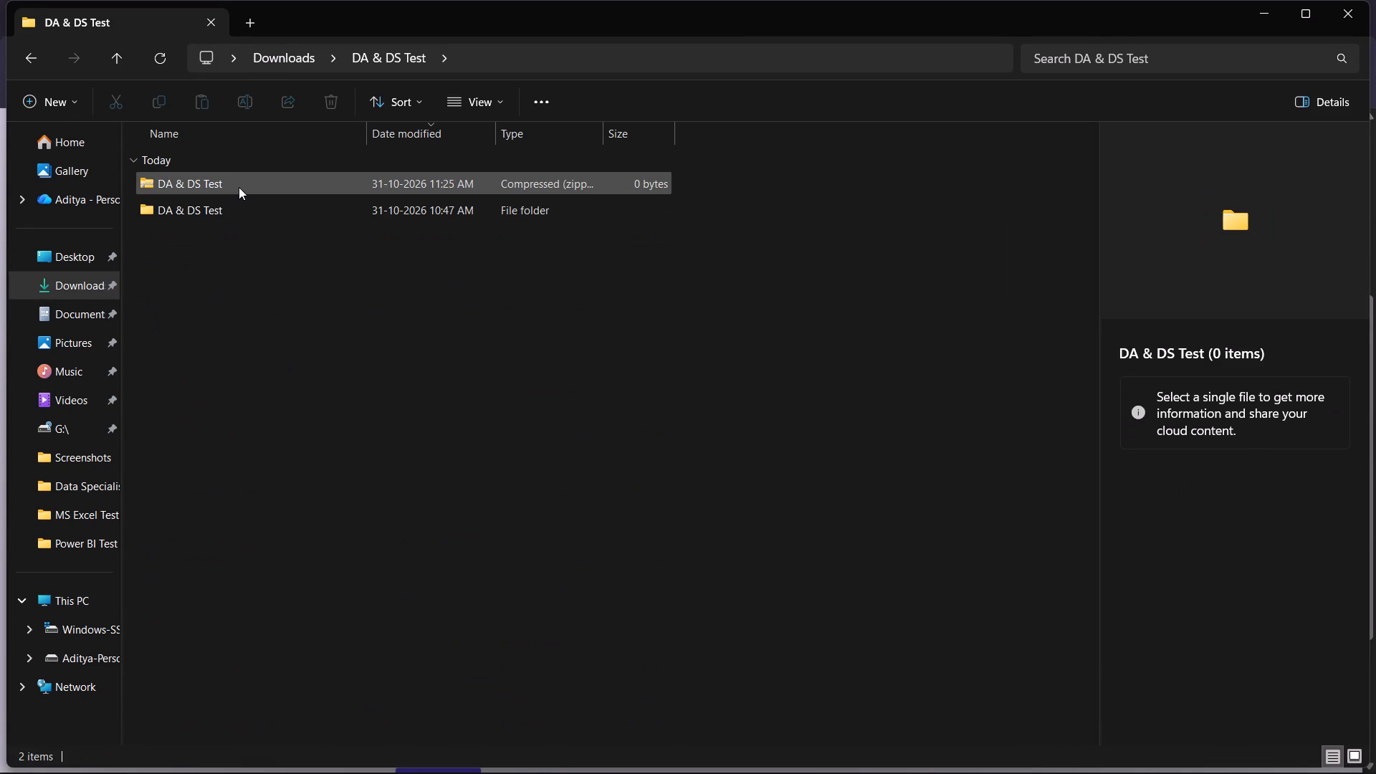
{"action": "left_click", "coordinate": [239, 187]}
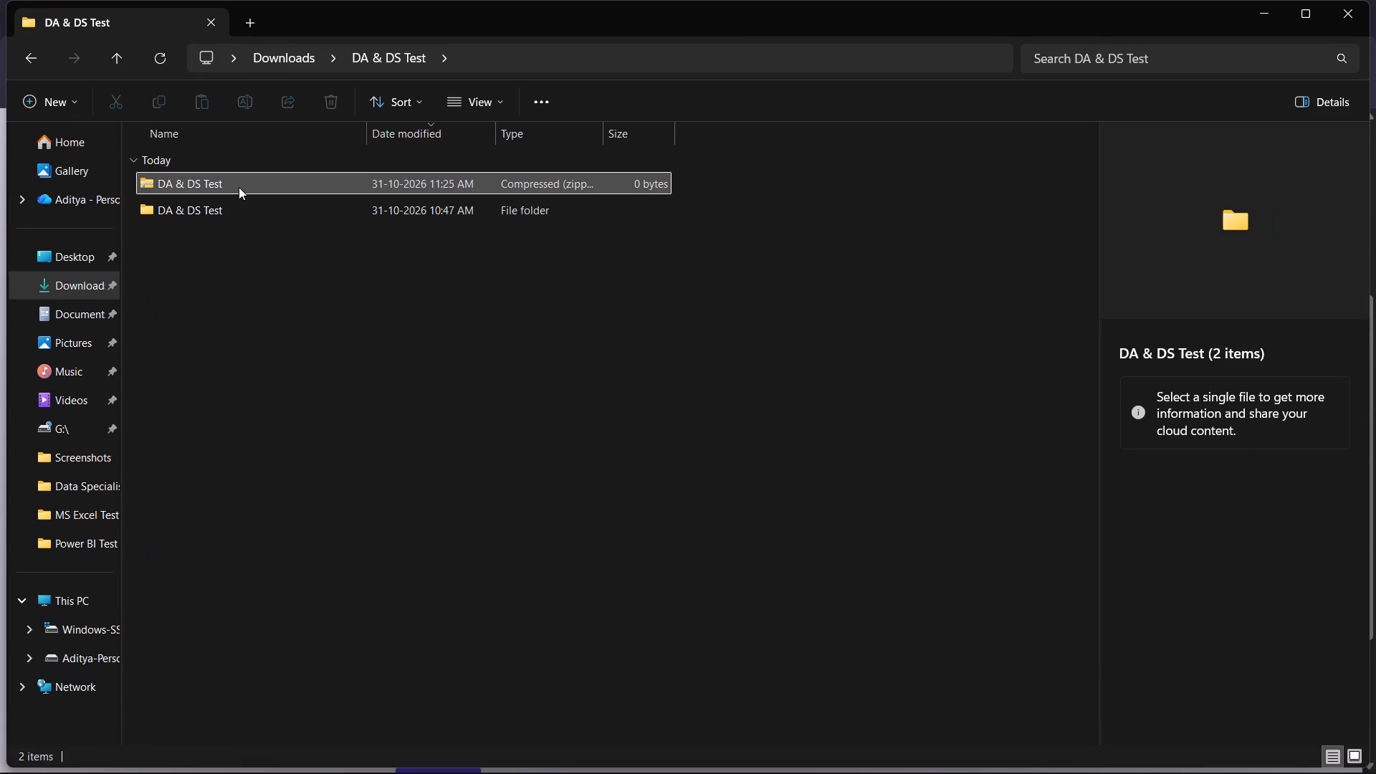
{"action": "key", "text": "Delete"}
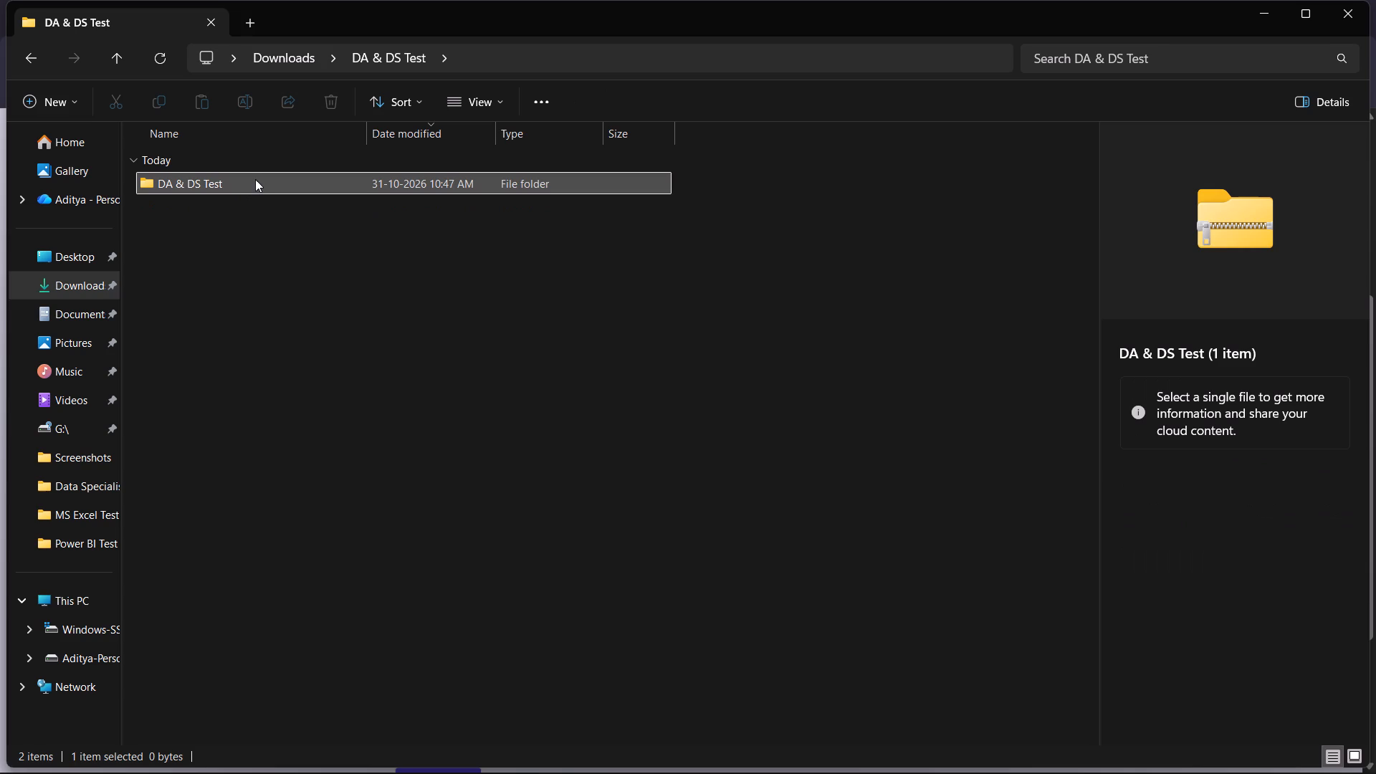
Rename the inner DA & DS Test folder as DA & DS Test-final.
{"action": "left_click", "coordinate": [258, 182]}
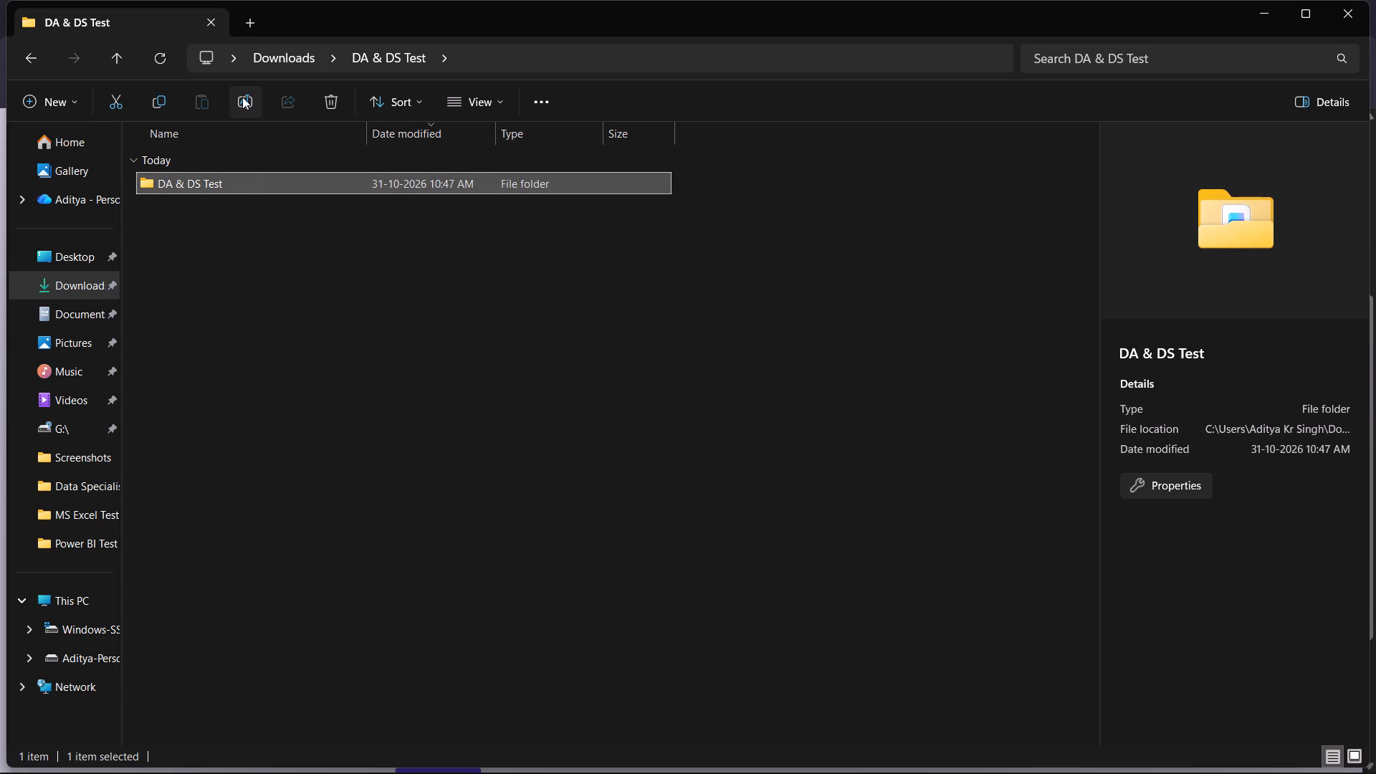
{"action": "left_click", "coordinate": [244, 98]}
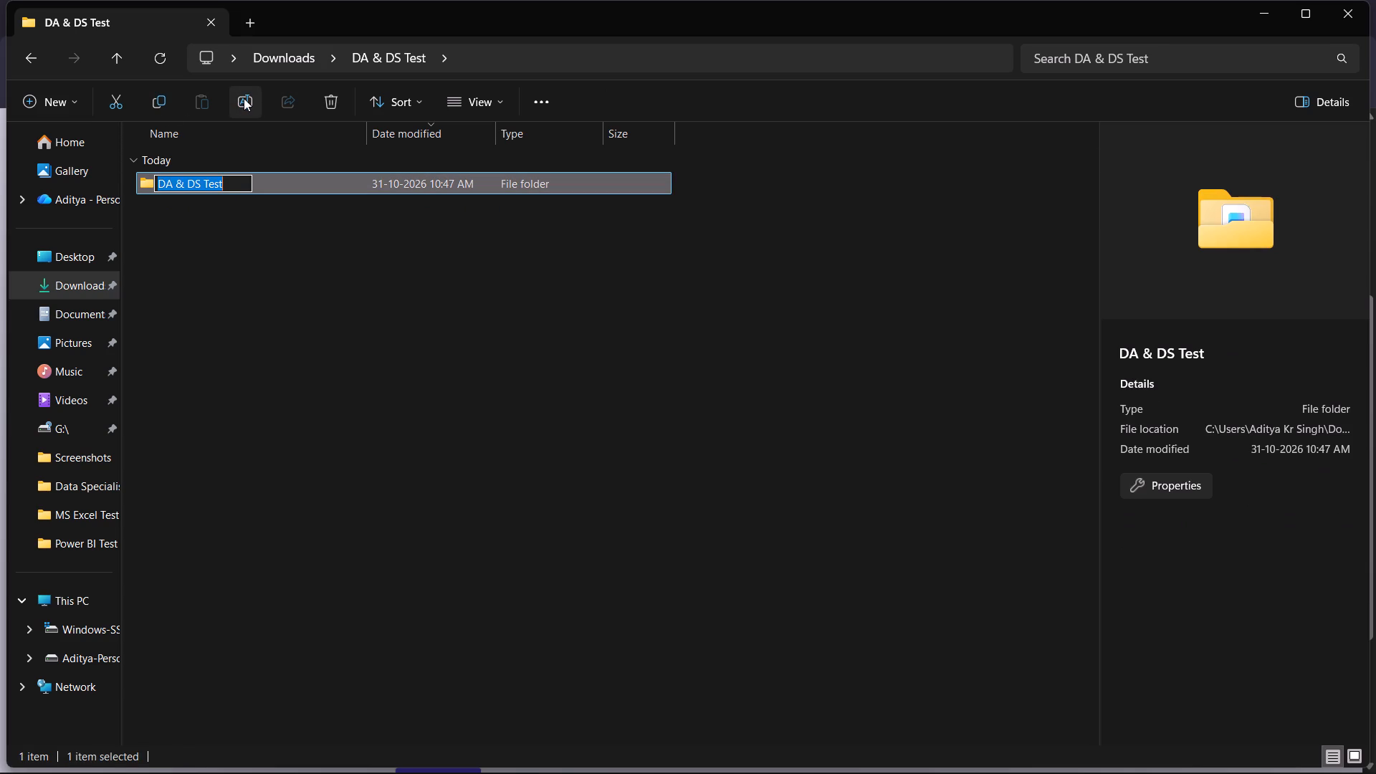
{"action": "key", "text": "Right"}
{"action": "type", "text": "-final"}
{"action": "key", "text": "Return"}
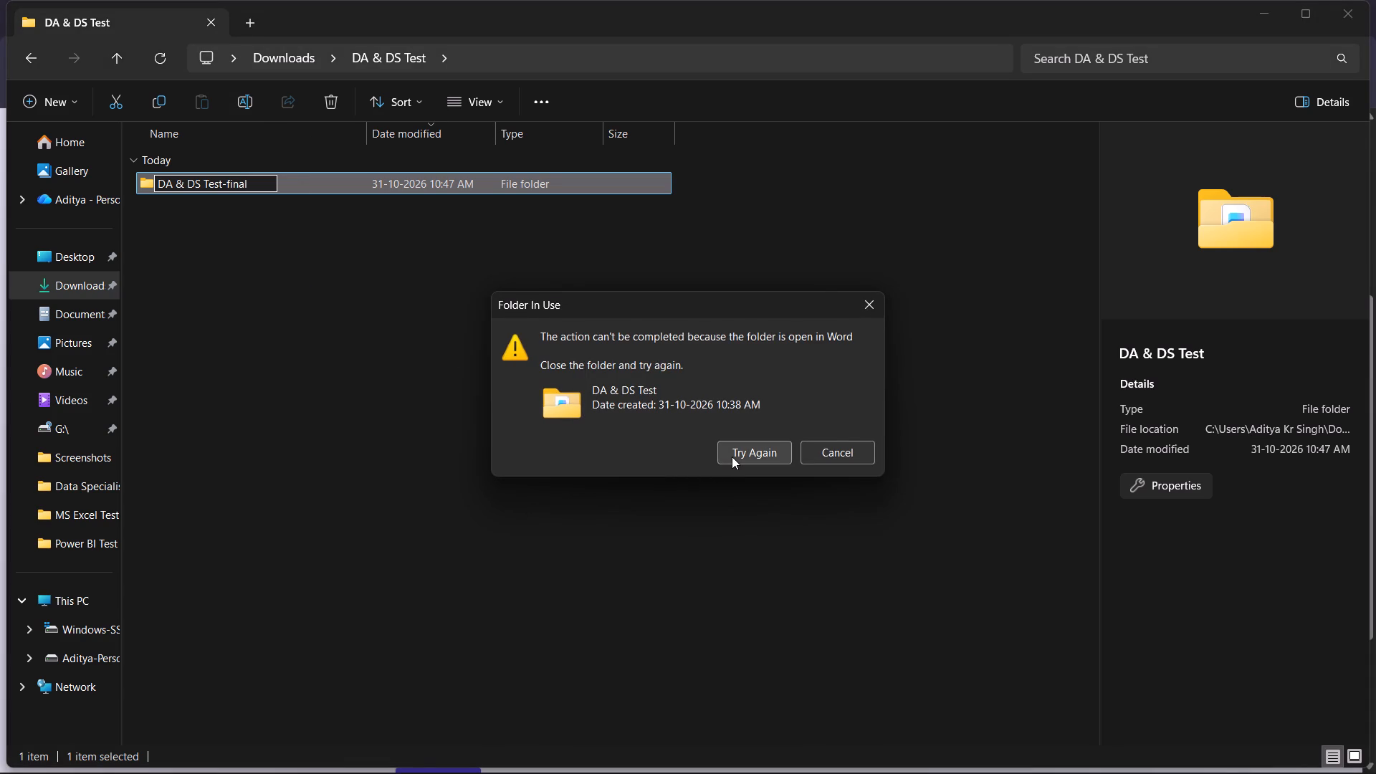
Close the Instructions document in Word and retry the folder rename in File Explorer.
{"action": "key", "text": "alt+Tab"}
{"action": "key", "text": "alt+Tab"}
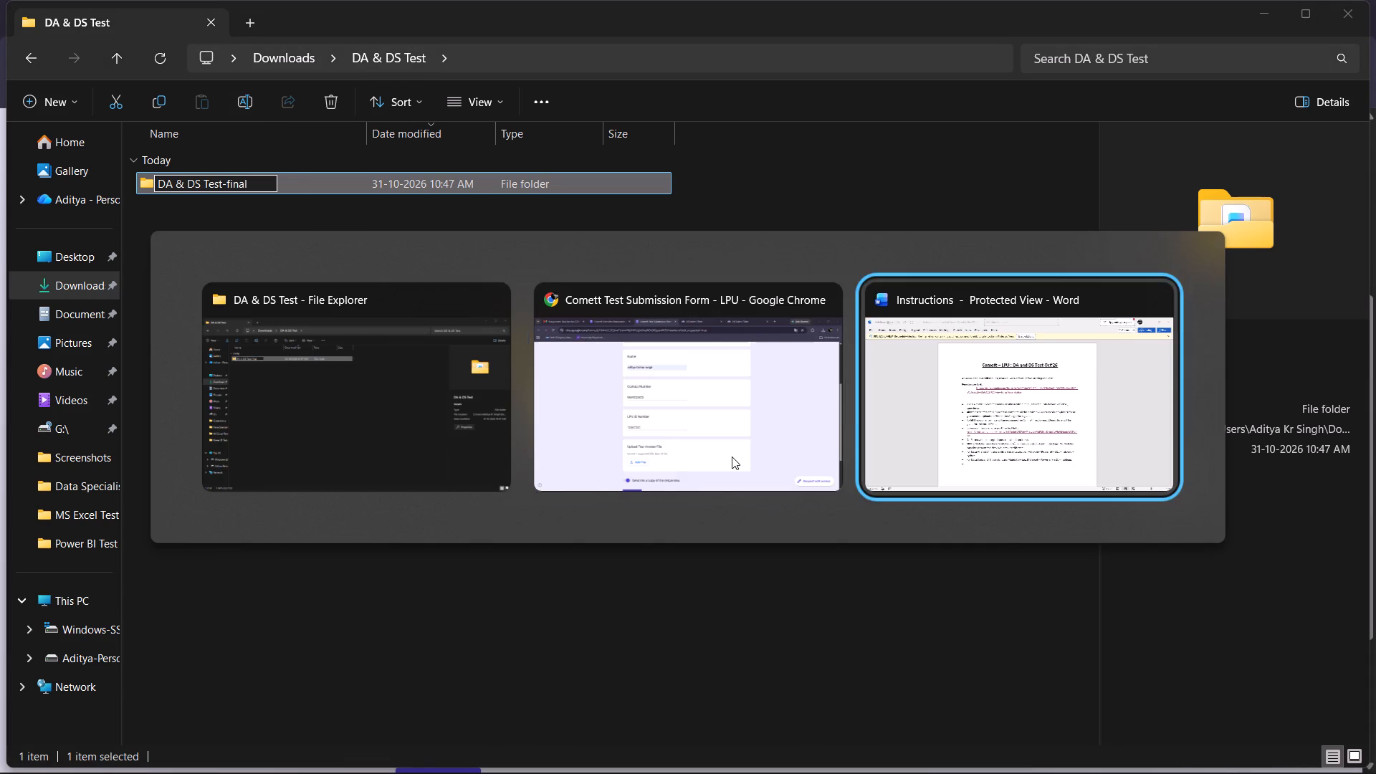
{"action": "left_click", "coordinate": [1356, 12]}
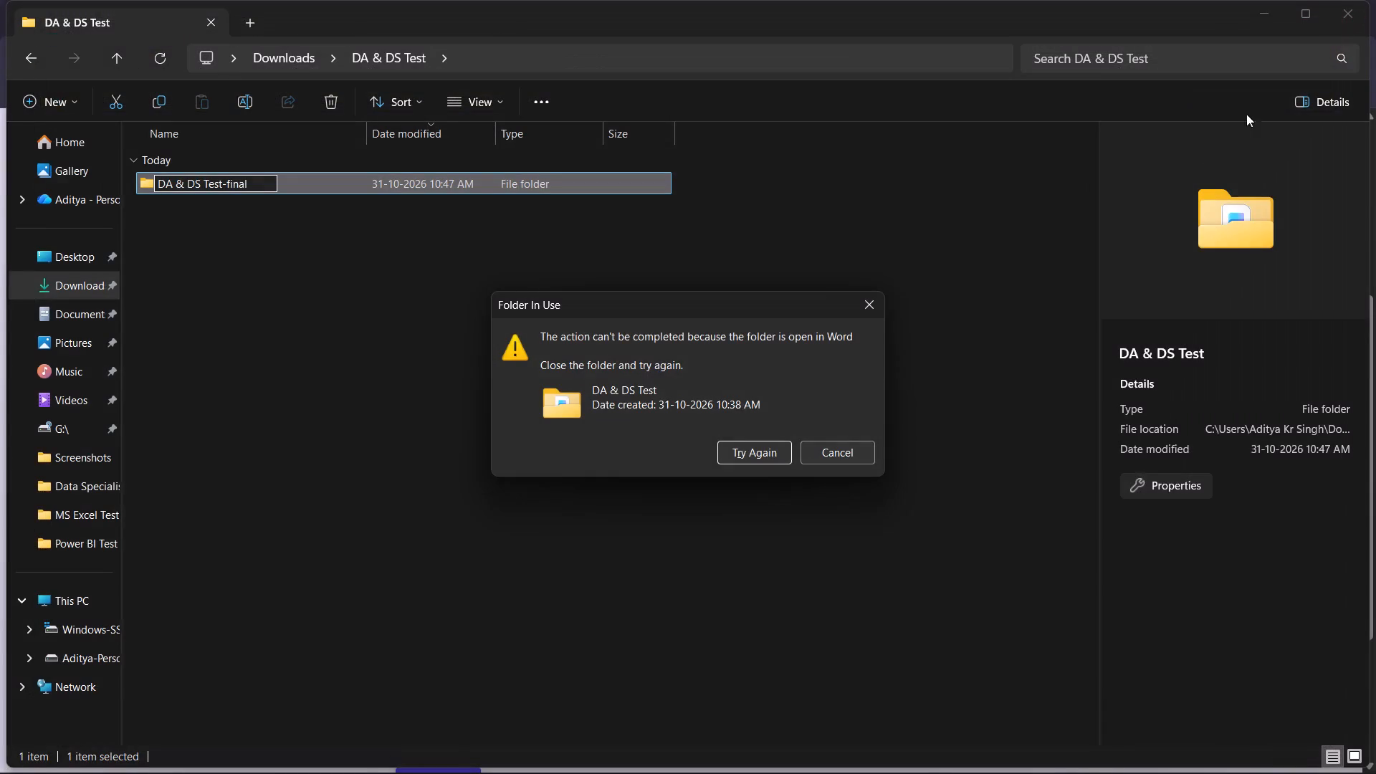
{"action": "left_click", "coordinate": [764, 453]}
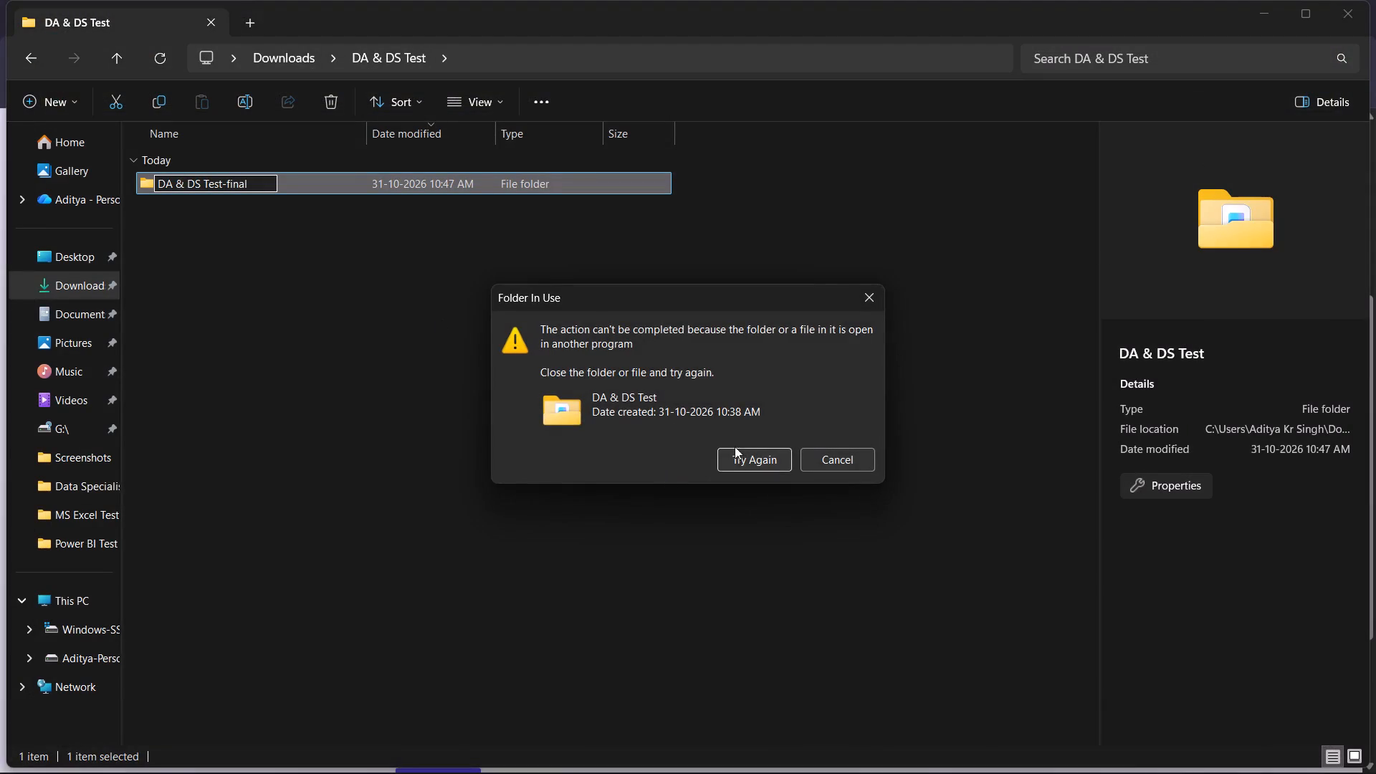
{"action": "left_click", "coordinate": [735, 451]}
Switch to Chrome and close the Comett Interview Registration Form page.
{"action": "key", "text": "alt+Tab"}
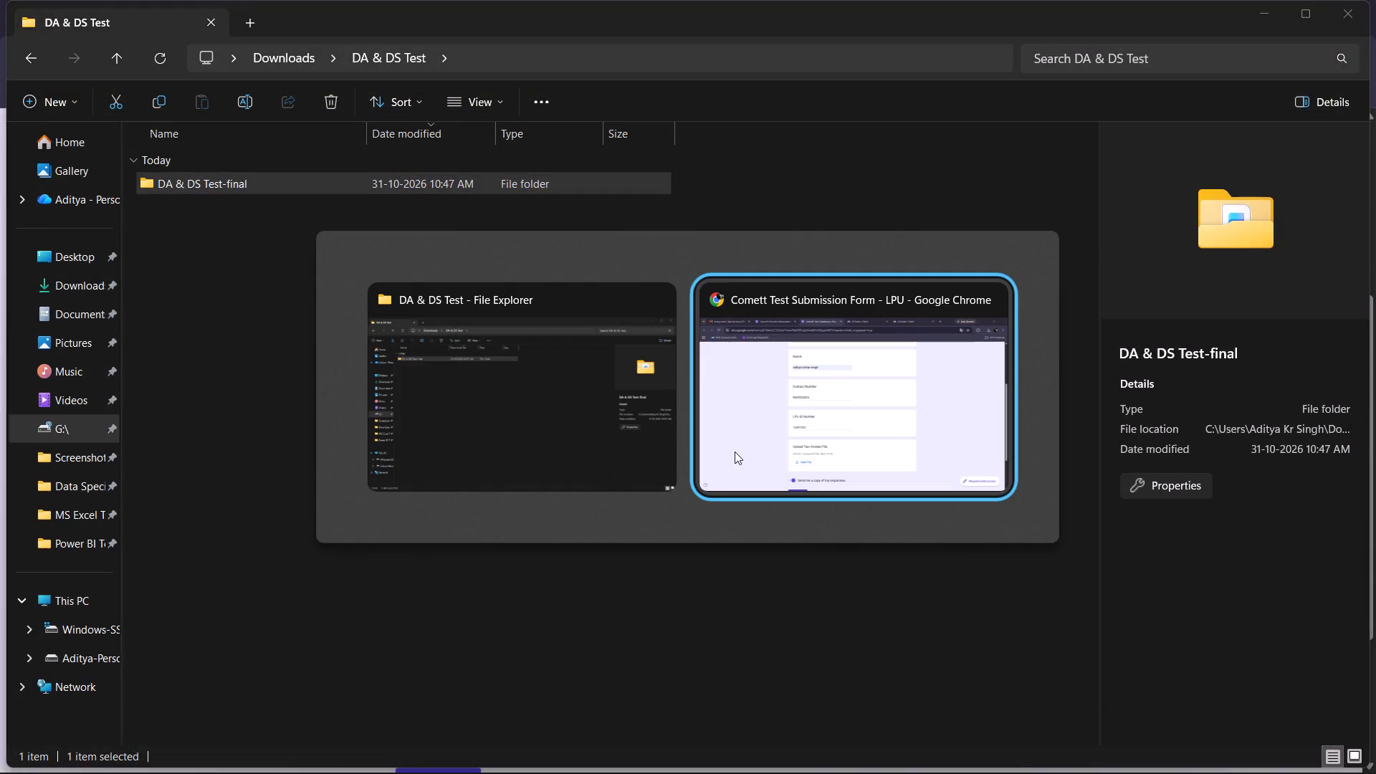
{"action": "left_click", "coordinate": [386, 0]}
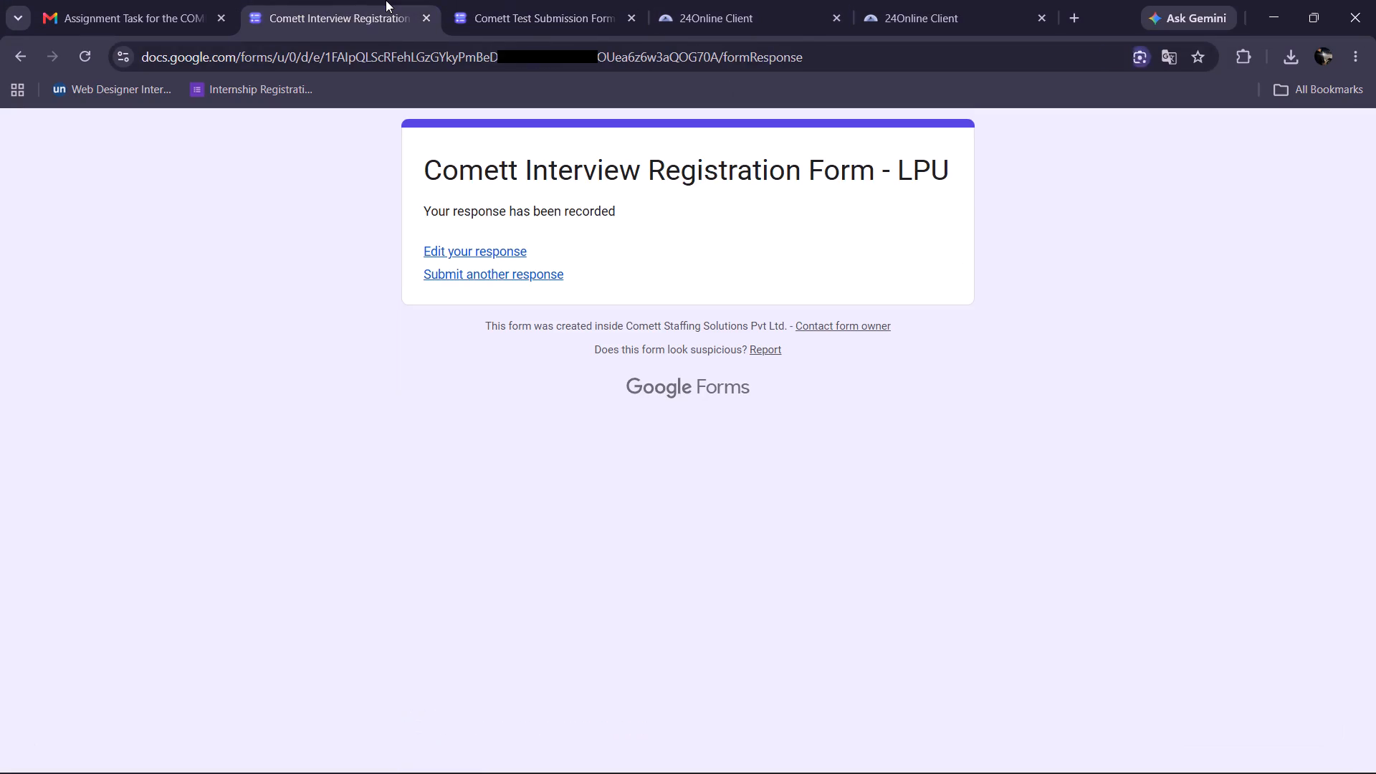
{"action": "left_click", "coordinate": [431, 21]}
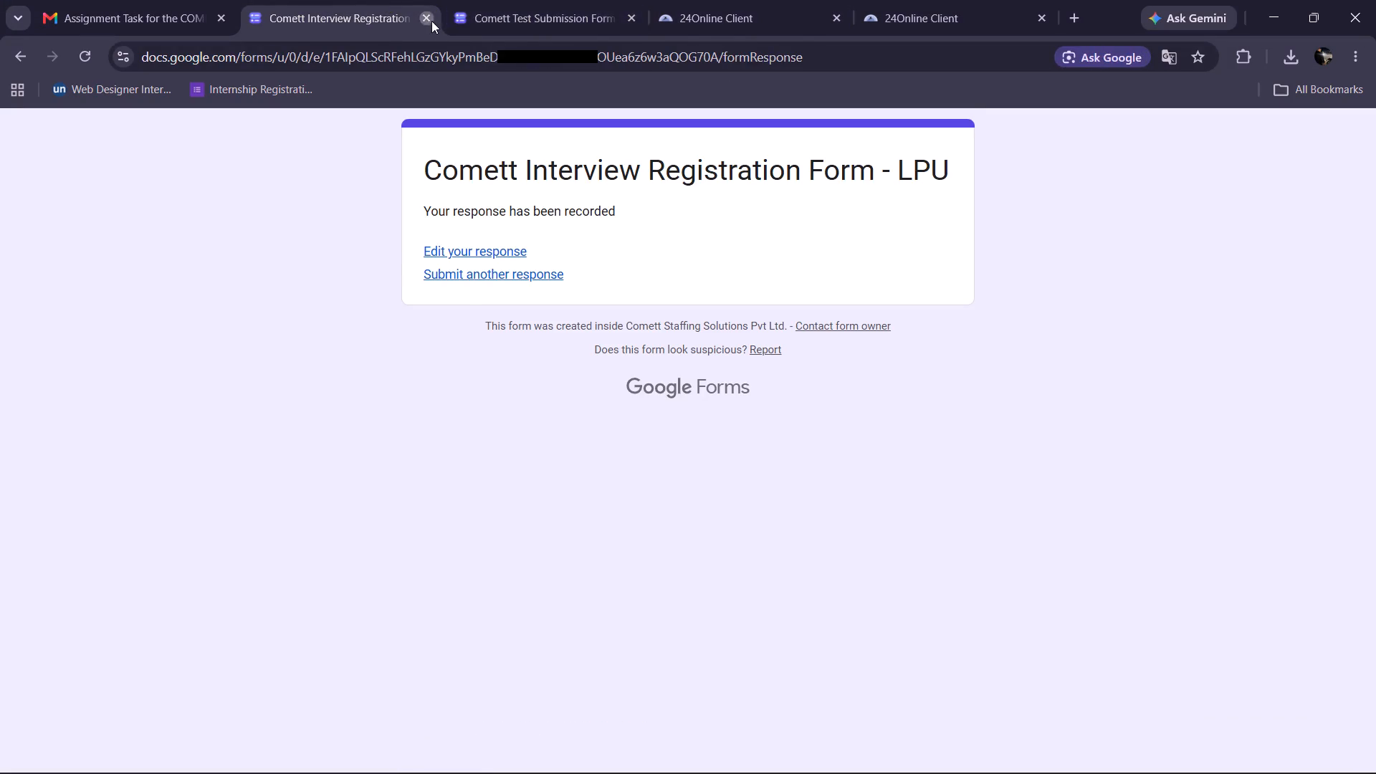
Switch back to File Explorer and compress the DA & DS Test-final folder into a ZIP file, keeping its default name.
{"action": "key", "text": "alt+Tab"}
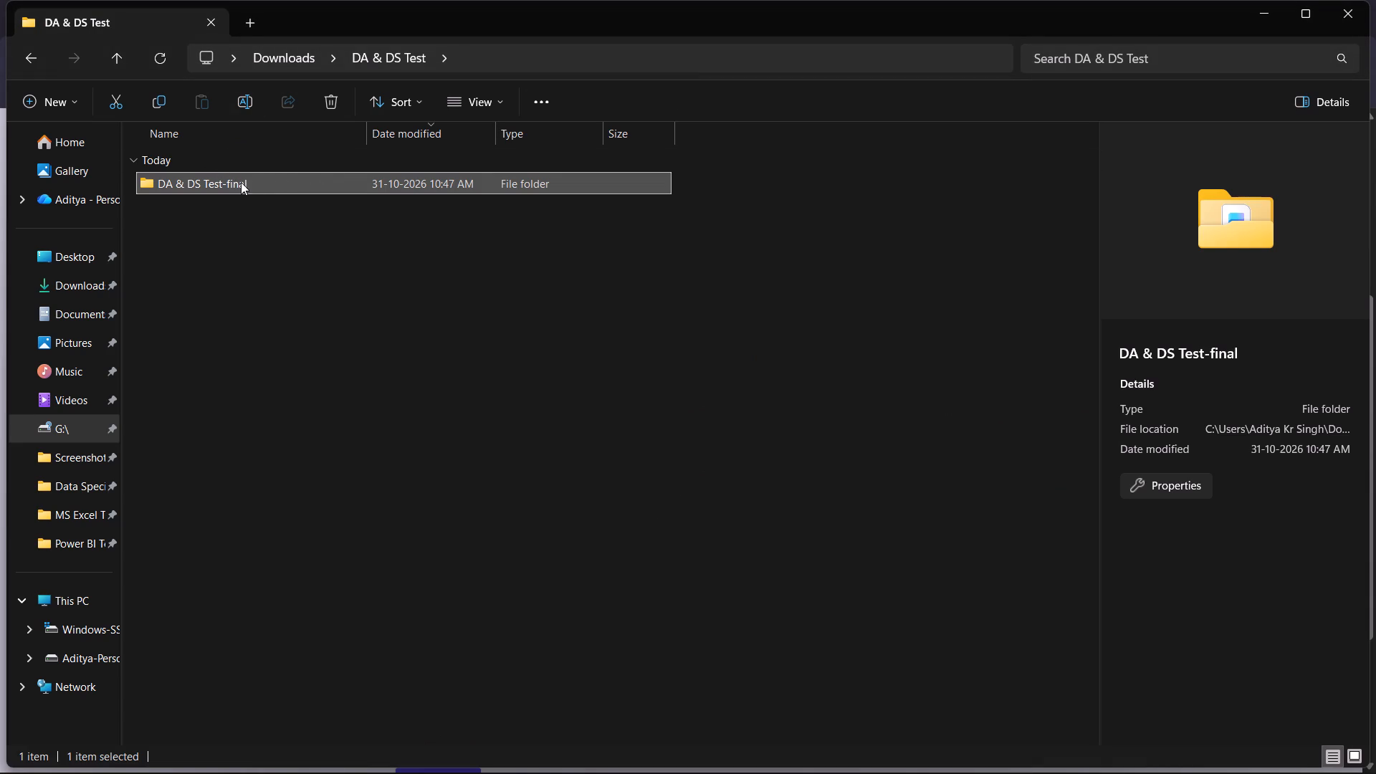
{"action": "right_click", "coordinate": [296, 185]}
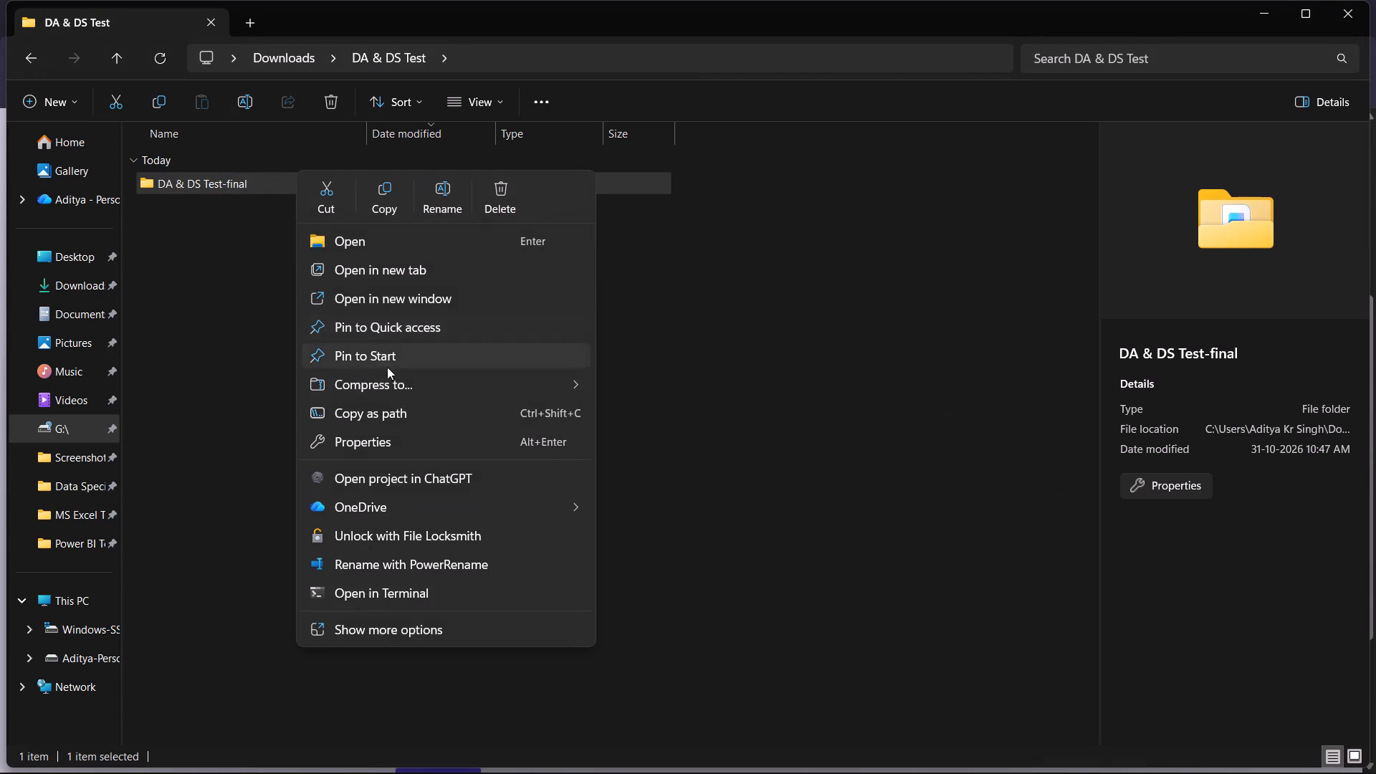
{"action": "left_click", "coordinate": [659, 393]}
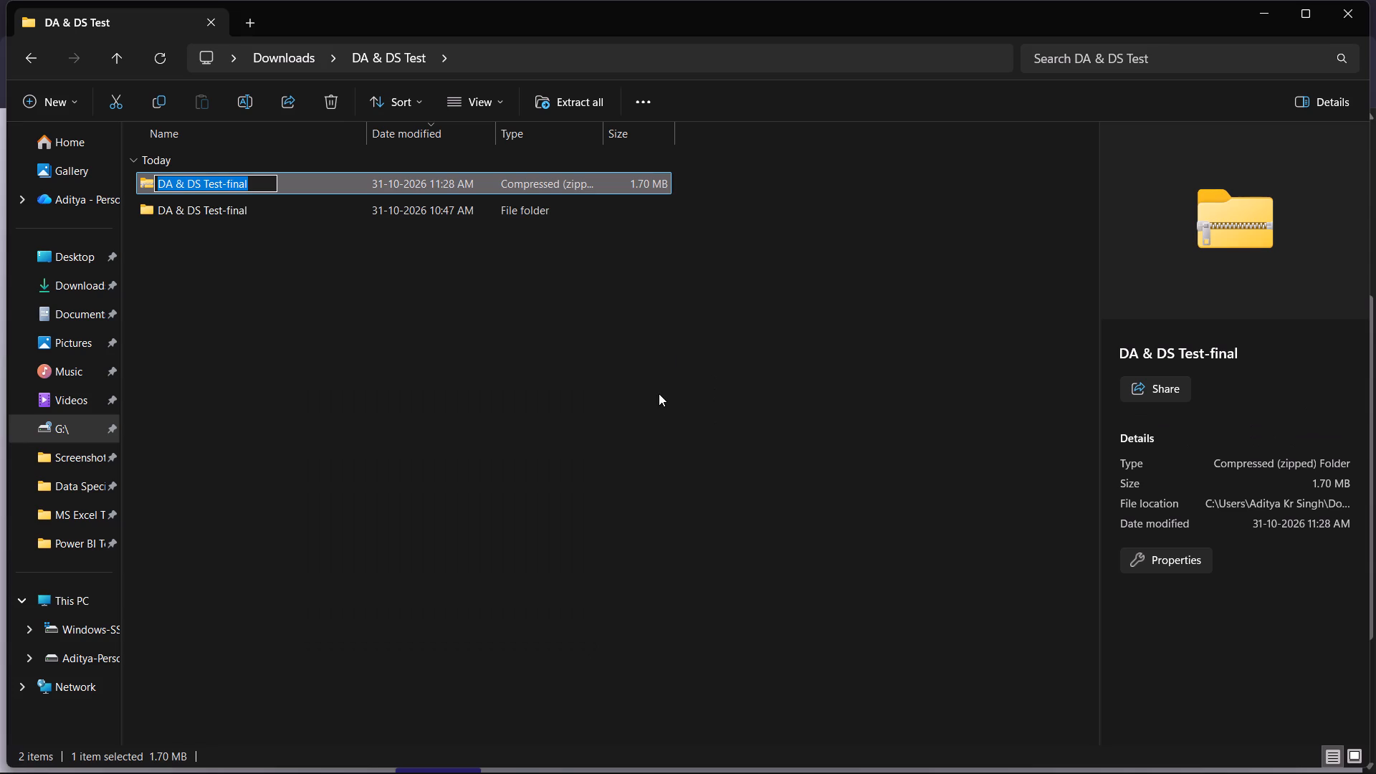
{"action": "left_click", "coordinate": [540, 348]}
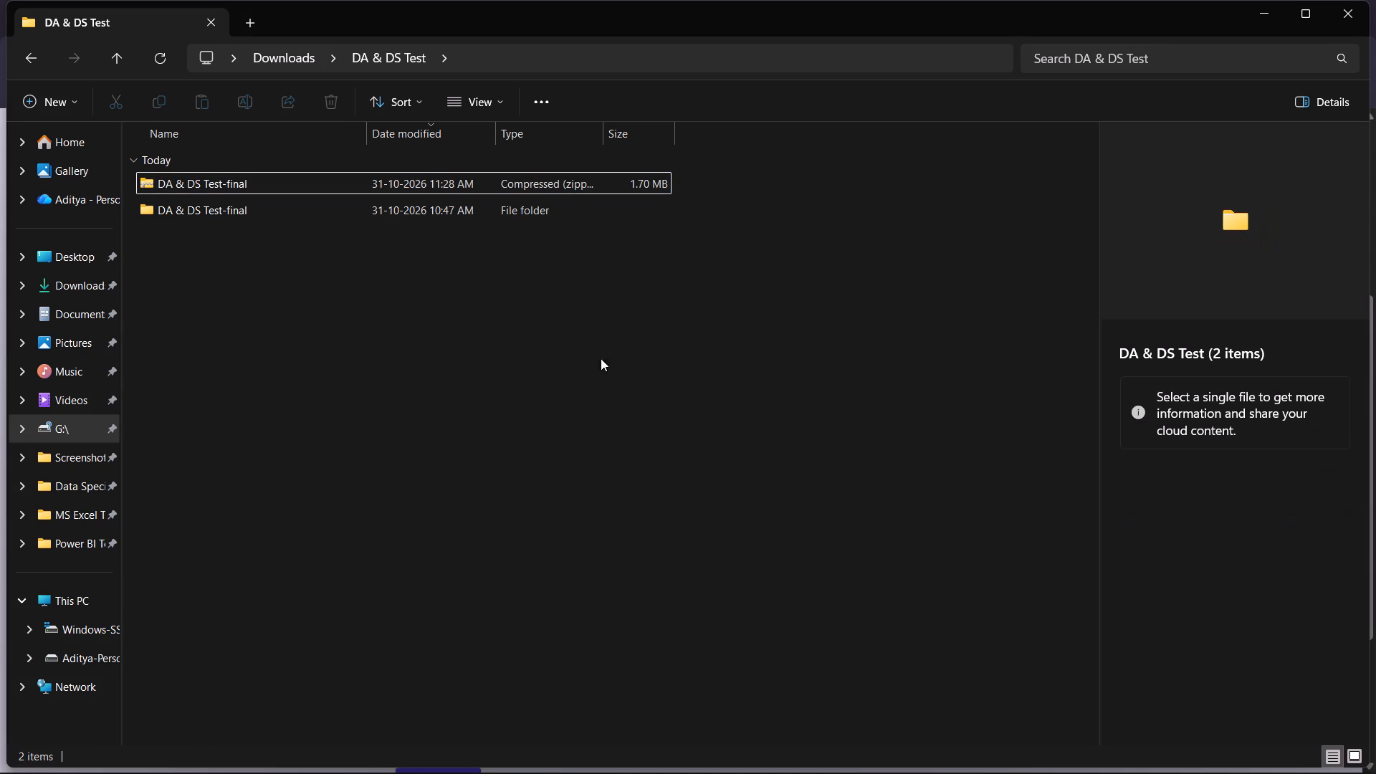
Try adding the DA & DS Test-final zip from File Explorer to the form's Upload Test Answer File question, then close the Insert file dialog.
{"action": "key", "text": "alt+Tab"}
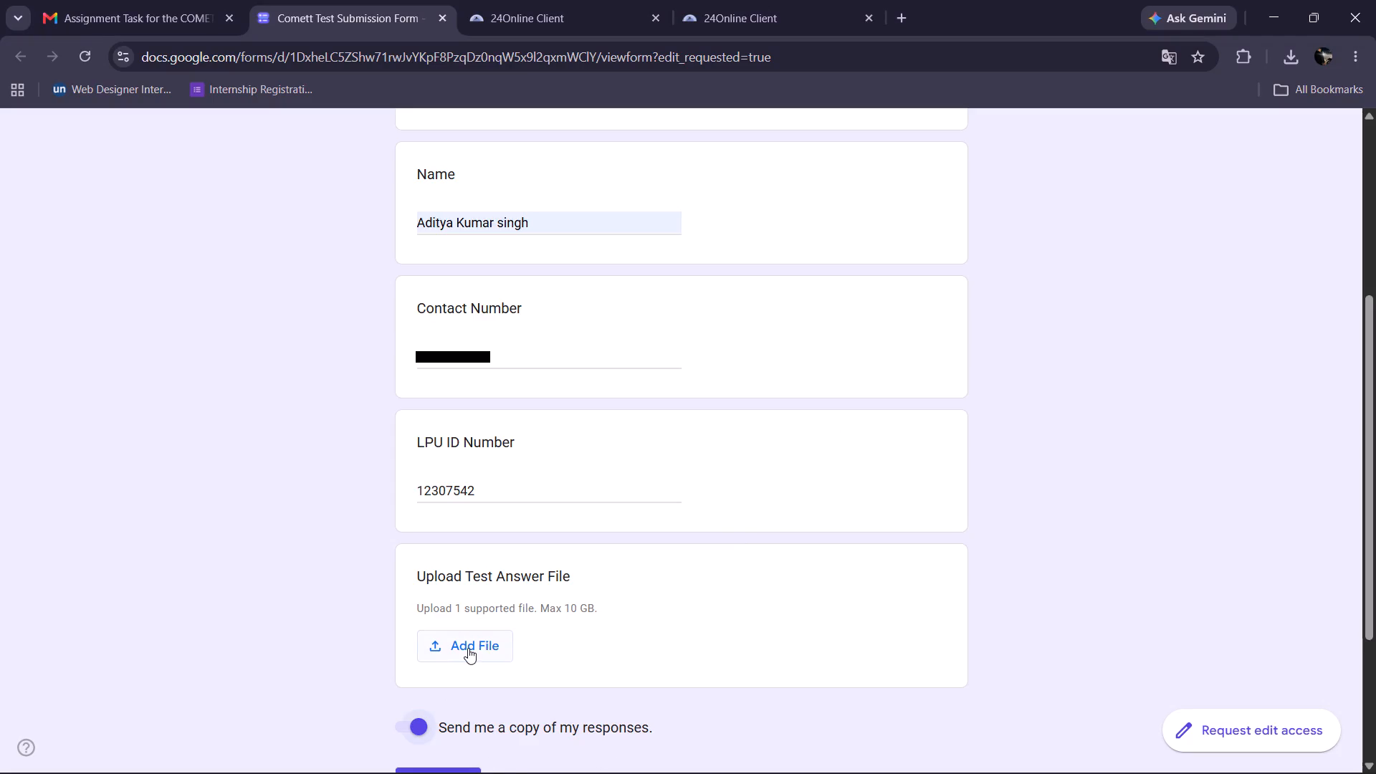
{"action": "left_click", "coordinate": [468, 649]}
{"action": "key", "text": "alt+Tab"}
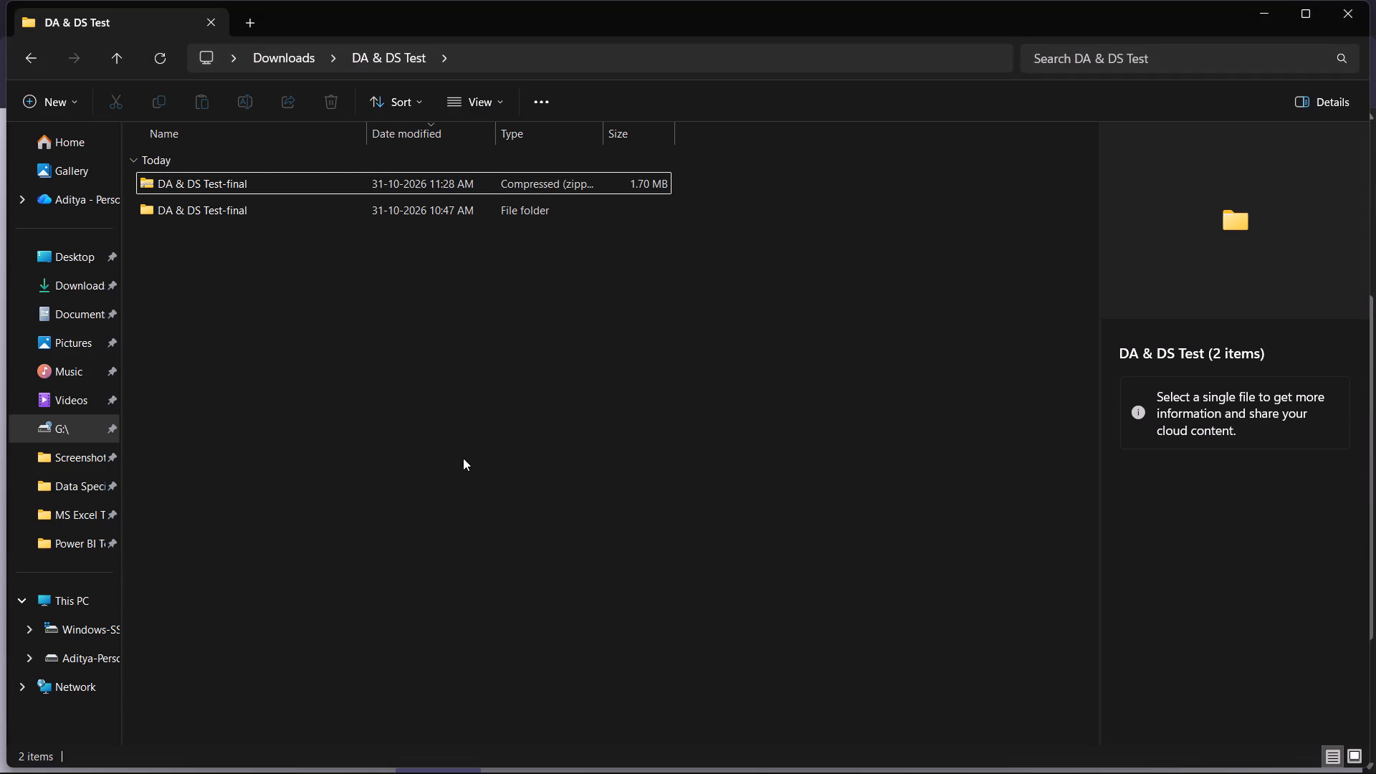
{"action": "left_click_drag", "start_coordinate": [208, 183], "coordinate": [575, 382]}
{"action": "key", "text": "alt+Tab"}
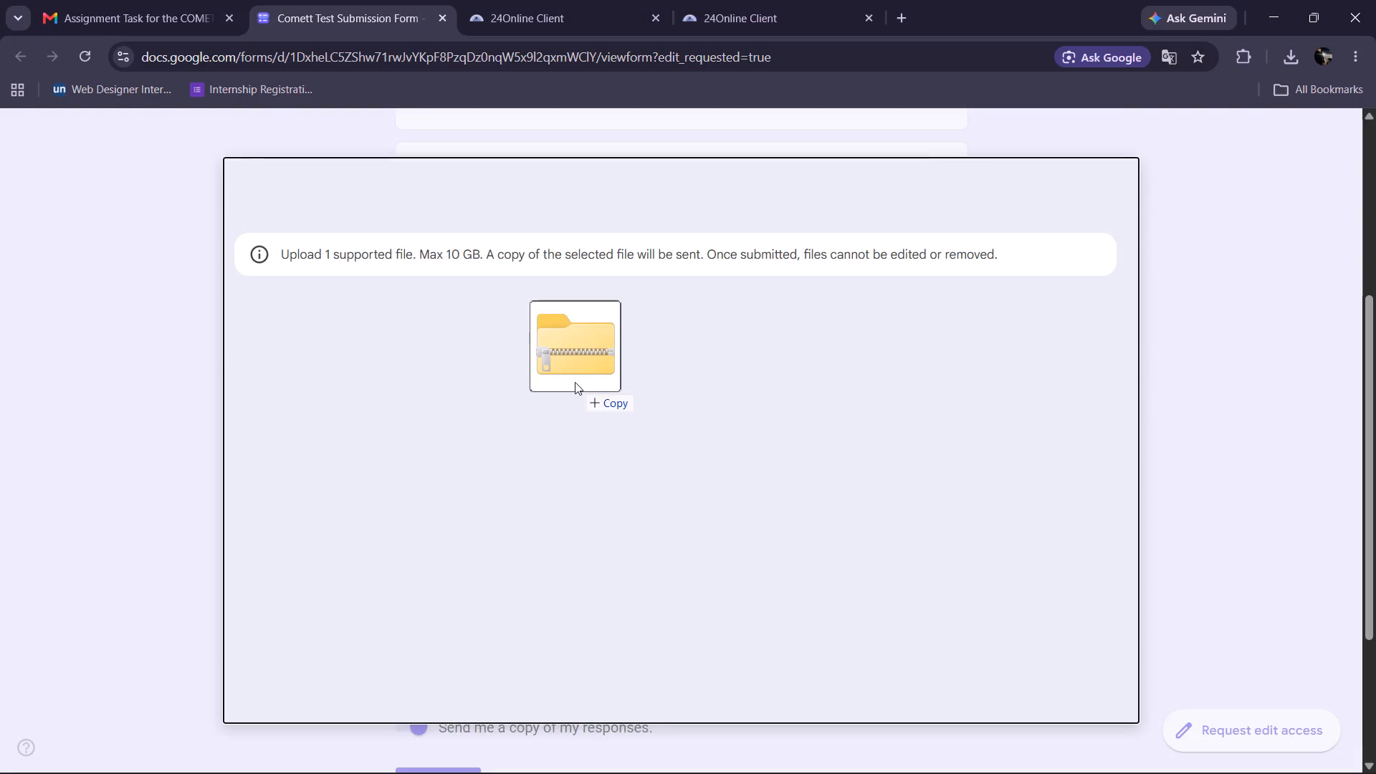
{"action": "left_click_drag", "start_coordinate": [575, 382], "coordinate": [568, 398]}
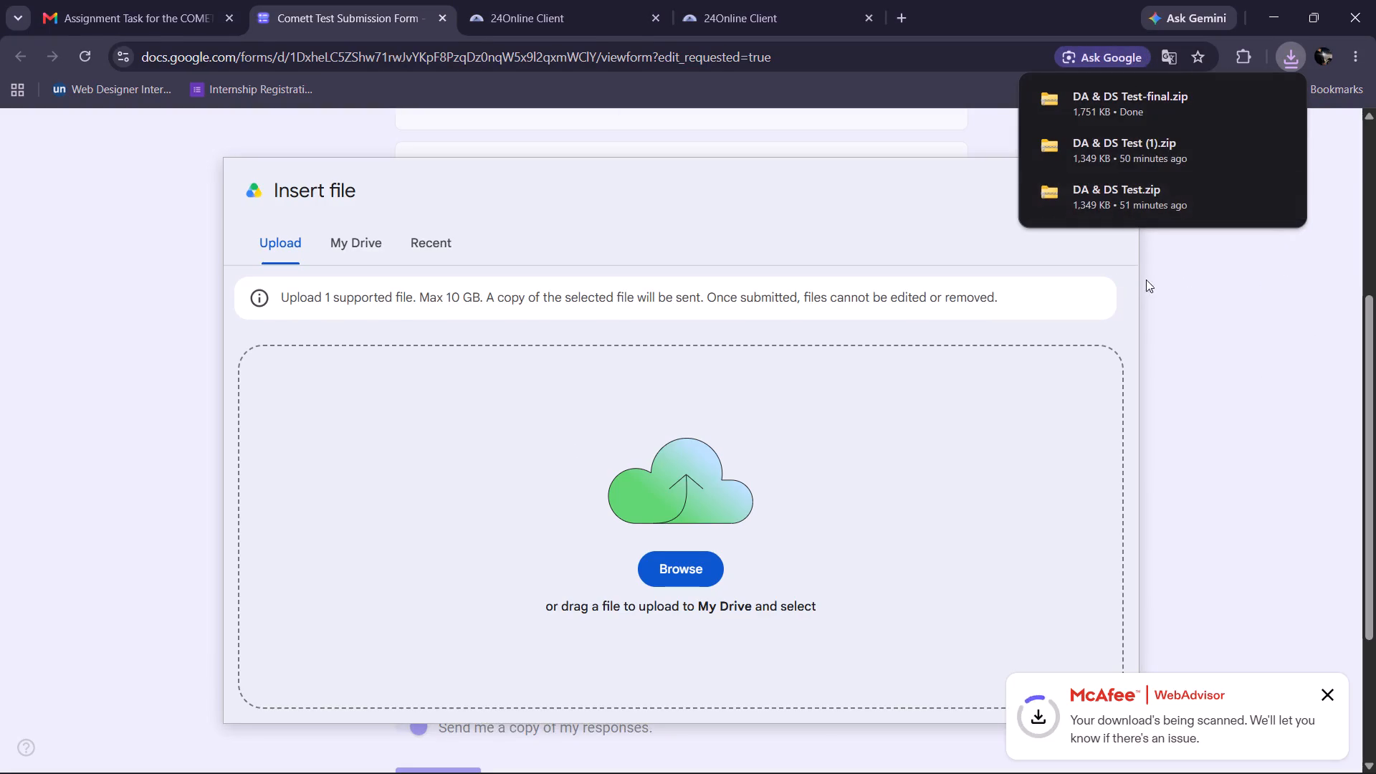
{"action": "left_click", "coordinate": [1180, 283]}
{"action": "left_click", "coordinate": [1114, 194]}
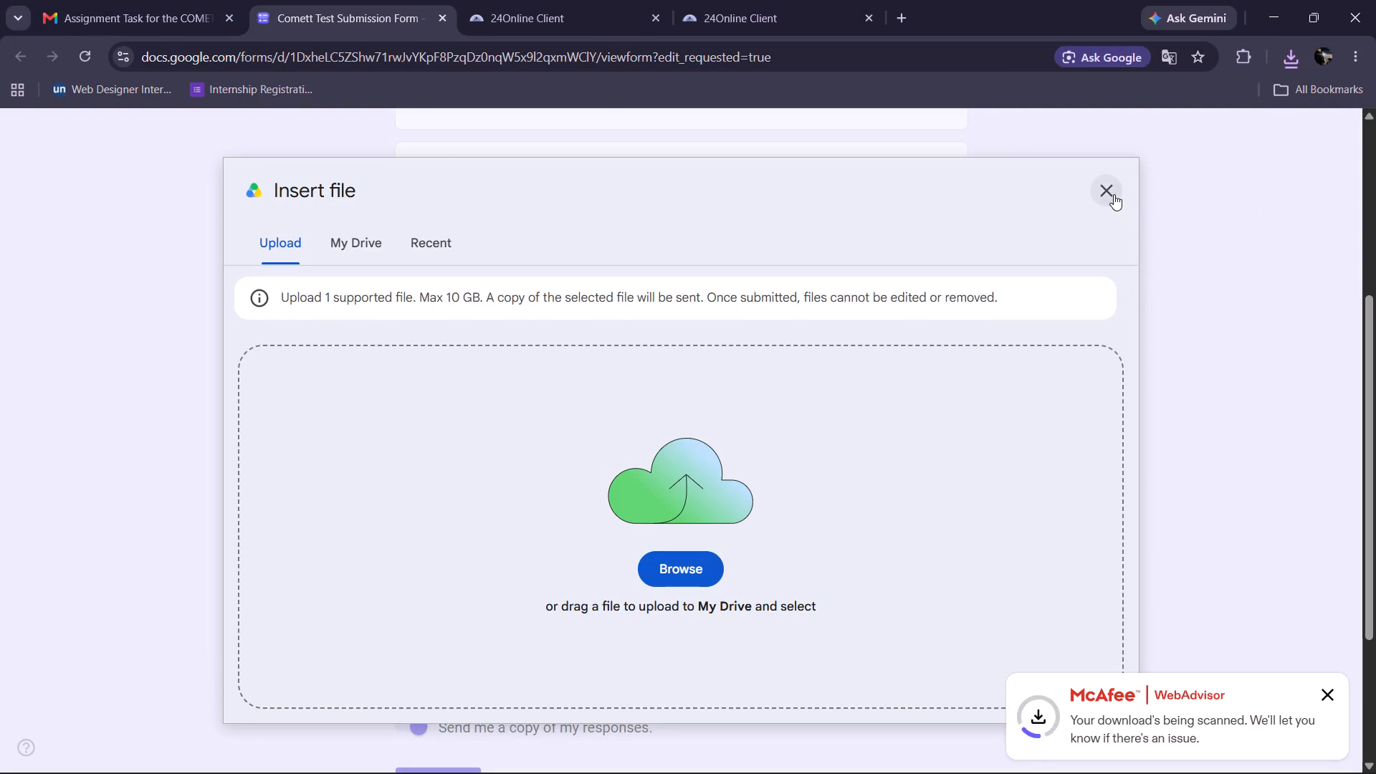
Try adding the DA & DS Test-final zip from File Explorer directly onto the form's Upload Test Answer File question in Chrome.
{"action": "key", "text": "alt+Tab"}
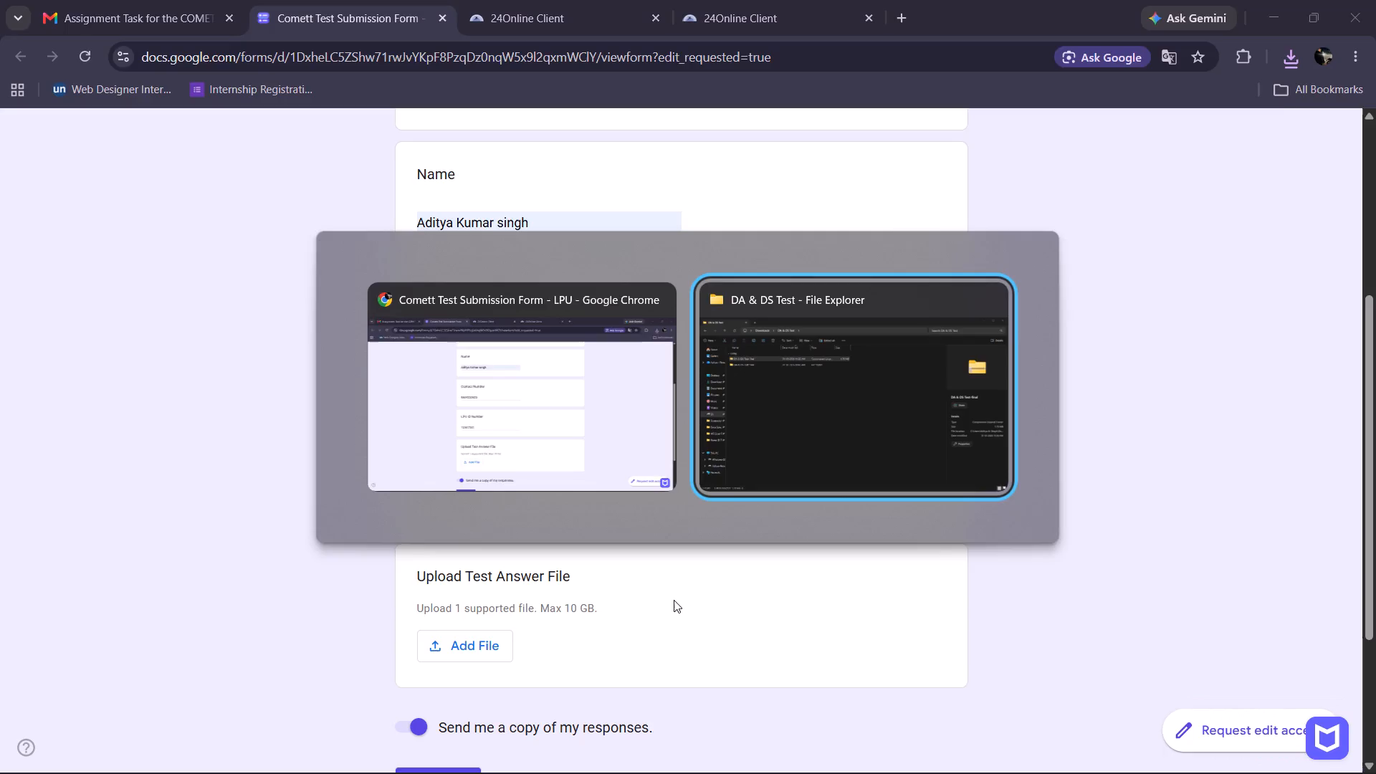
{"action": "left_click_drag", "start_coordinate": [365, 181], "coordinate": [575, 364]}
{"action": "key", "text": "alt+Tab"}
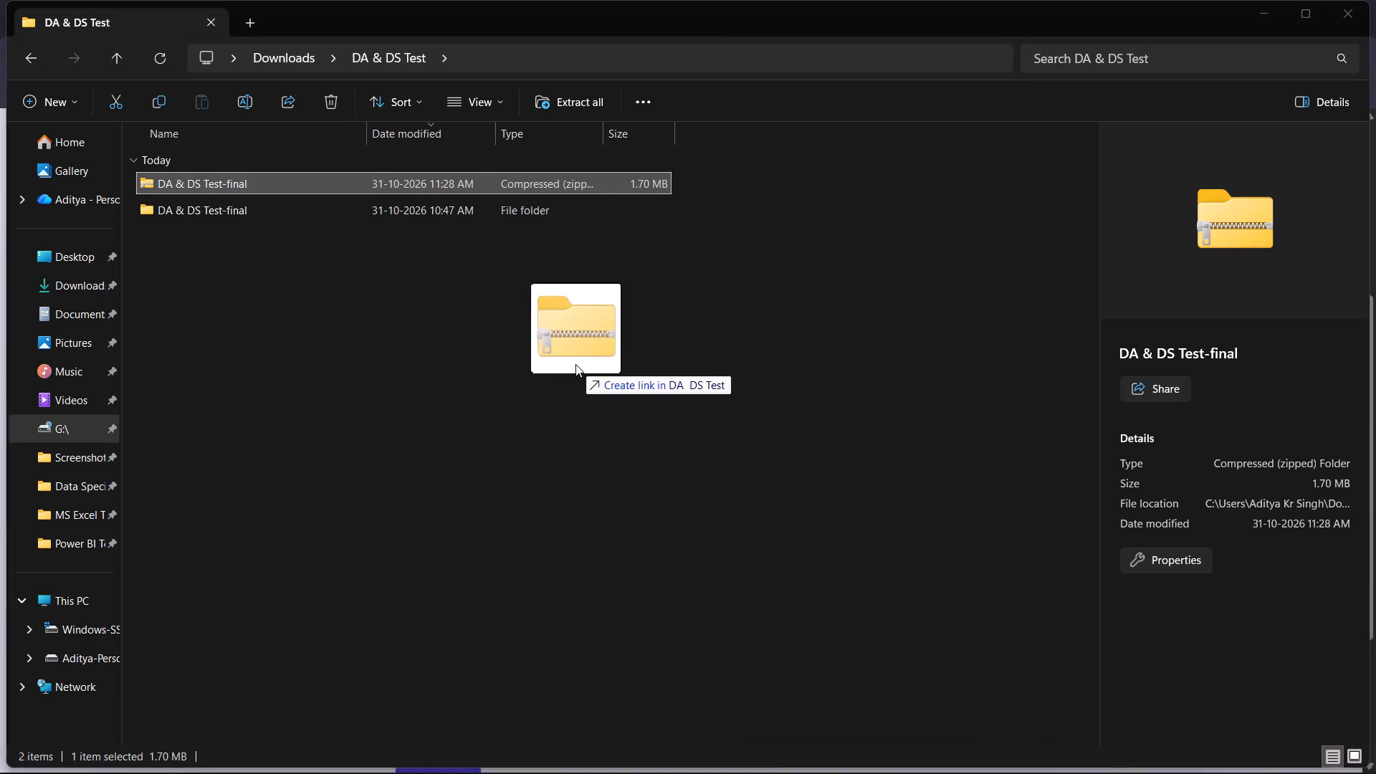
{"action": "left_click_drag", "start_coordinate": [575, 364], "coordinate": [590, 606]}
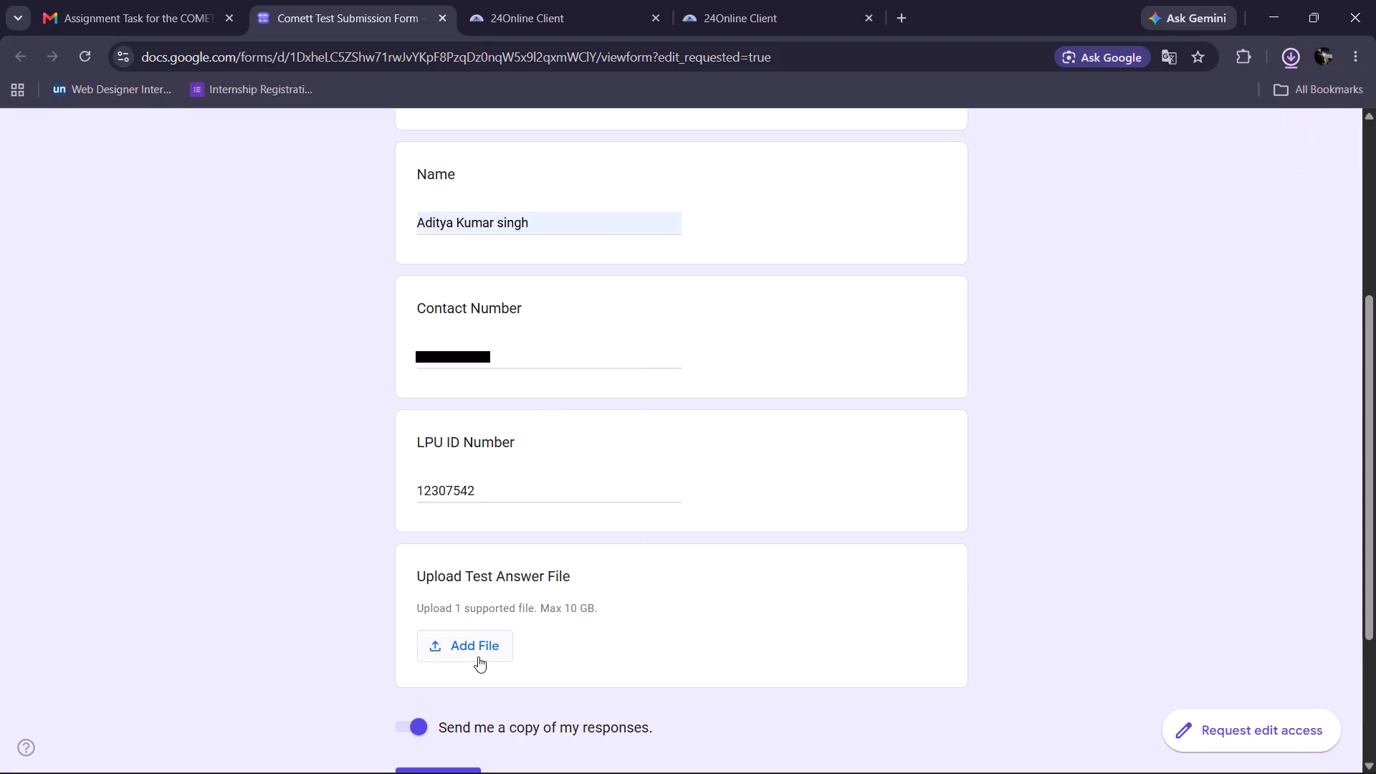
Upload the DA & DS Test-final zip from File Explorer to the Upload Test Answer File question through the Insert file dialog.
{"action": "left_click", "coordinate": [478, 656]}
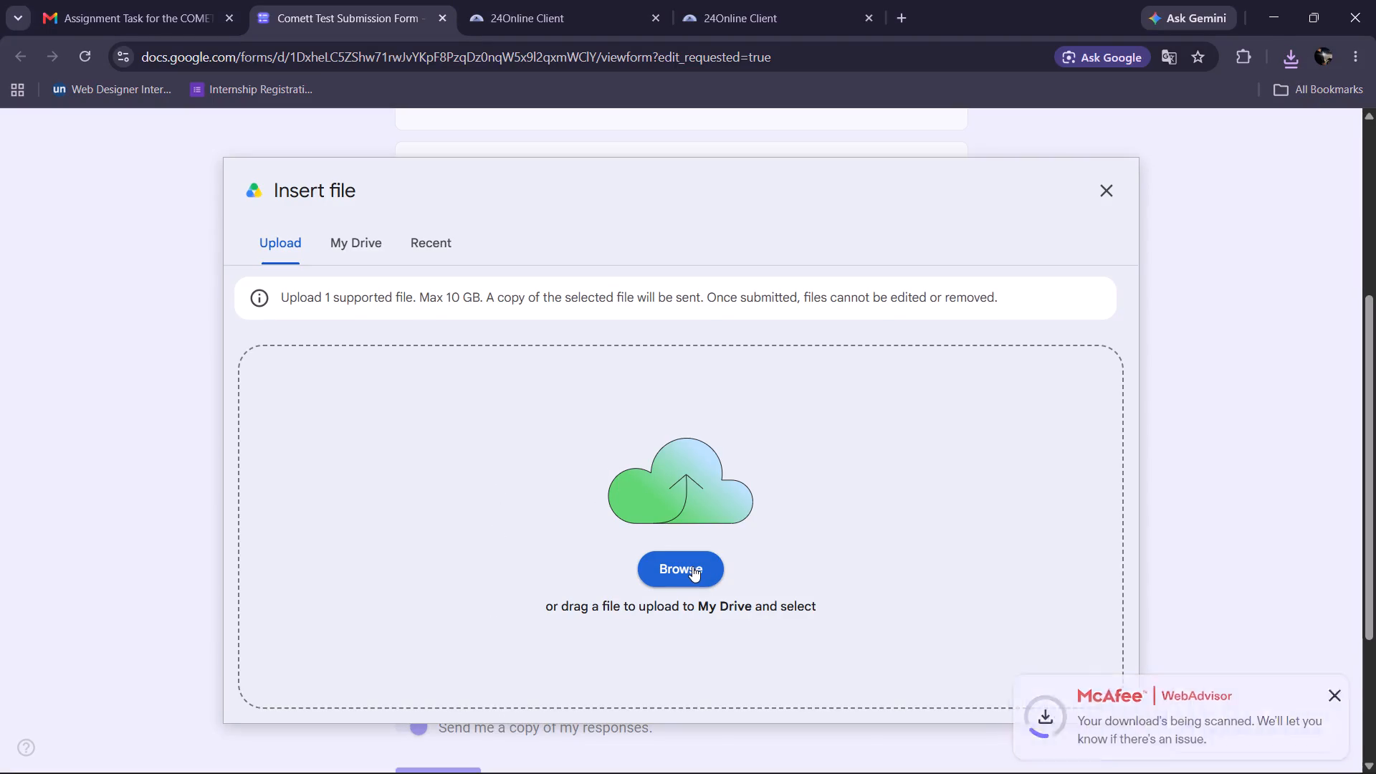
{"action": "key", "text": "alt+Tab"}
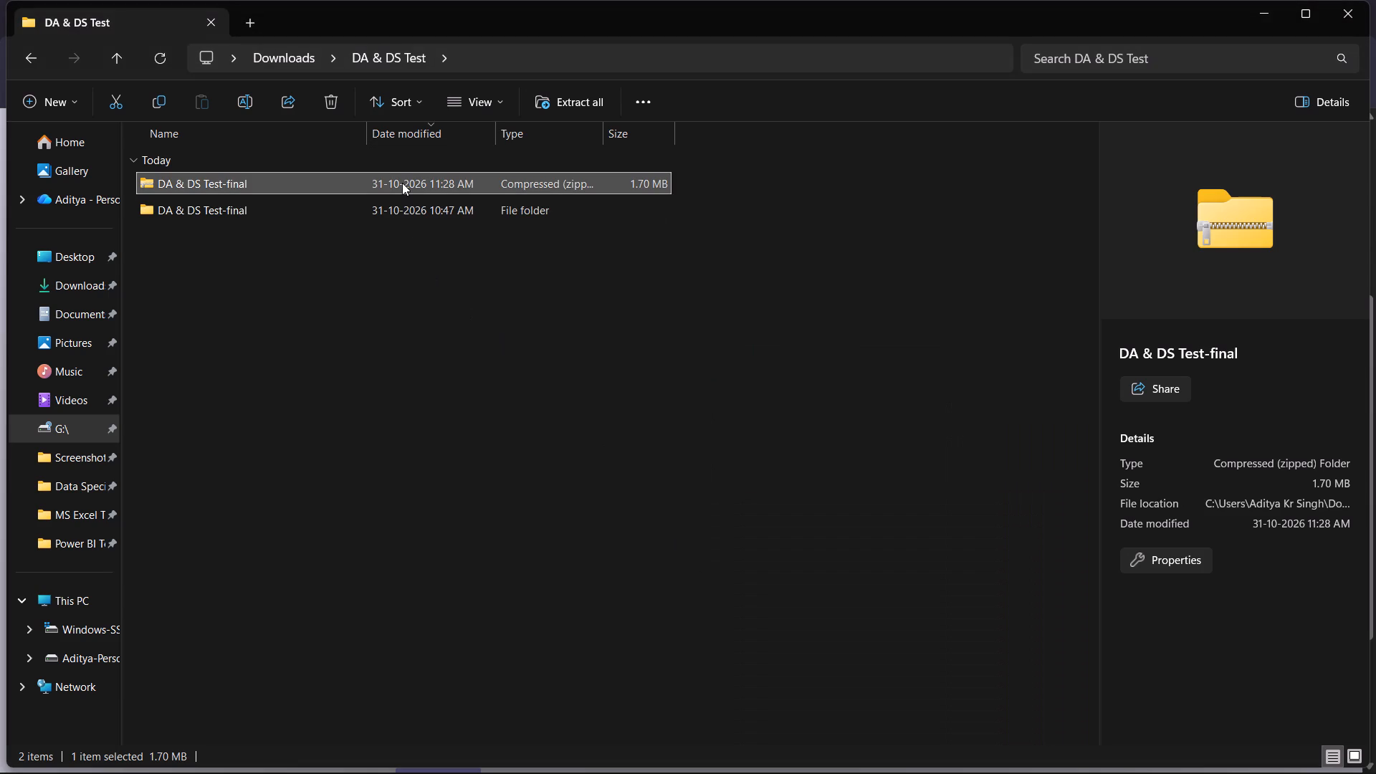
{"action": "left_click_drag", "start_coordinate": [402, 183], "coordinate": [564, 451]}
{"action": "key", "text": "alt+Tab"}
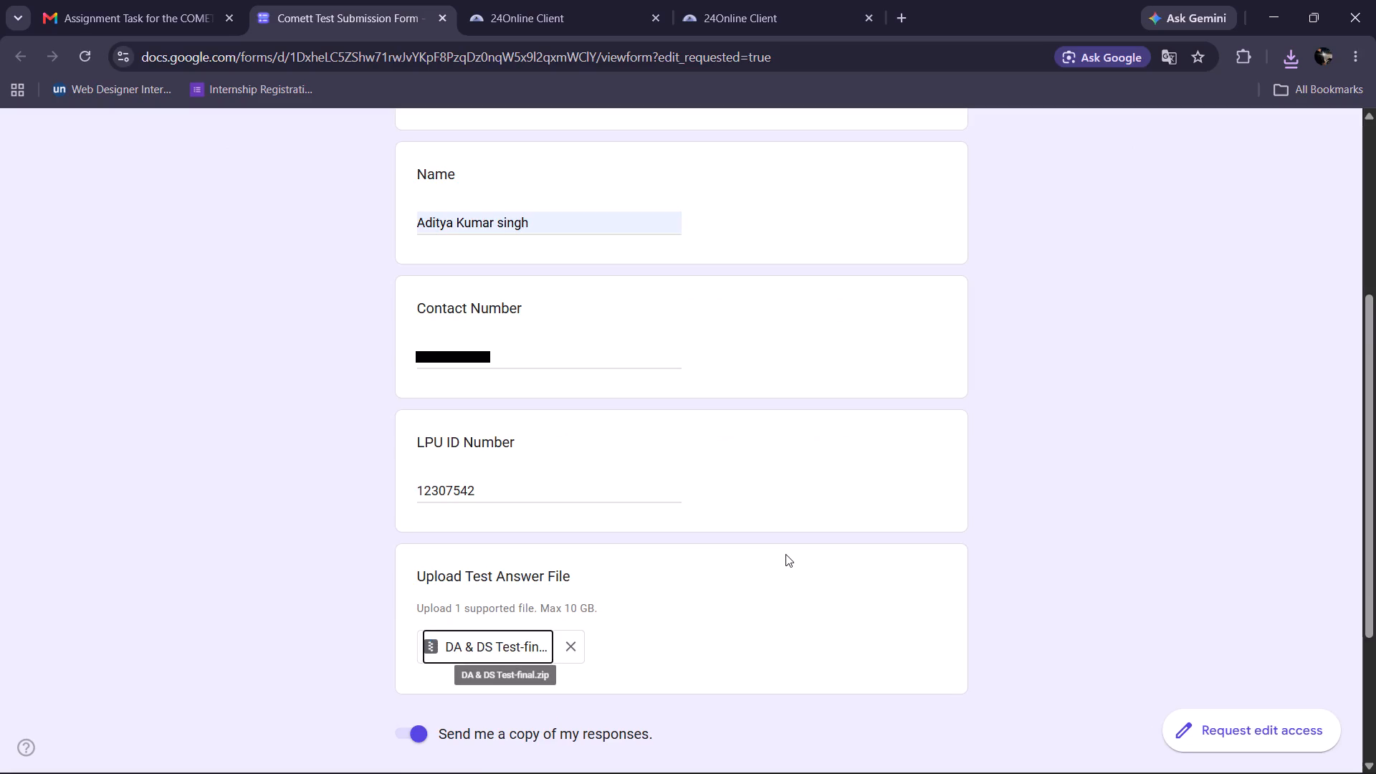
Submit the completed Comett Test Submission Form.
{"action": "scroll", "coordinate": [785, 554], "scroll_direction": "down", "scroll_amount": 3}
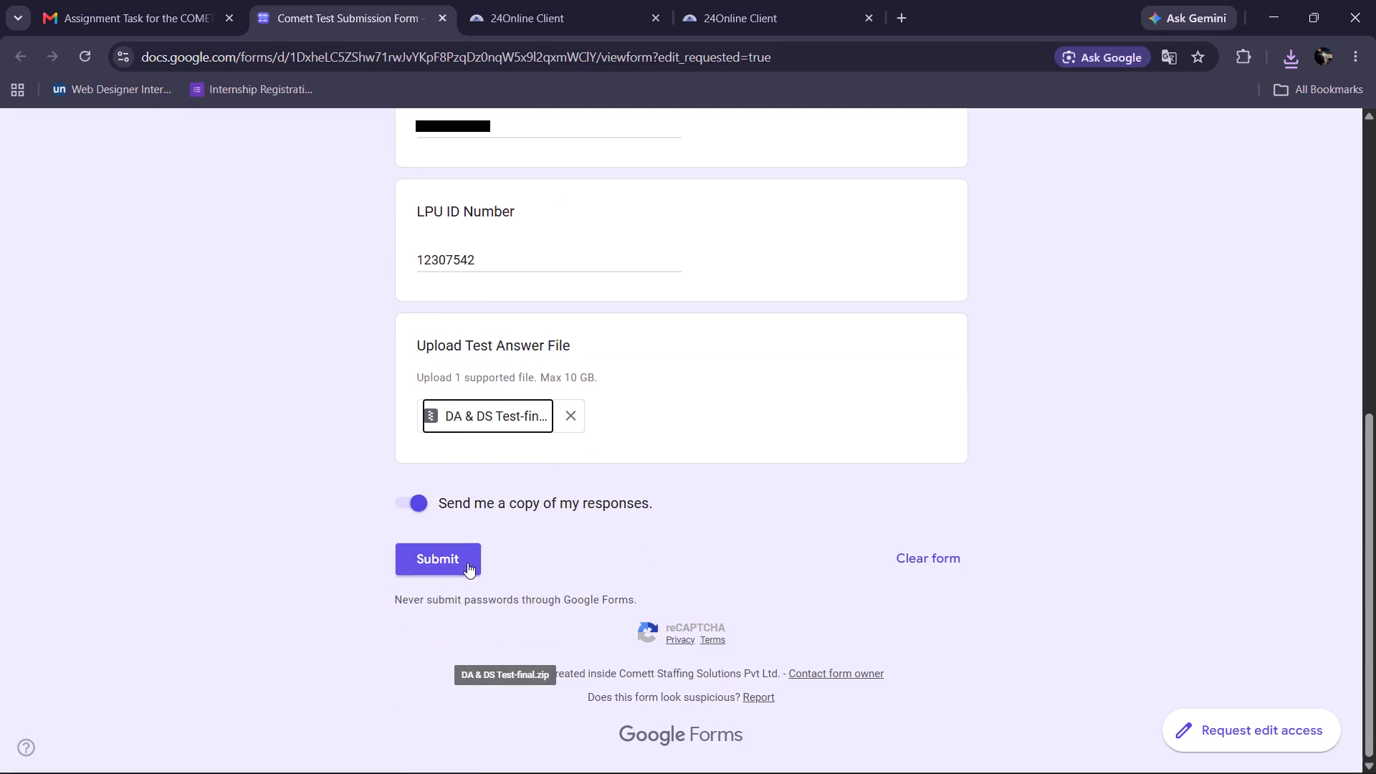
{"action": "left_click", "coordinate": [467, 563]}
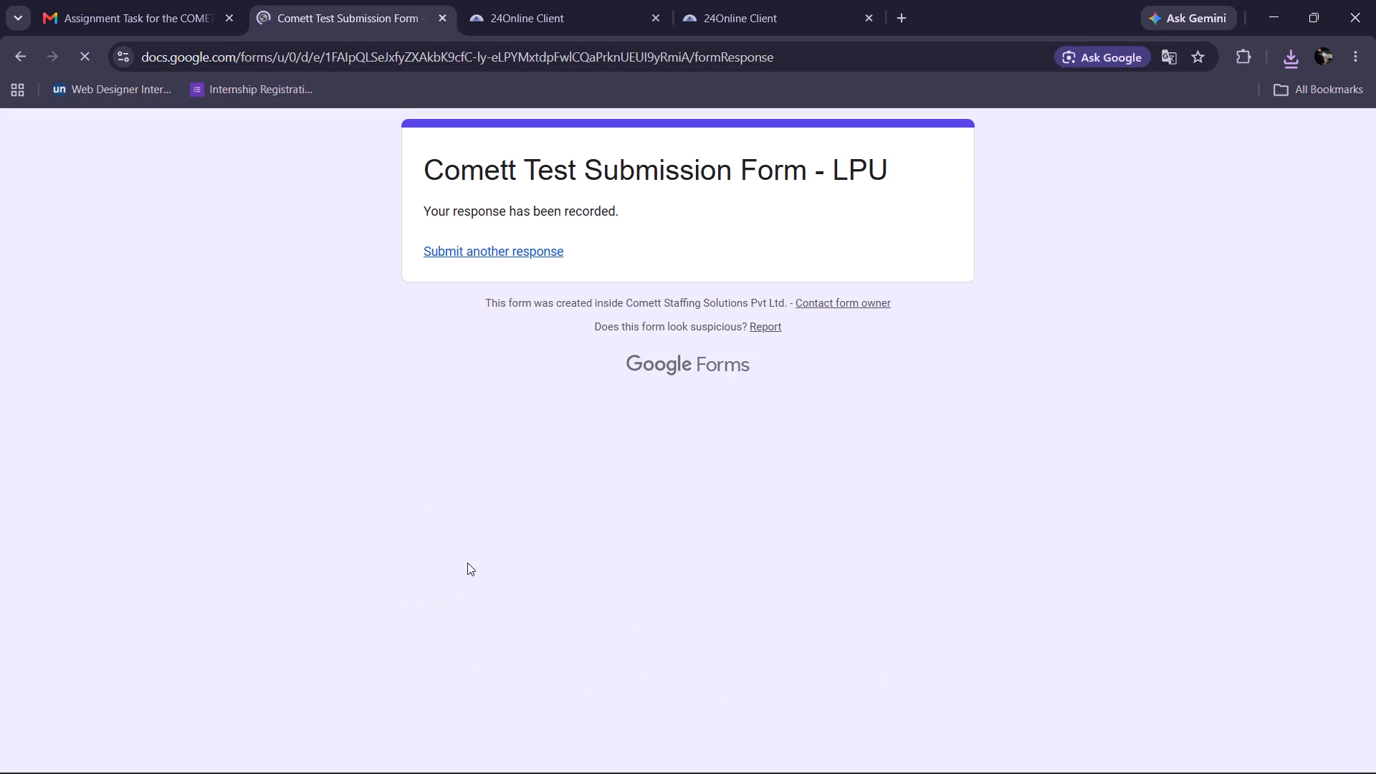
Close the Chrome window and the DA & DS Test File Explorer window.
{"action": "left_click", "coordinate": [1375, 0]}
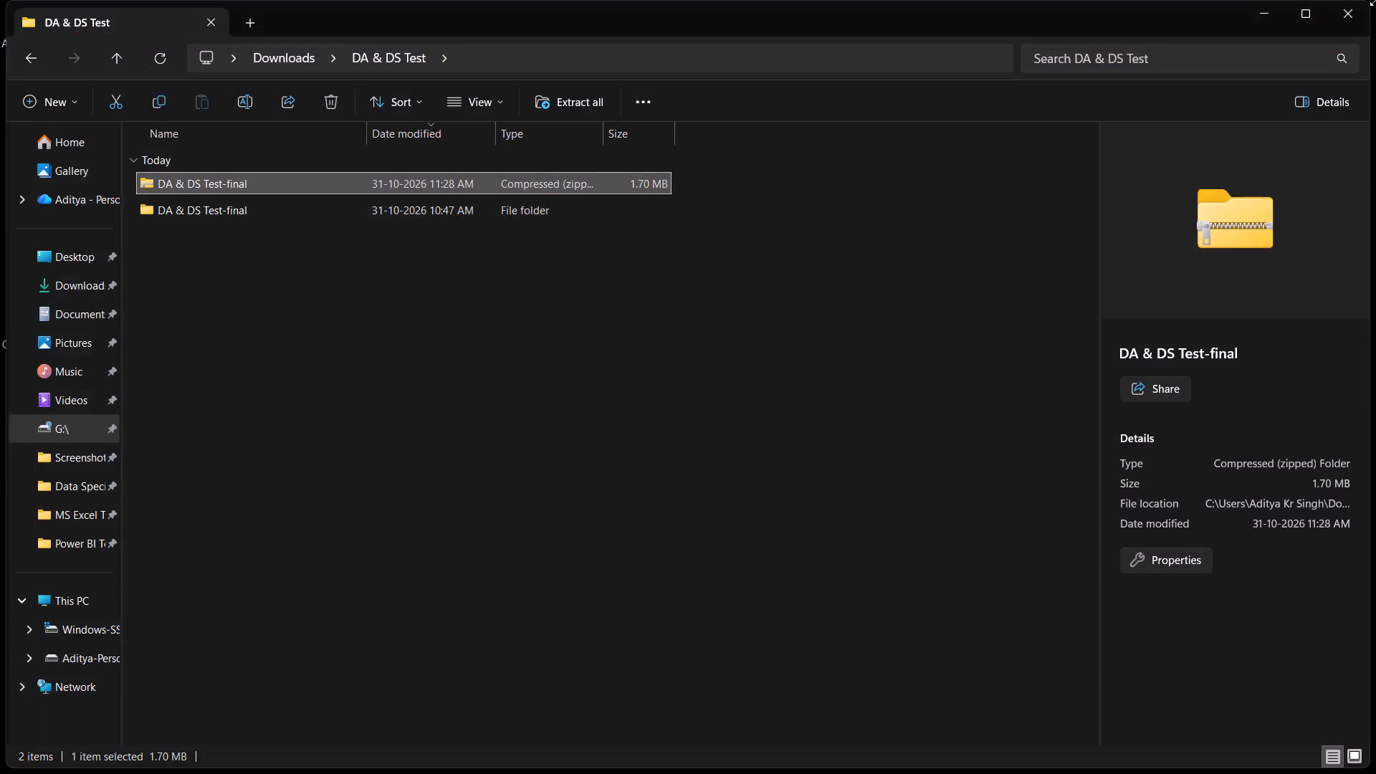
{"action": "key", "text": "alt+F4"}
Open the Shut Down Windows dialog from the desktop.
{"action": "key", "text": "alt+F4"}
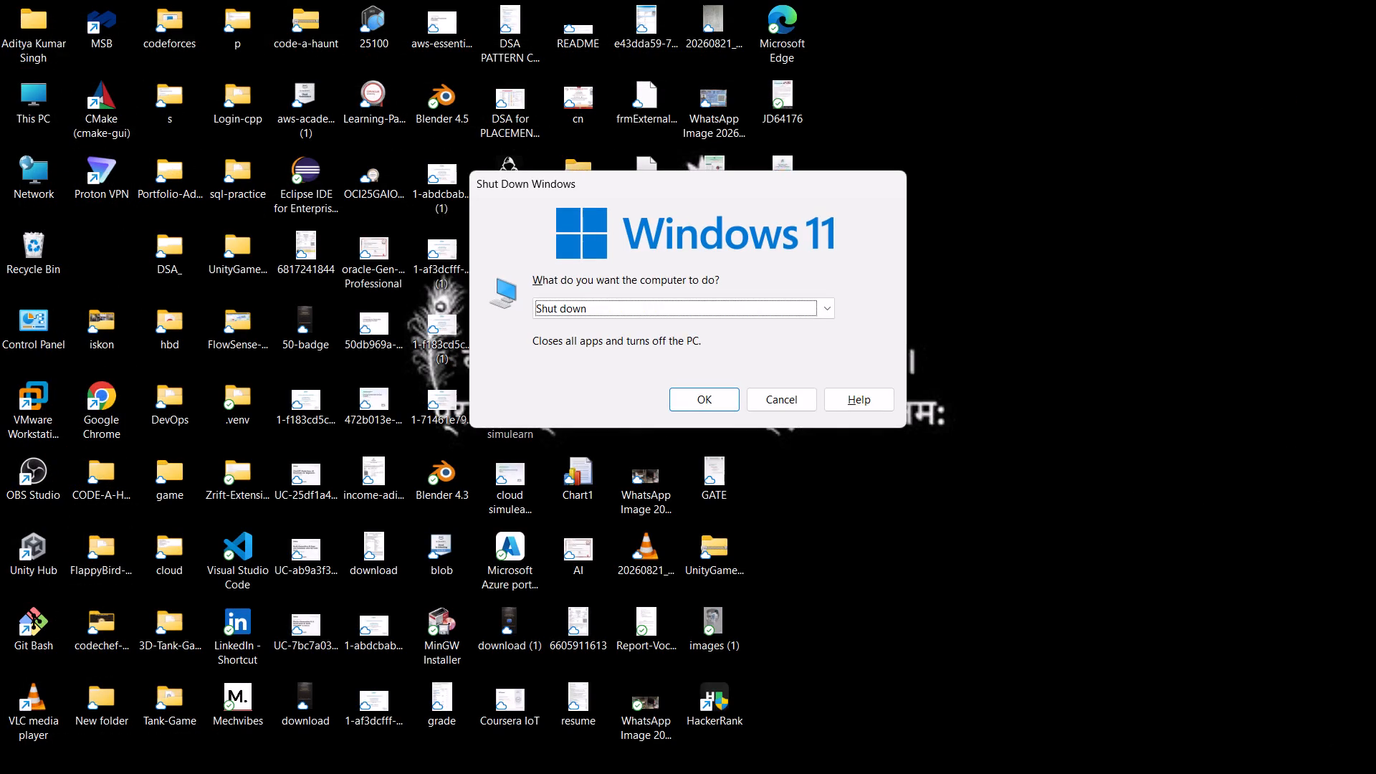